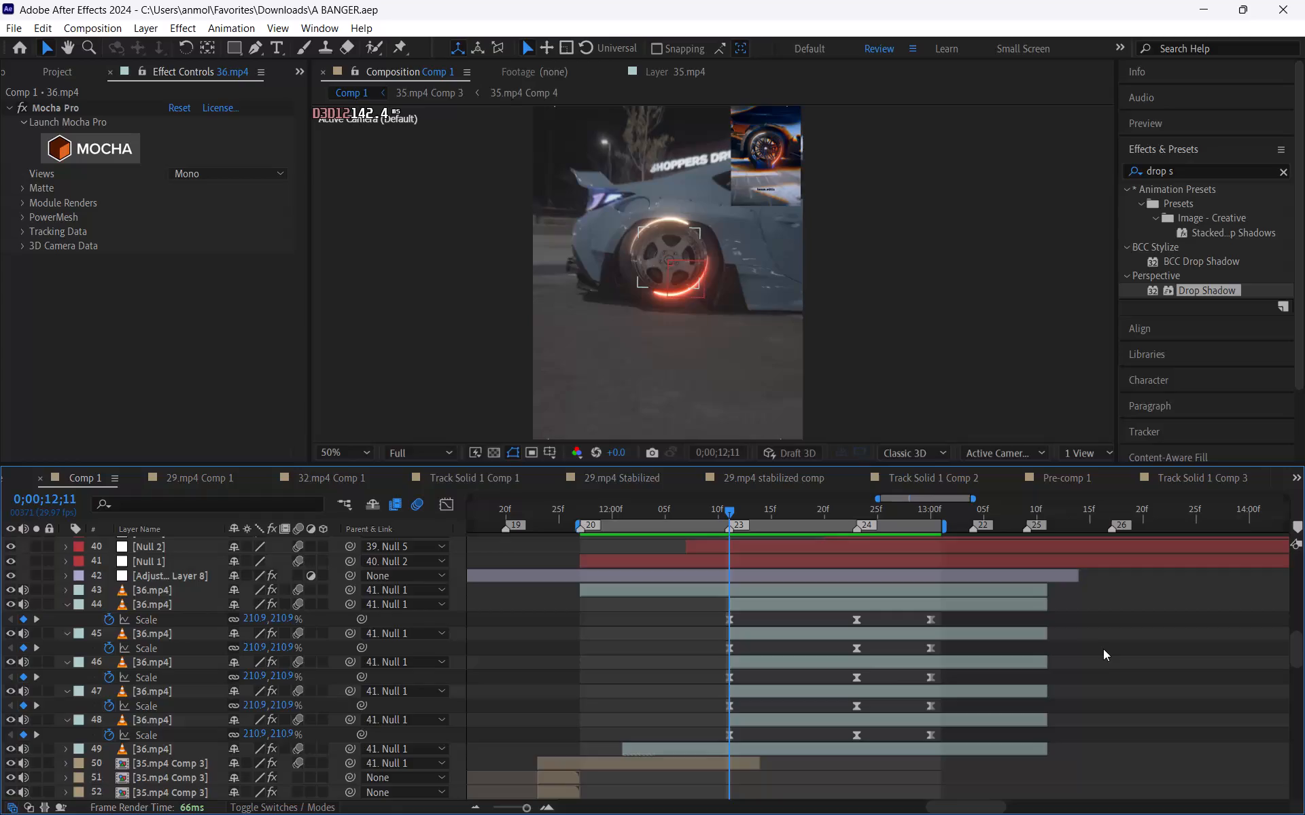
Collapse the revealed keyframe properties of all layers in Comp 1.
{"action": "key", "text": "u"}
{"action": "key", "text": "u"}
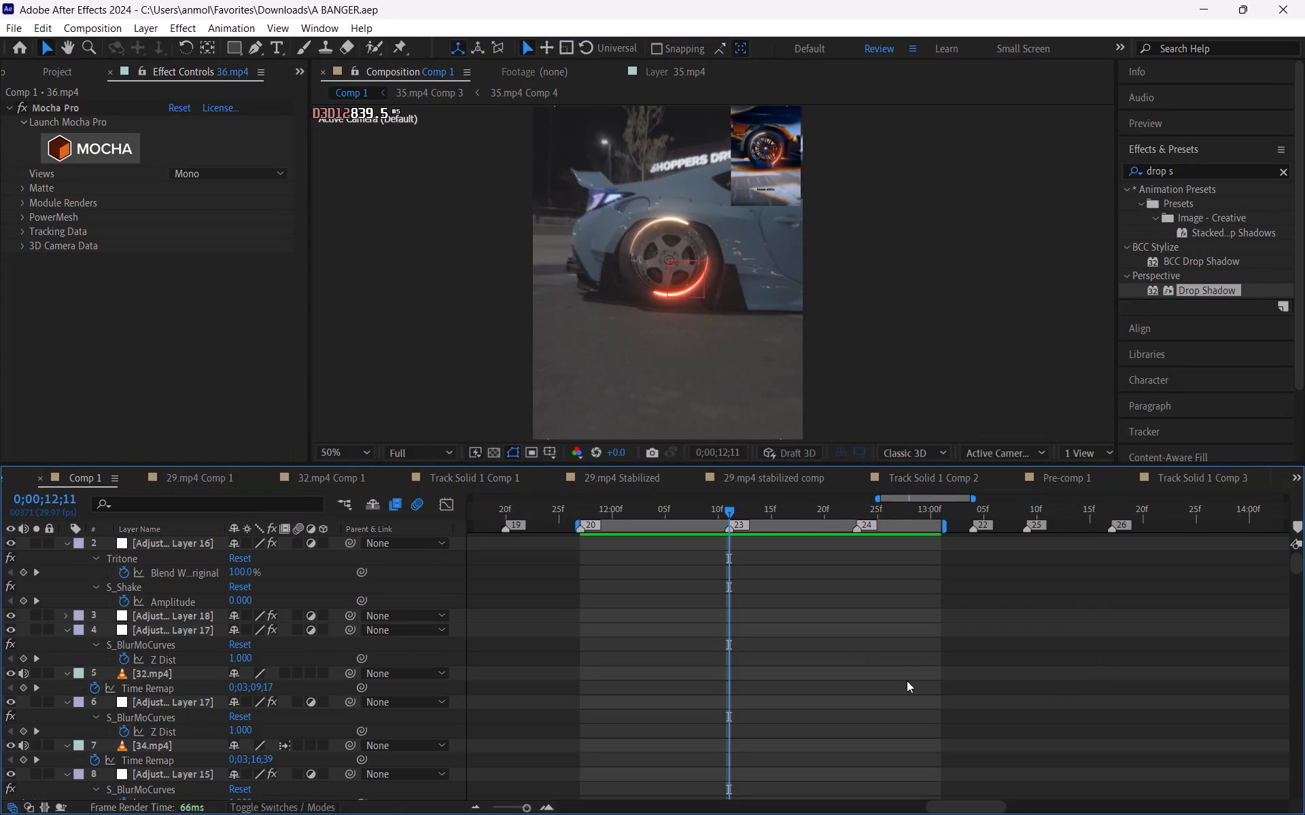
{"action": "type", "text": "uu"}
{"action": "left_click", "coordinate": [907, 681]}
{"action": "type", "text": "uu"}
{"action": "type", "text": "uu"}
{"action": "key", "text": "u"}
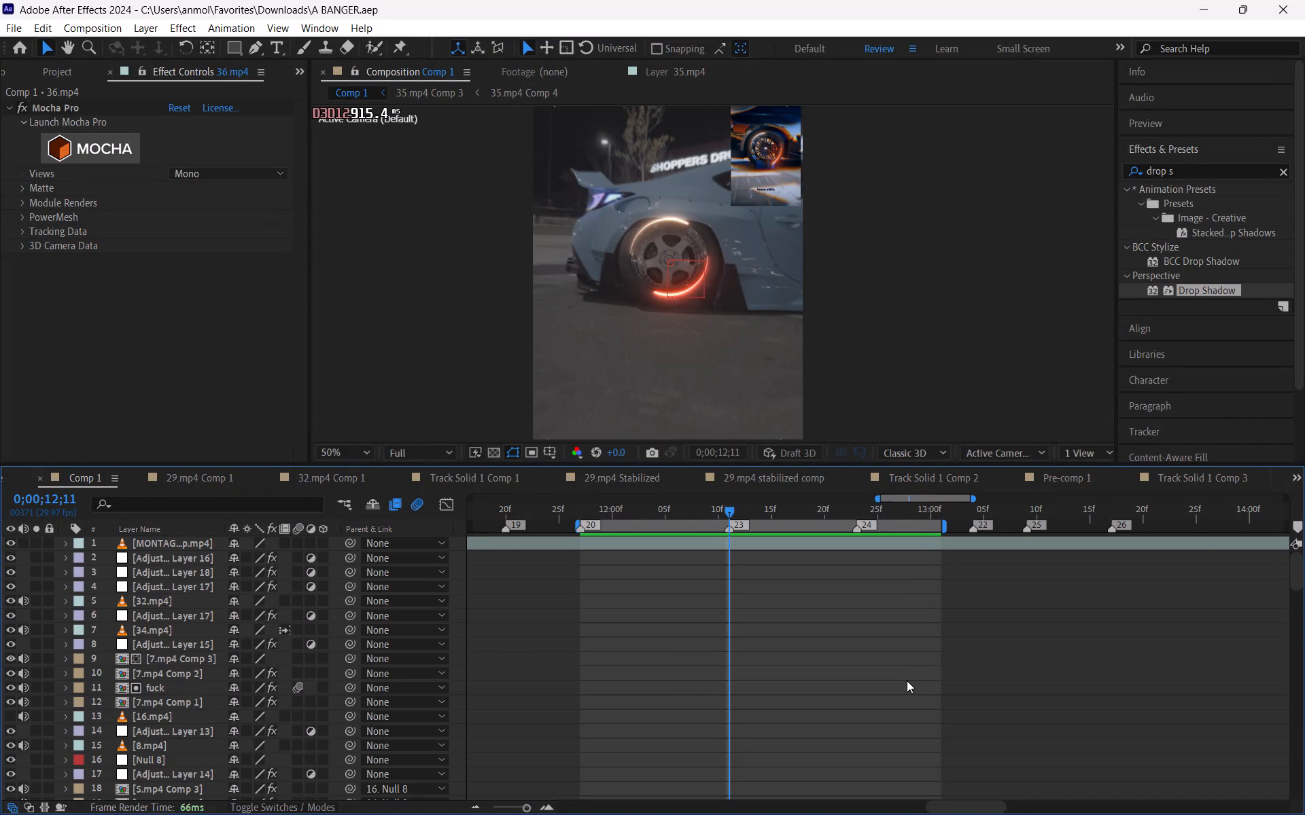
Duplicate Adjustment Layer 23, the Turbulent Displace layer near 7–8 s, and hide the upper copy.
{"action": "type", "text": "---"}
{"action": "scroll", "coordinate": [872, 676], "scroll_direction": "down", "scroll_amount": 19}
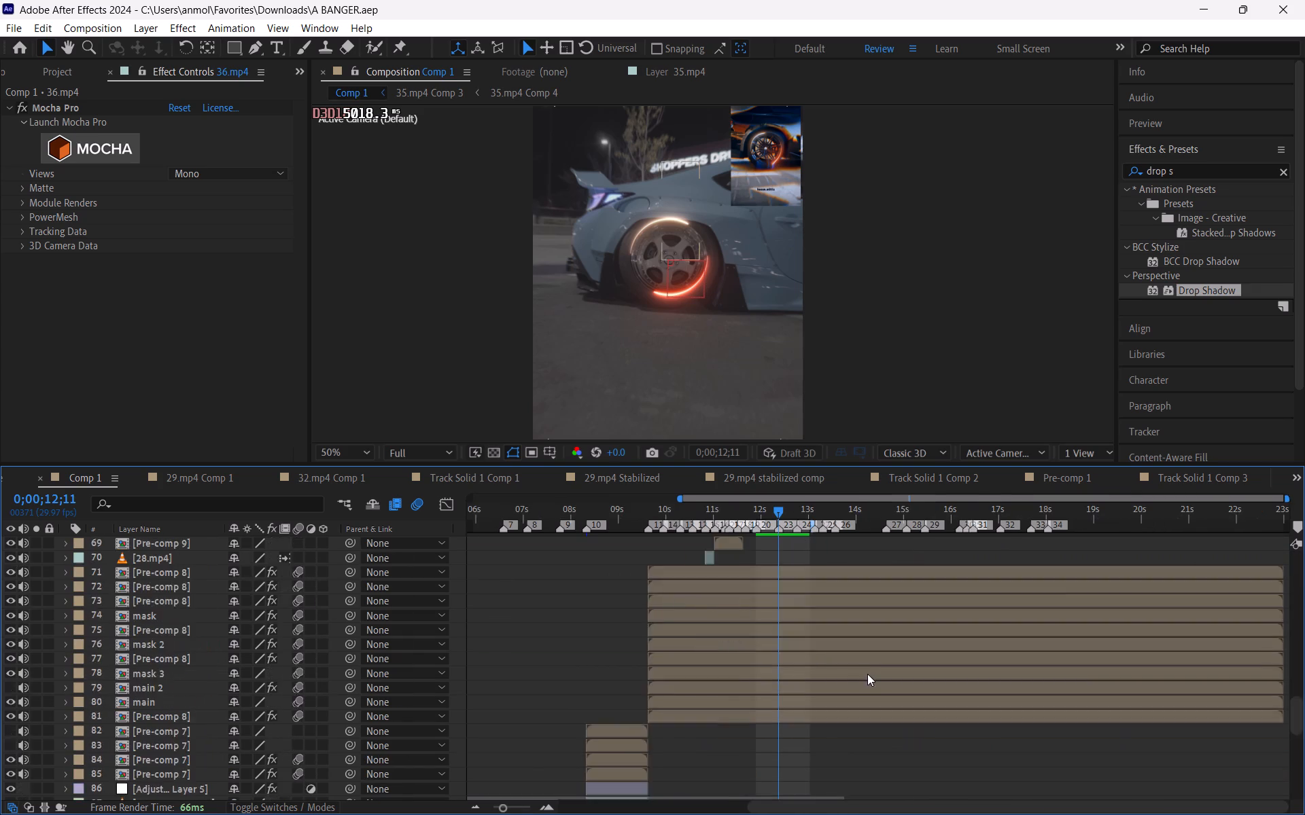
{"action": "scroll", "coordinate": [867, 674], "scroll_direction": "down", "scroll_amount": 10}
{"action": "scroll", "coordinate": [867, 675], "scroll_direction": "up", "scroll_amount": 5}
{"action": "scroll", "coordinate": [867, 675], "scroll_direction": "down", "scroll_amount": 1}
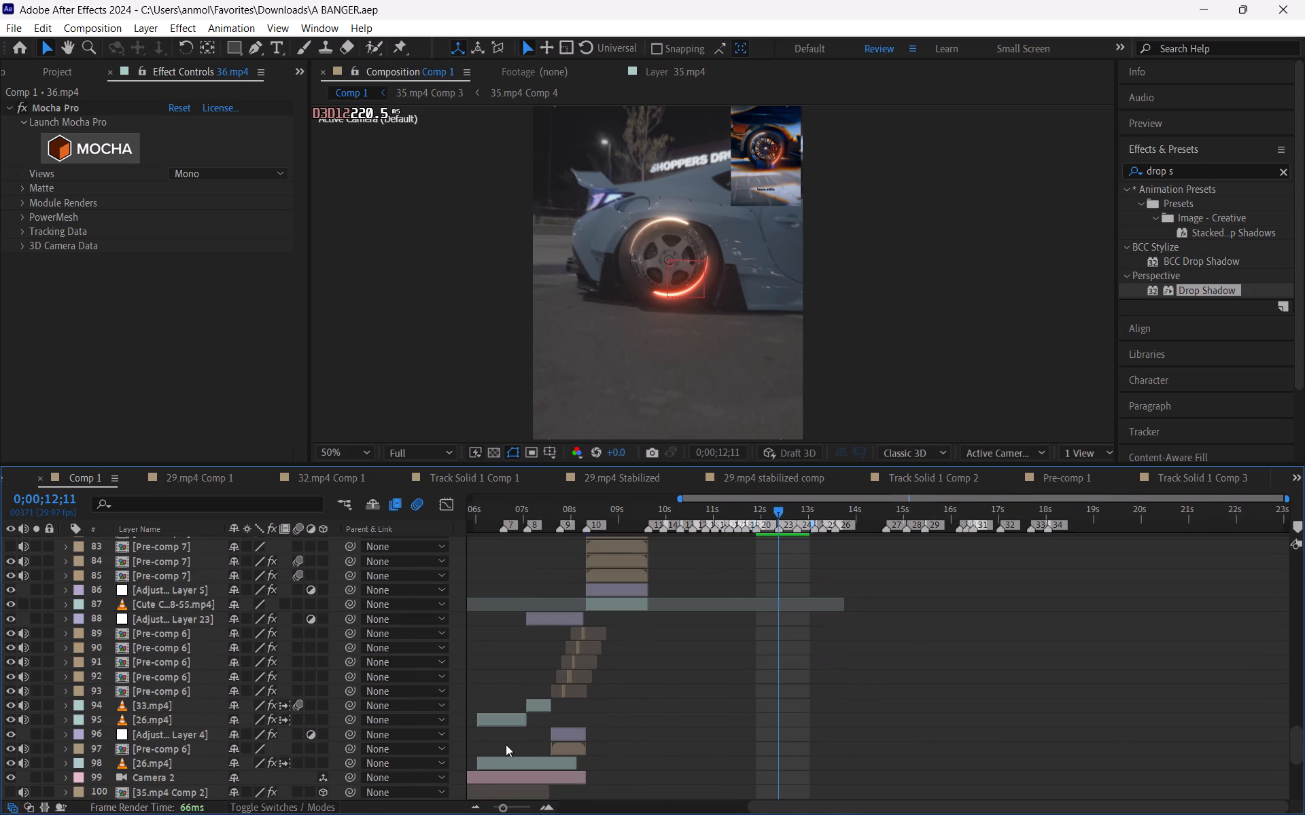
{"action": "left_click", "coordinate": [512, 762]}
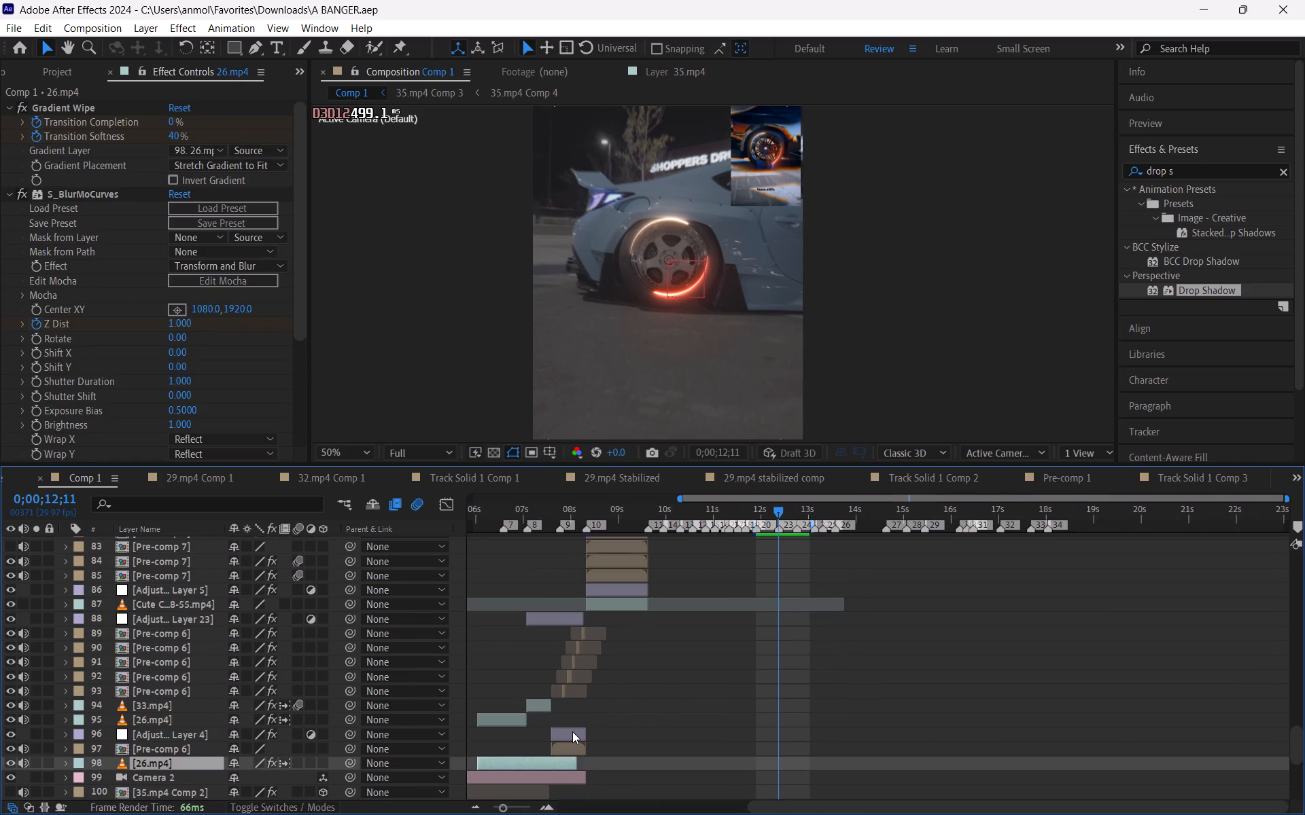
{"action": "left_click", "coordinate": [572, 732]}
{"action": "left_click", "coordinate": [555, 615]}
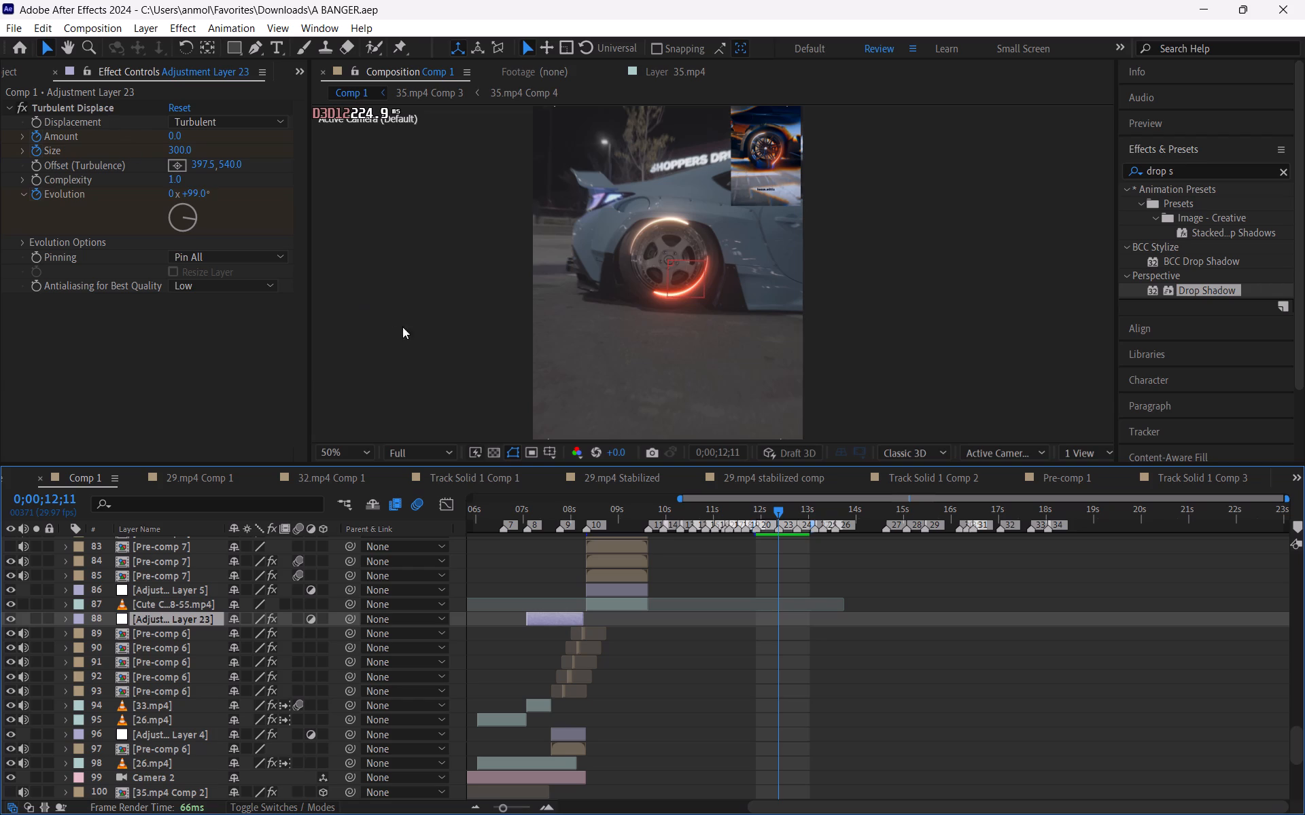
{"action": "left_click", "coordinate": [548, 518]}
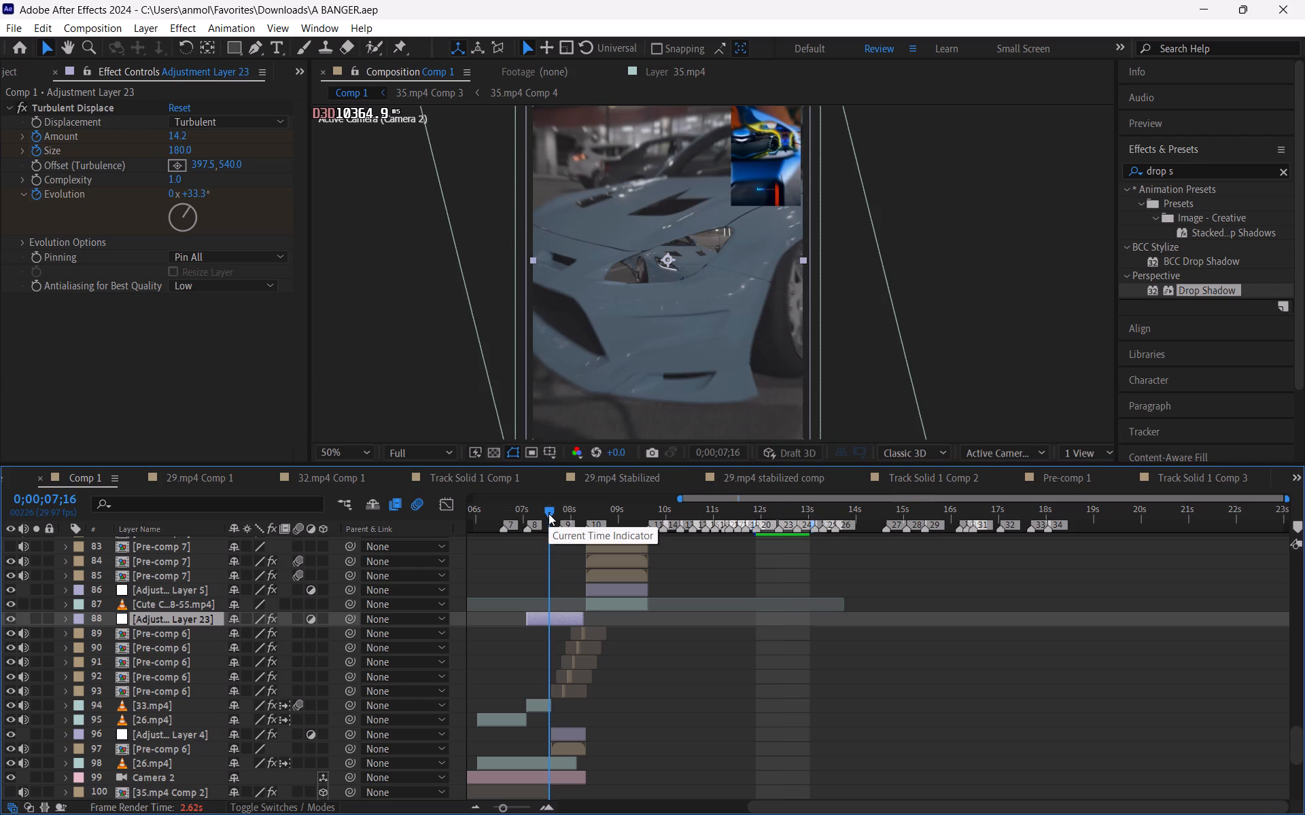
{"action": "key", "text": "ctrl+d"}
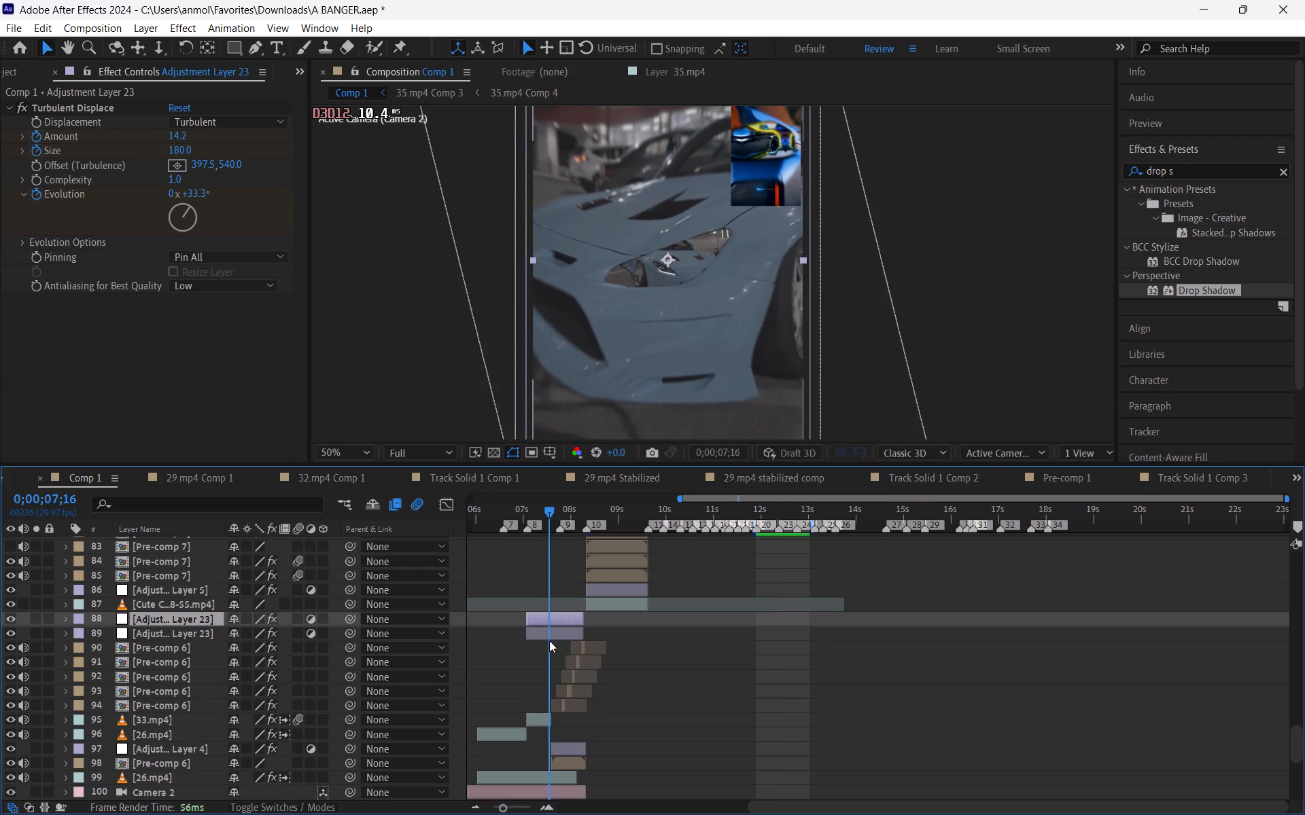
{"action": "left_click", "coordinate": [8, 616]}
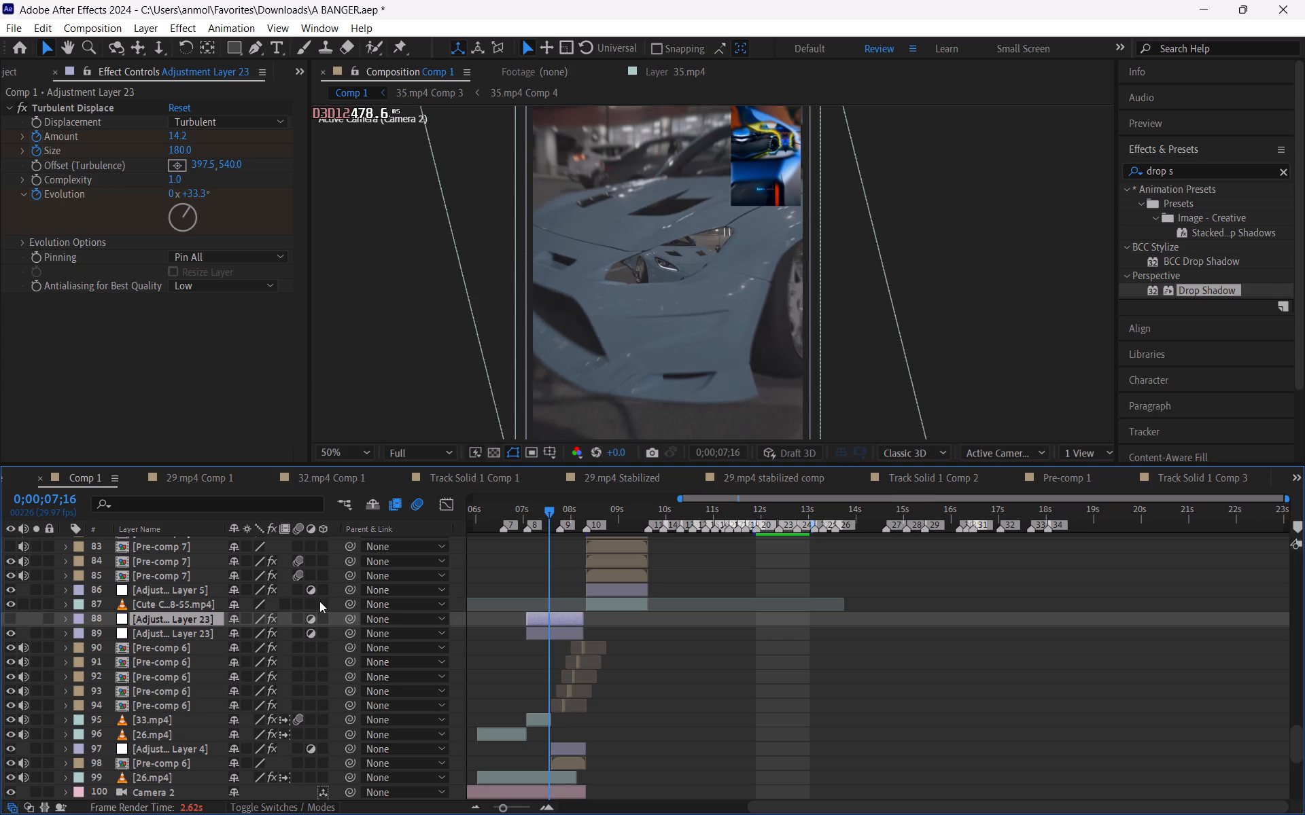
Shift the hidden Adjustment Layer 23 copy along the timeline so it covers the work area from about 12 s to 13 s.
{"action": "left_click_drag", "start_coordinate": [566, 618], "coordinate": [866, 634]}
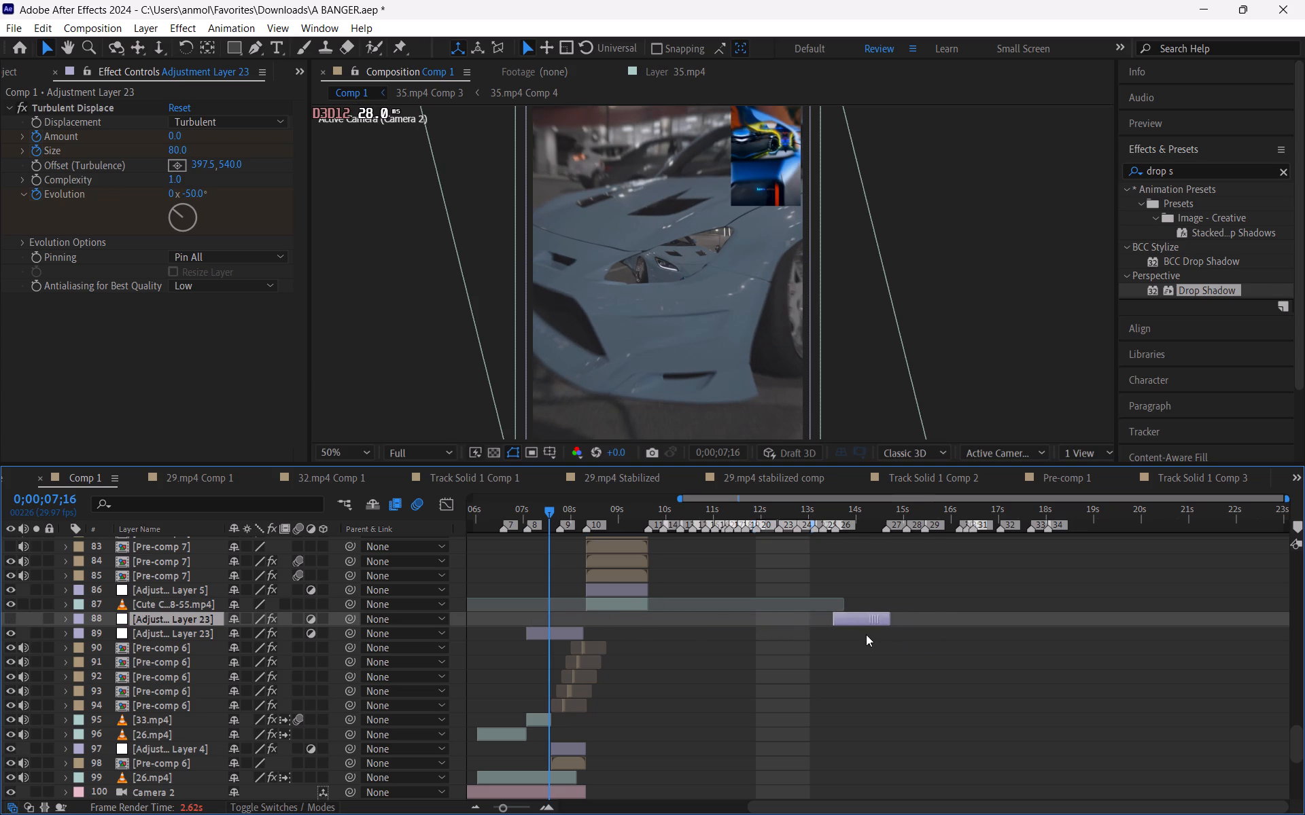
{"action": "left_click_drag", "start_coordinate": [866, 634], "coordinate": [792, 623]}
{"action": "left_click_drag", "start_coordinate": [786, 514], "coordinate": [790, 516]}
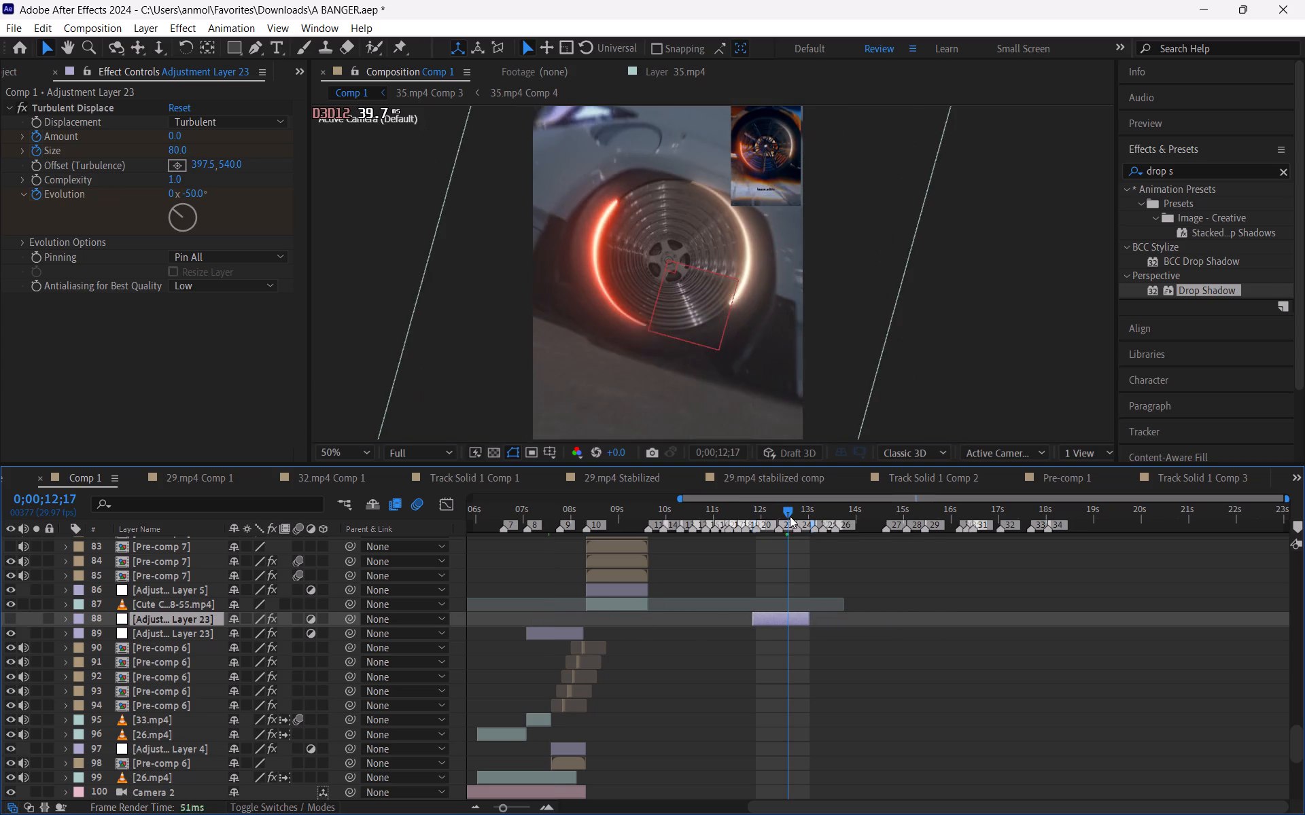
{"action": "left_click_drag", "start_coordinate": [790, 516], "coordinate": [778, 516]}
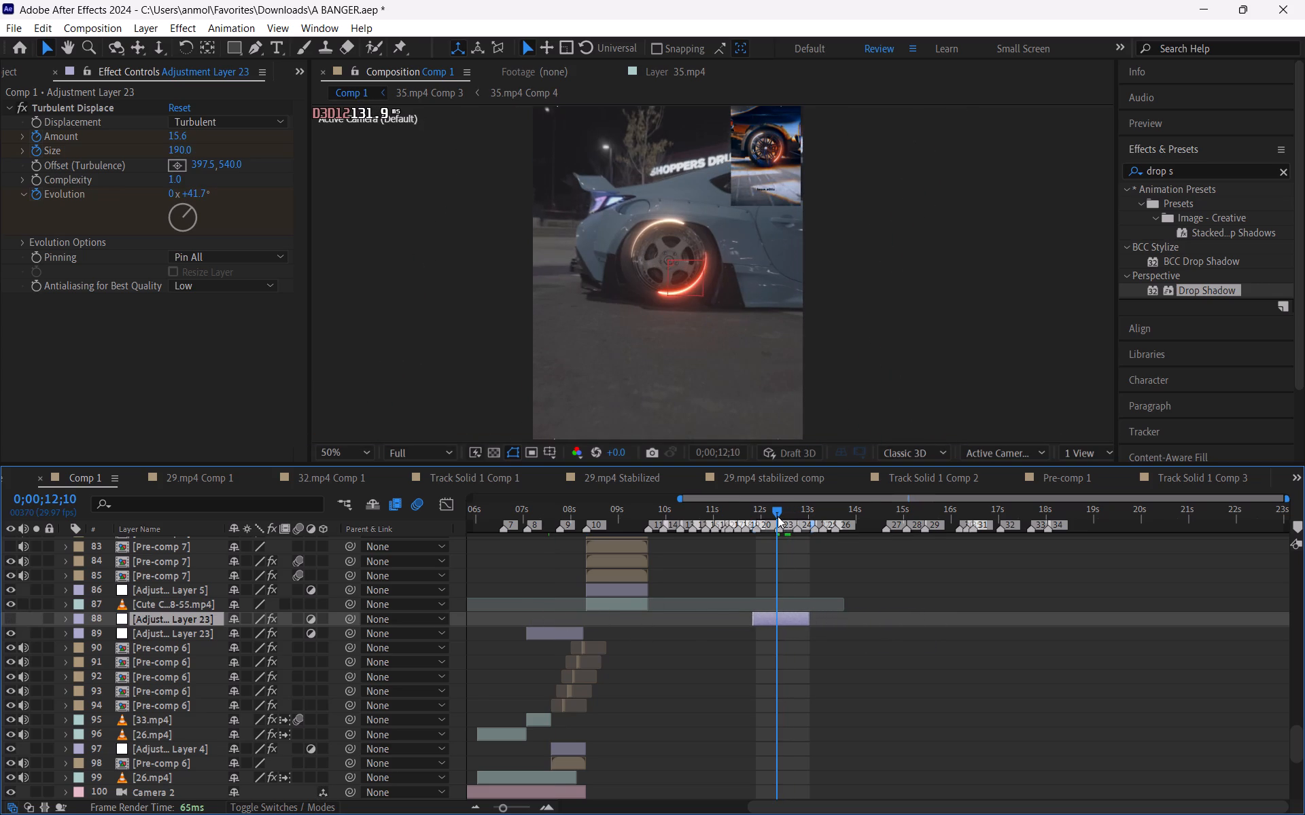
Move the Adjustment Layer 23 copy up the layer stack to directly above Null 5, below Pre-comp 2.
{"action": "key", "text": "equal"}
{"action": "key", "text": "equal"}
{"action": "key", "text": "equal"}
{"action": "left_click_drag", "start_coordinate": [180, 617], "coordinate": [191, 551]}
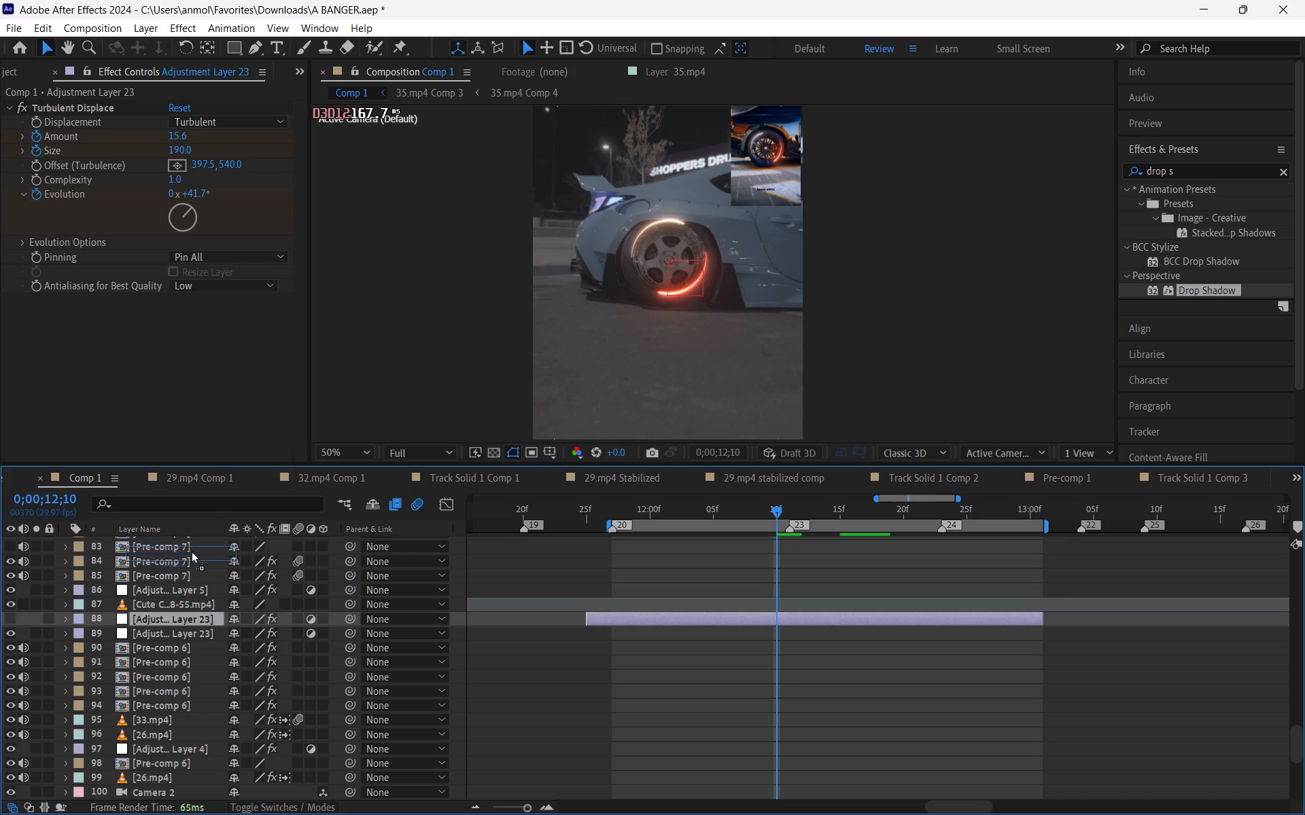
{"action": "left_click_drag", "start_coordinate": [191, 551], "coordinate": [192, 544]}
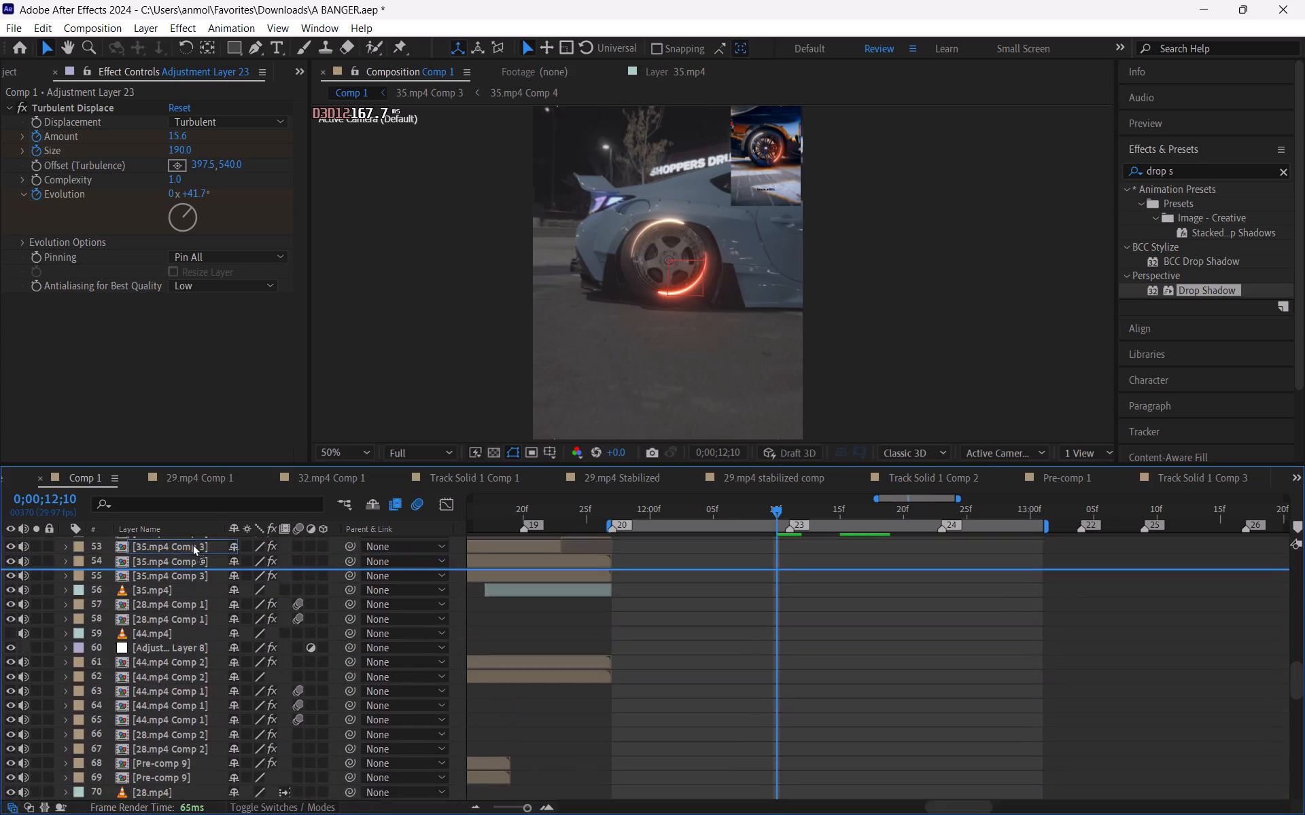
{"action": "left_click_drag", "start_coordinate": [192, 544], "coordinate": [194, 672]}
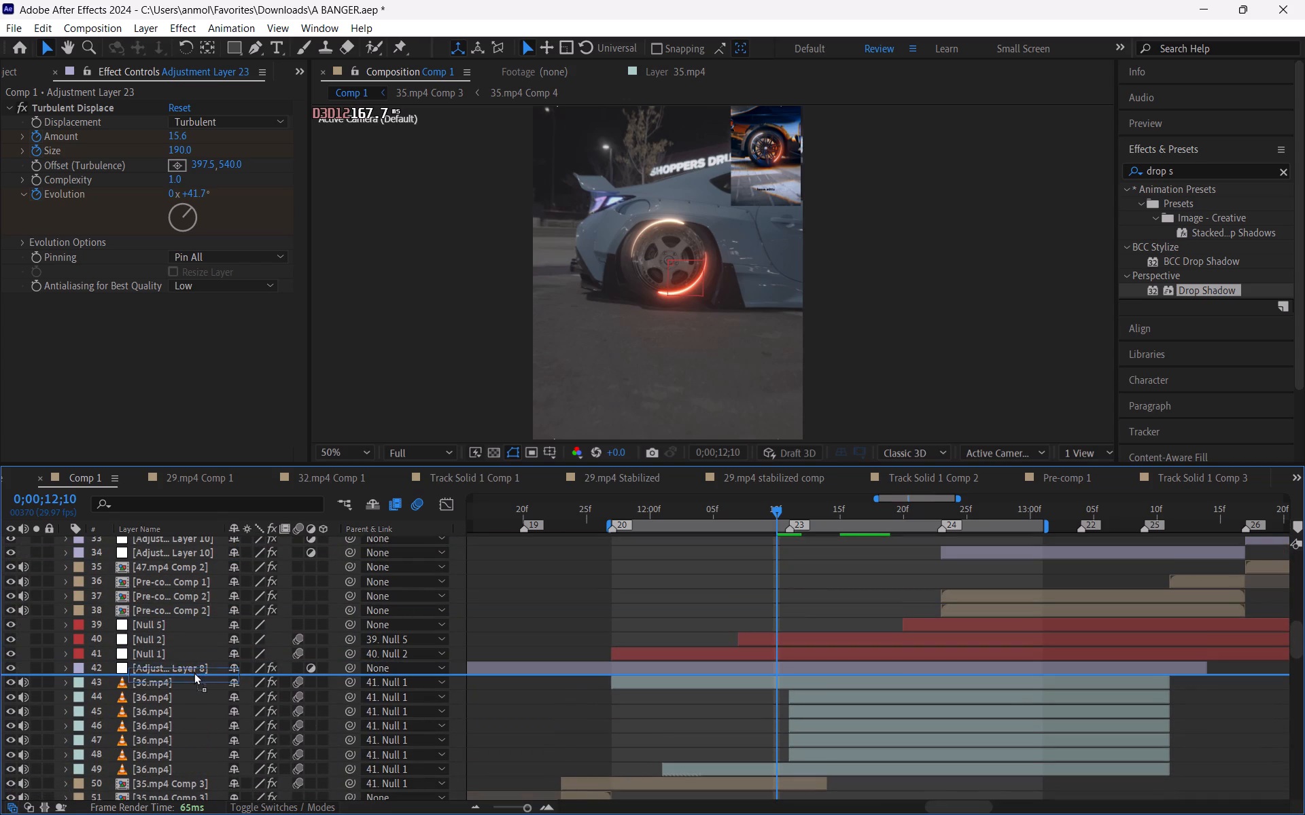
{"action": "left_click_drag", "start_coordinate": [194, 672], "coordinate": [209, 619]}
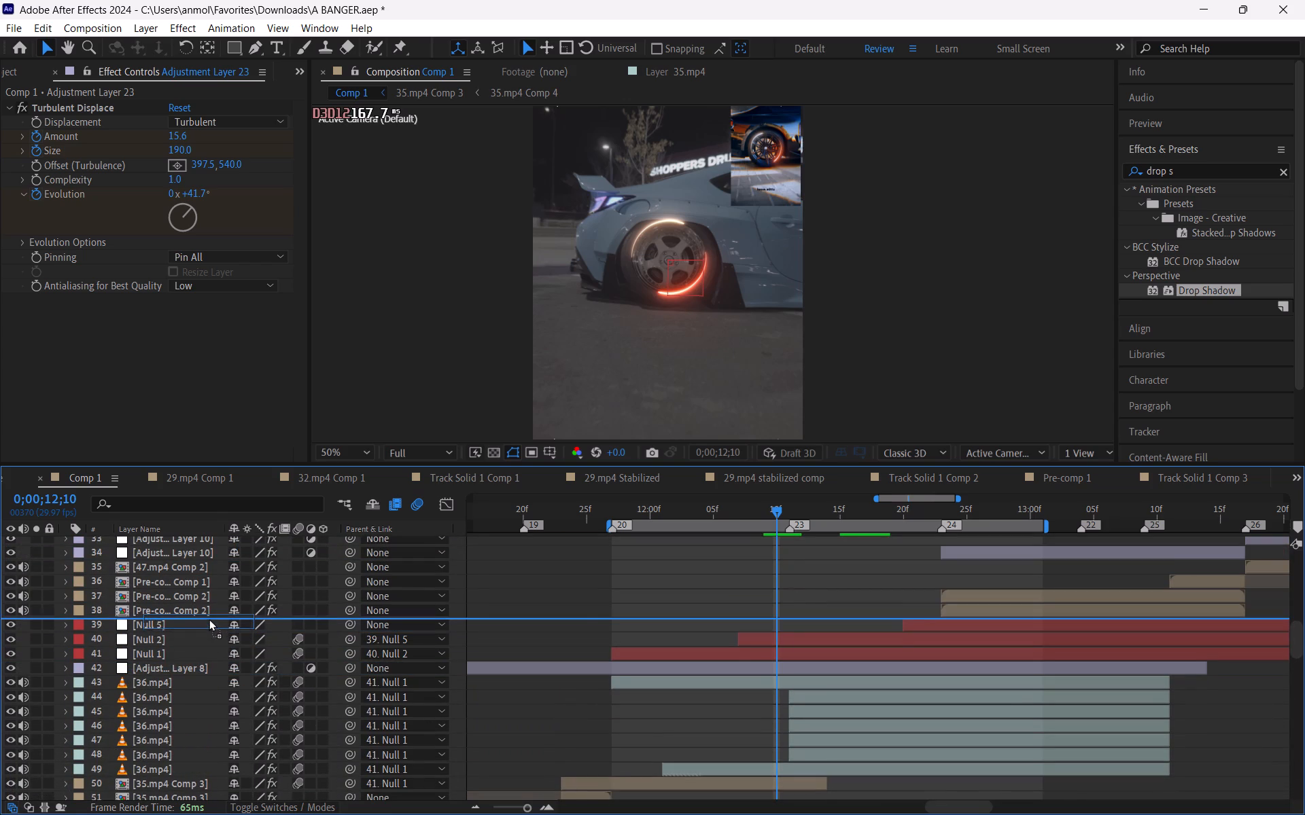
{"action": "left_click_drag", "start_coordinate": [209, 619], "coordinate": [209, 618]}
Reveal the copy's Turbulent Displace keyframes, slide the layer slightly later to start with the work area, and make it visible.
{"action": "key", "text": "u"}
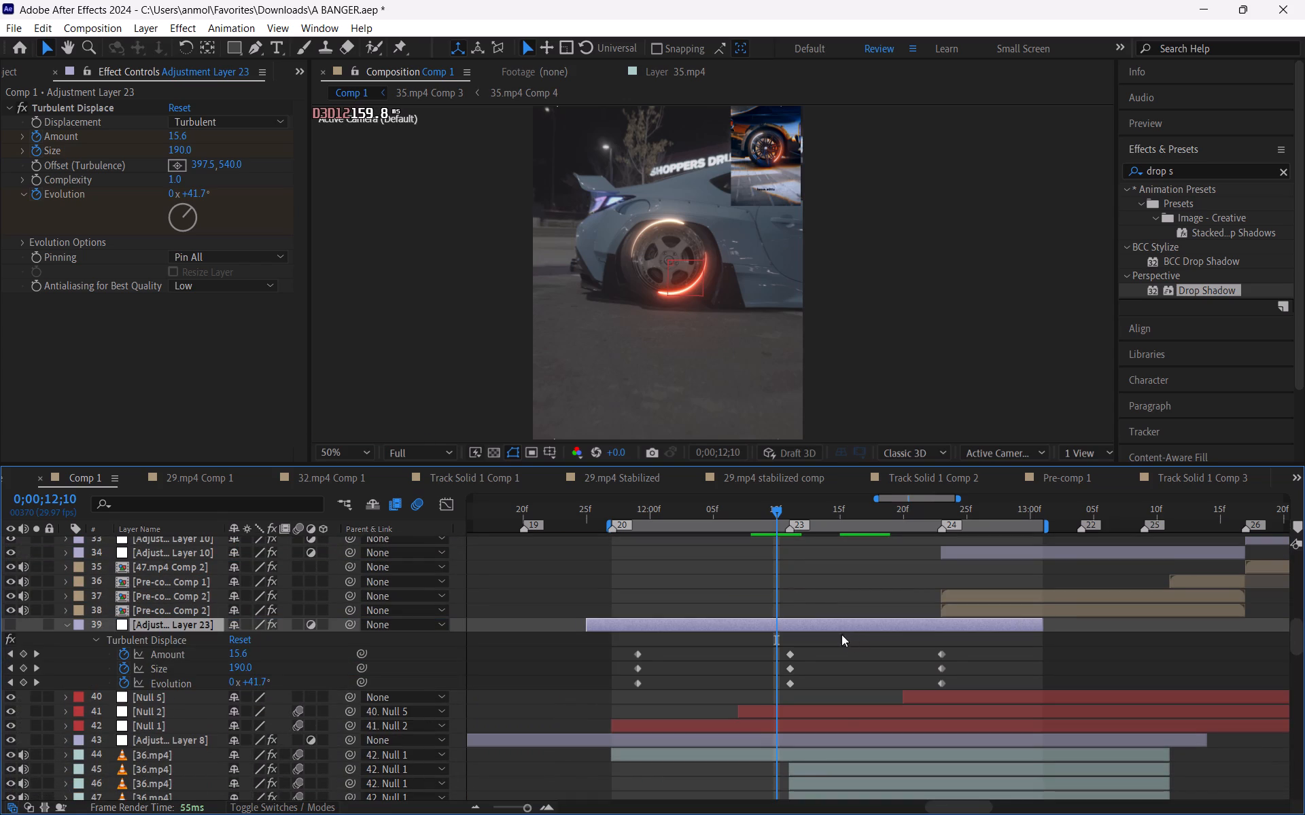
{"action": "scroll", "coordinate": [820, 633], "scroll_direction": "down", "scroll_amount": 2}
{"action": "left_click_drag", "start_coordinate": [786, 509], "coordinate": [884, 546]}
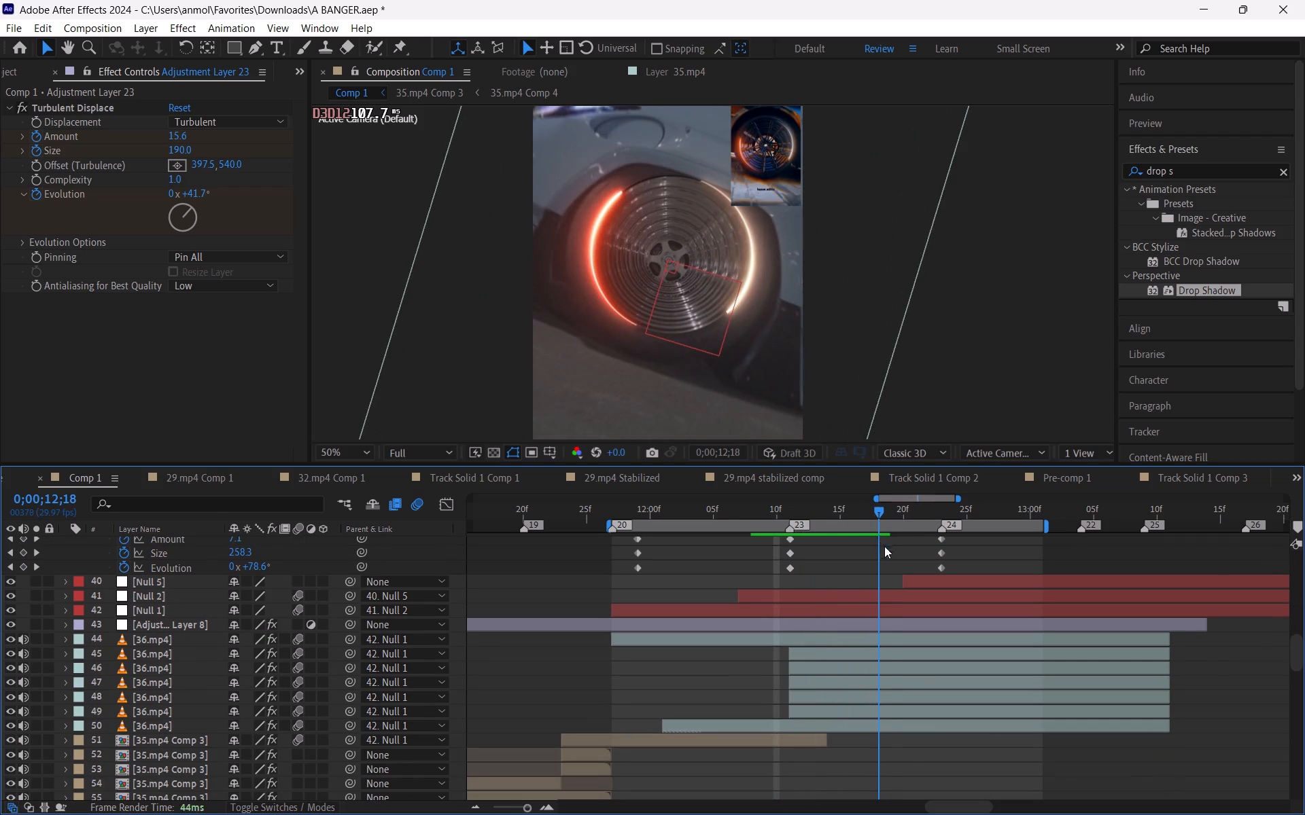
{"action": "left_click_drag", "start_coordinate": [884, 546], "coordinate": [794, 554]}
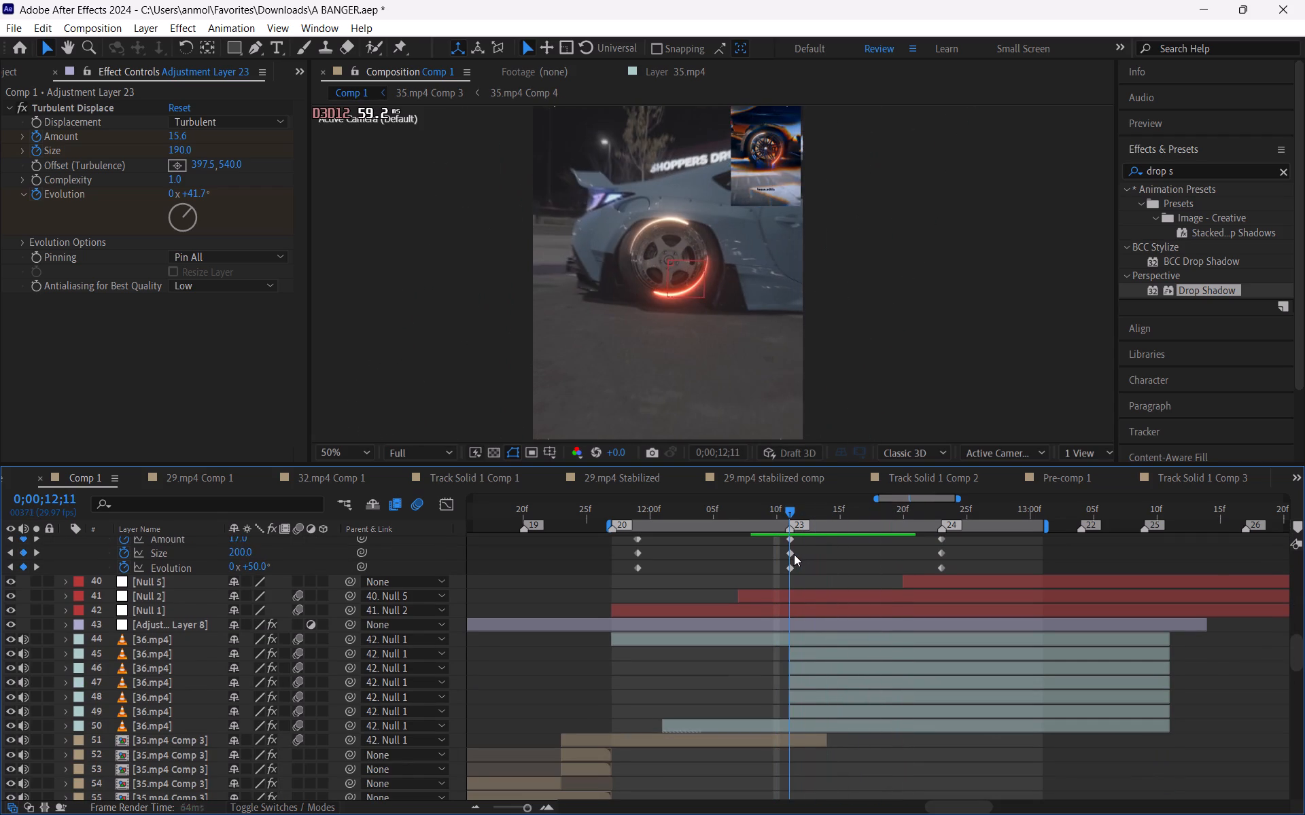
{"action": "left_click_drag", "start_coordinate": [794, 554], "coordinate": [875, 582]}
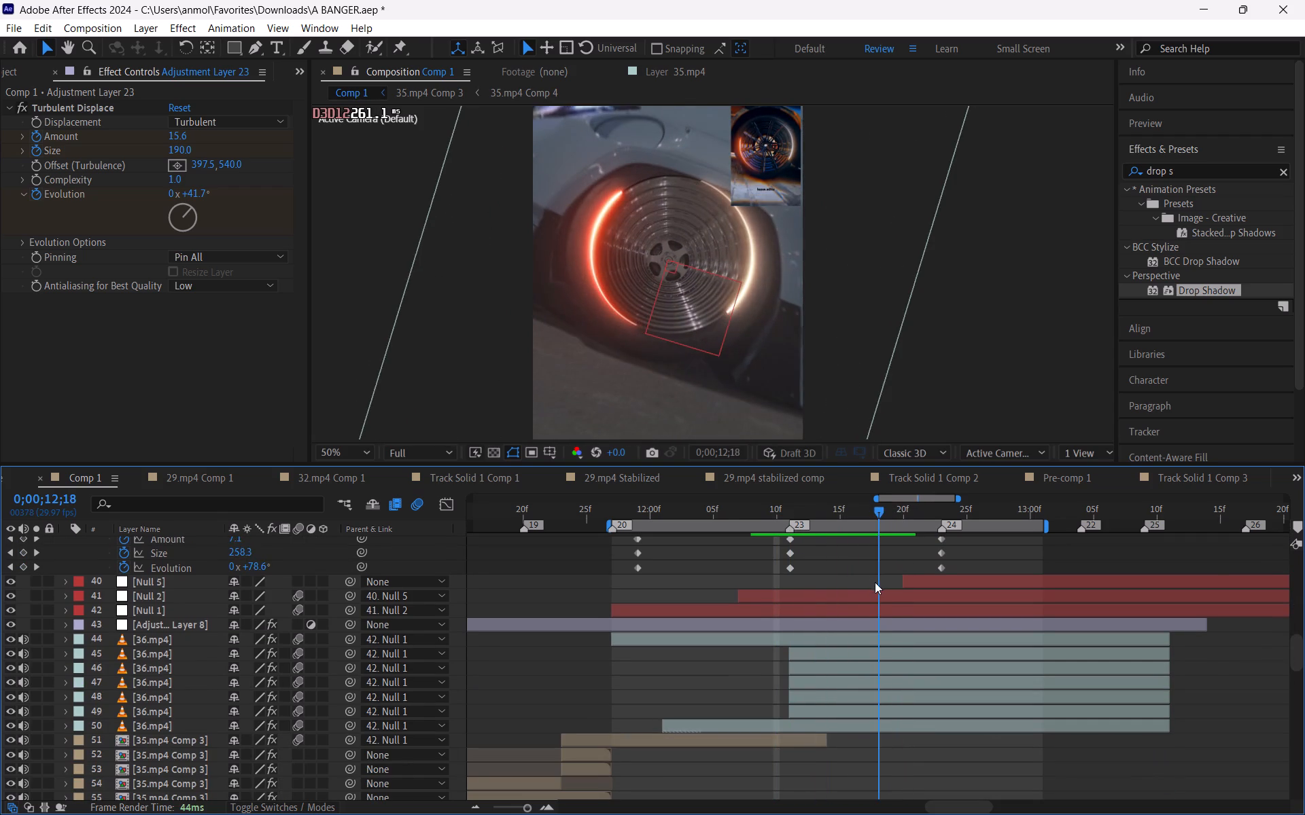
{"action": "left_click_drag", "start_coordinate": [875, 582], "coordinate": [828, 585]}
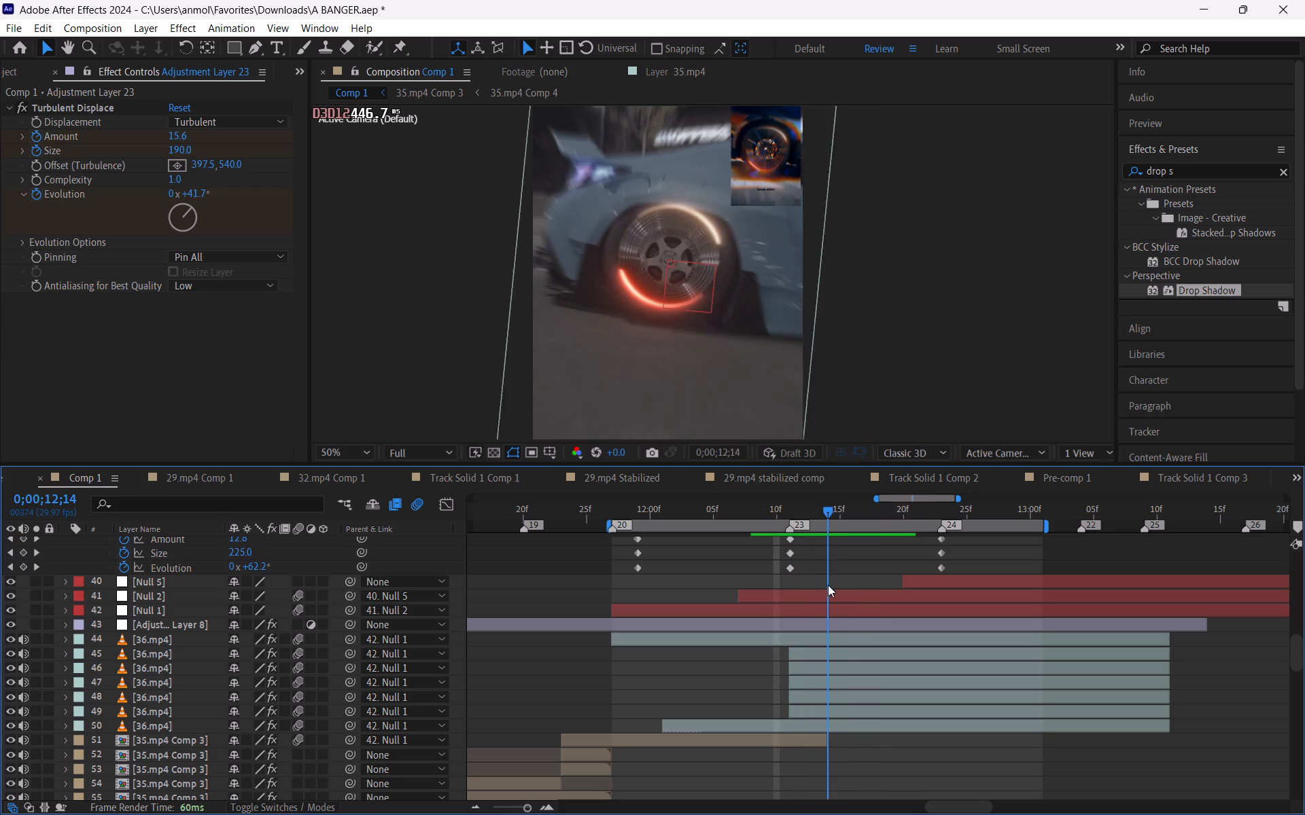
{"action": "left_click_drag", "start_coordinate": [828, 585], "coordinate": [824, 590]}
{"action": "scroll", "coordinate": [824, 590], "scroll_direction": "up", "scroll_amount": 1}
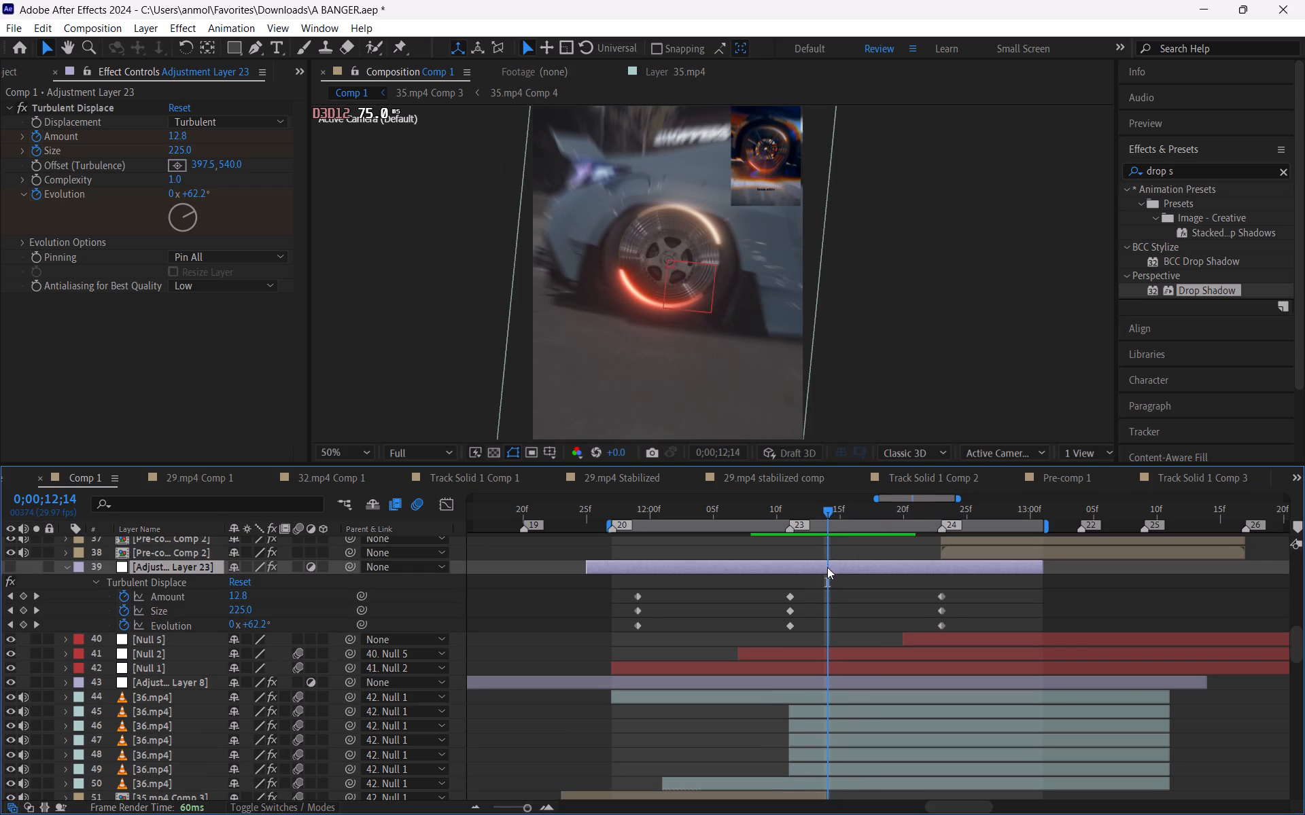
{"action": "left_click_drag", "start_coordinate": [827, 564], "coordinate": [849, 572]}
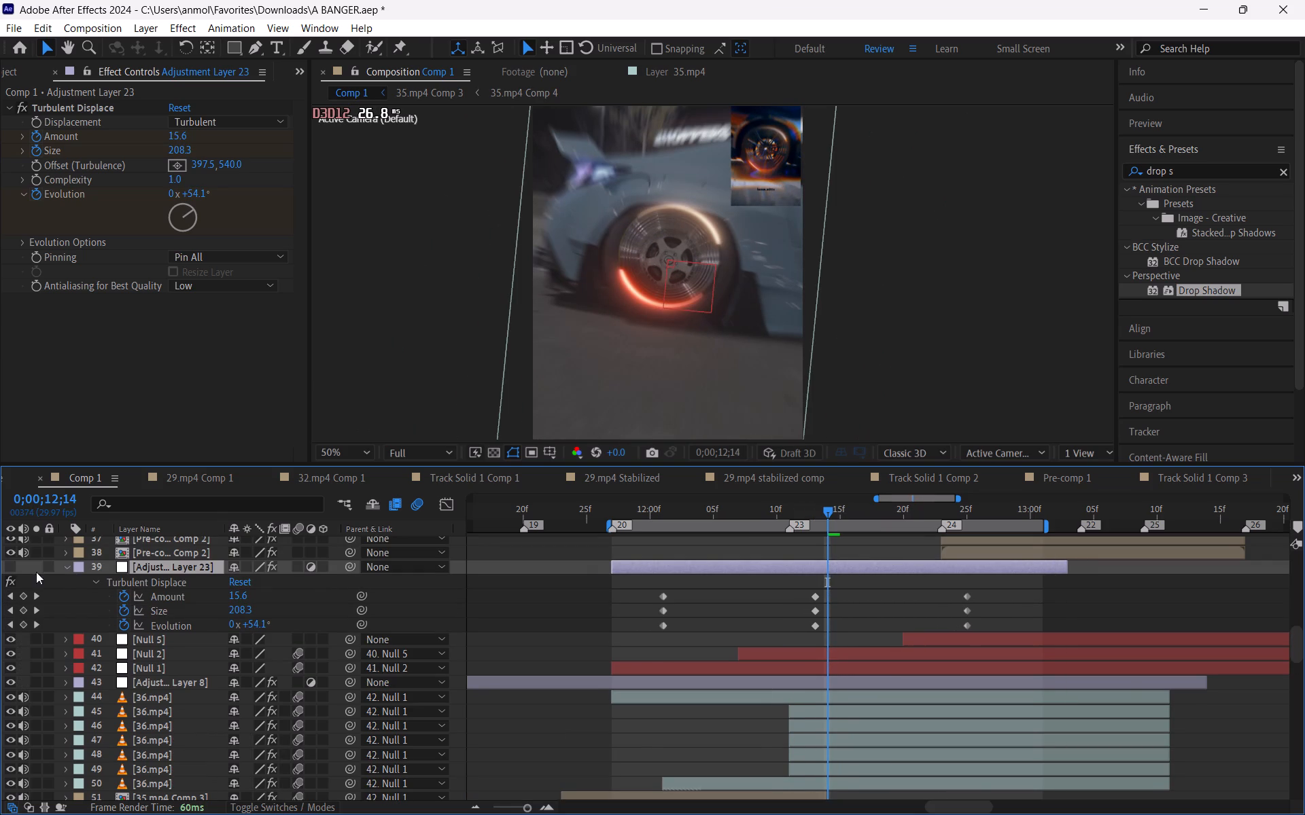
{"action": "left_click", "coordinate": [8, 564]}
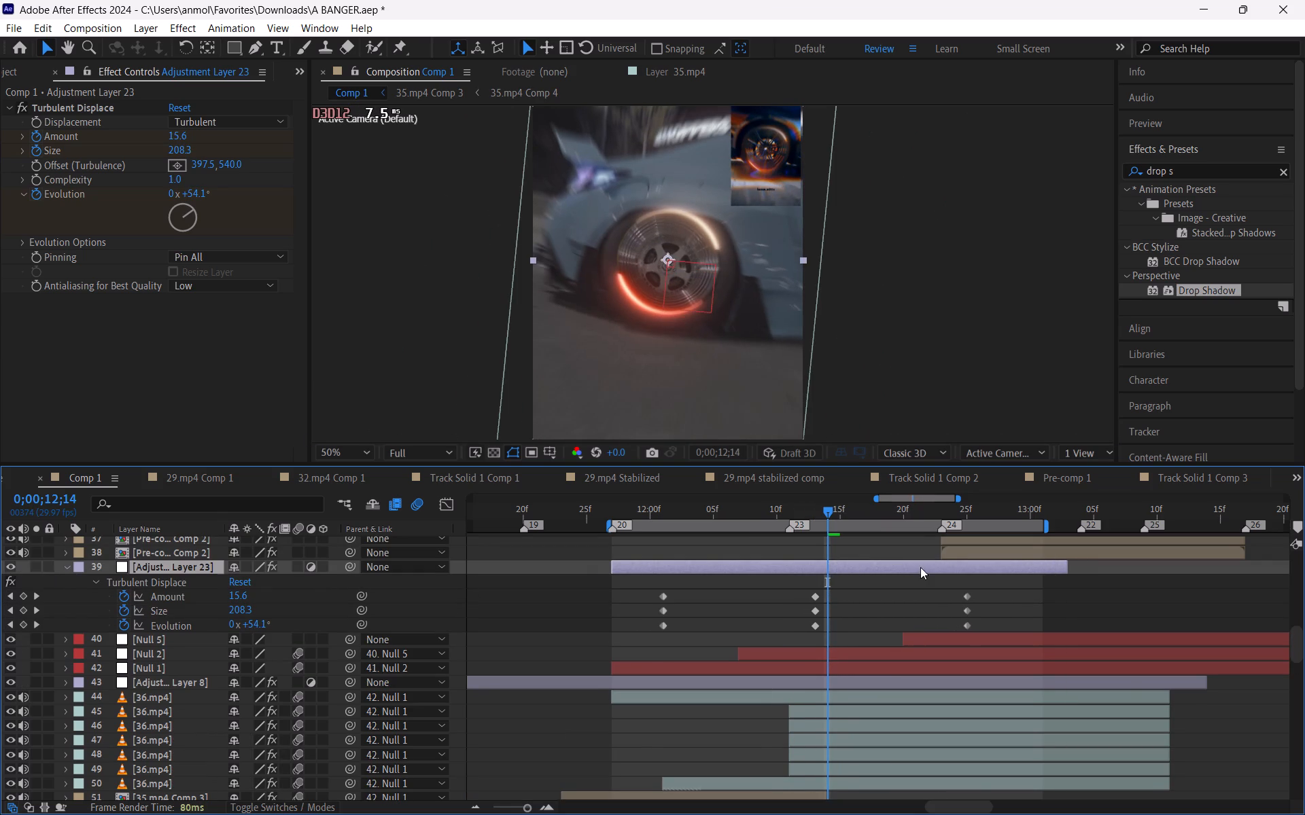
Review the wheel shot between about 11;28 and 12;28 to check the Turbulent Displace timing against the footage.
{"action": "left_click_drag", "start_coordinate": [823, 513], "coordinate": [941, 556]}
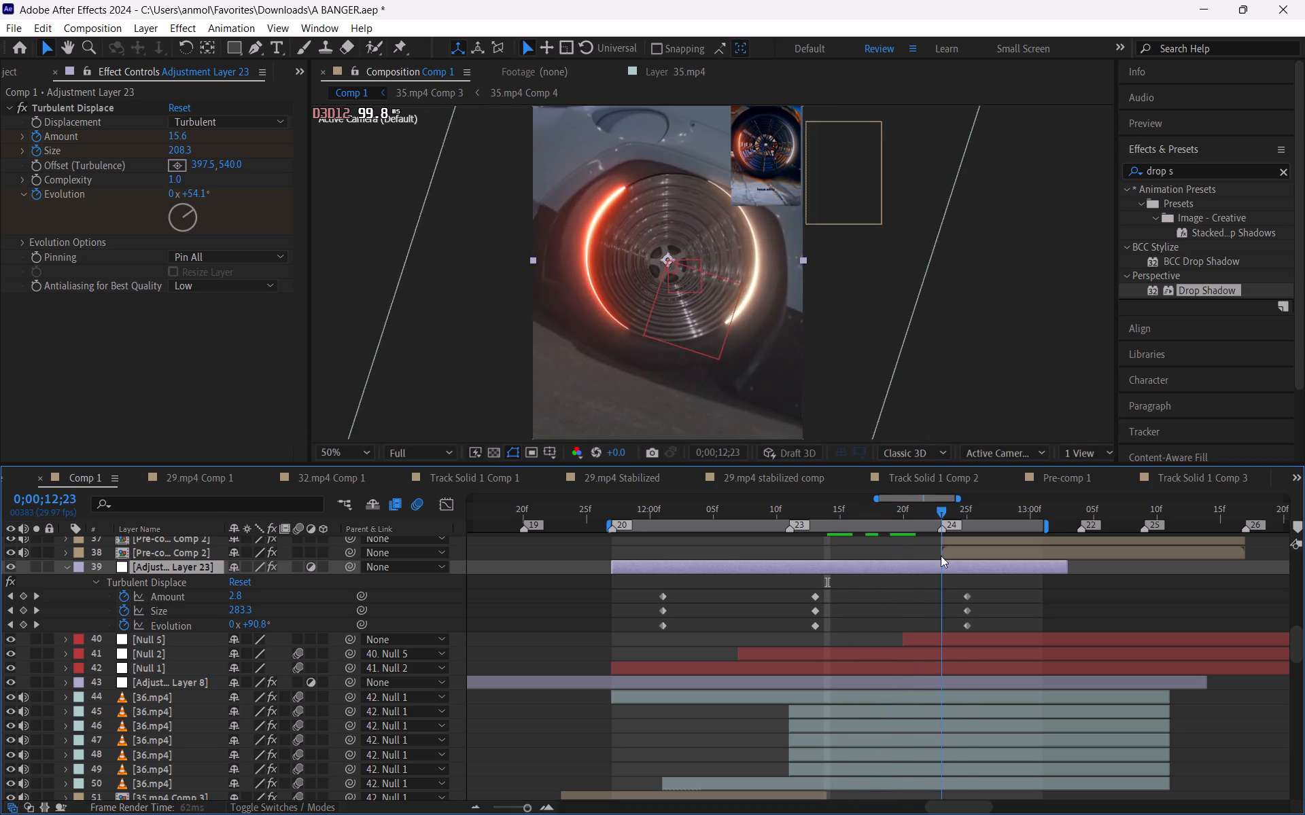
{"action": "left_click_drag", "start_coordinate": [941, 556], "coordinate": [1000, 602]}
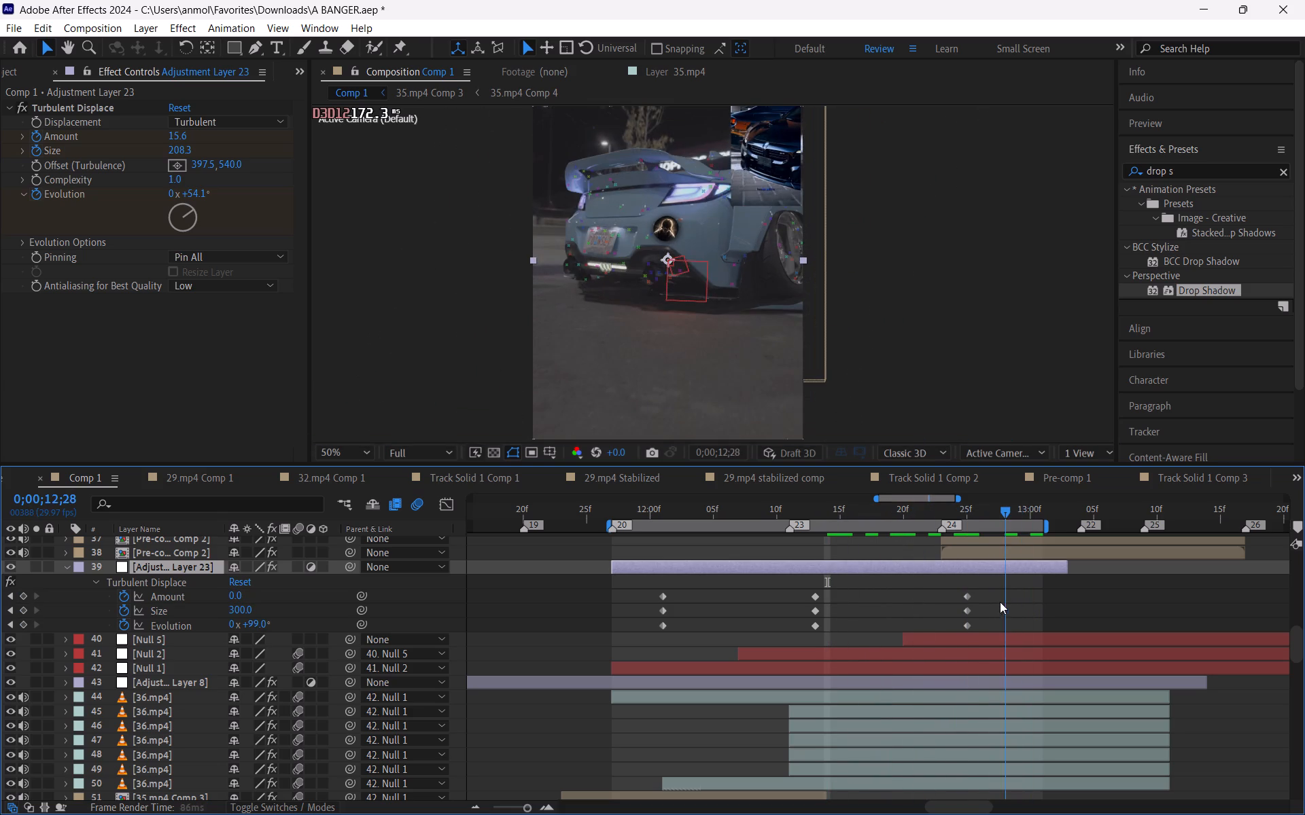
{"action": "left_click_drag", "start_coordinate": [1000, 602], "coordinate": [908, 587]}
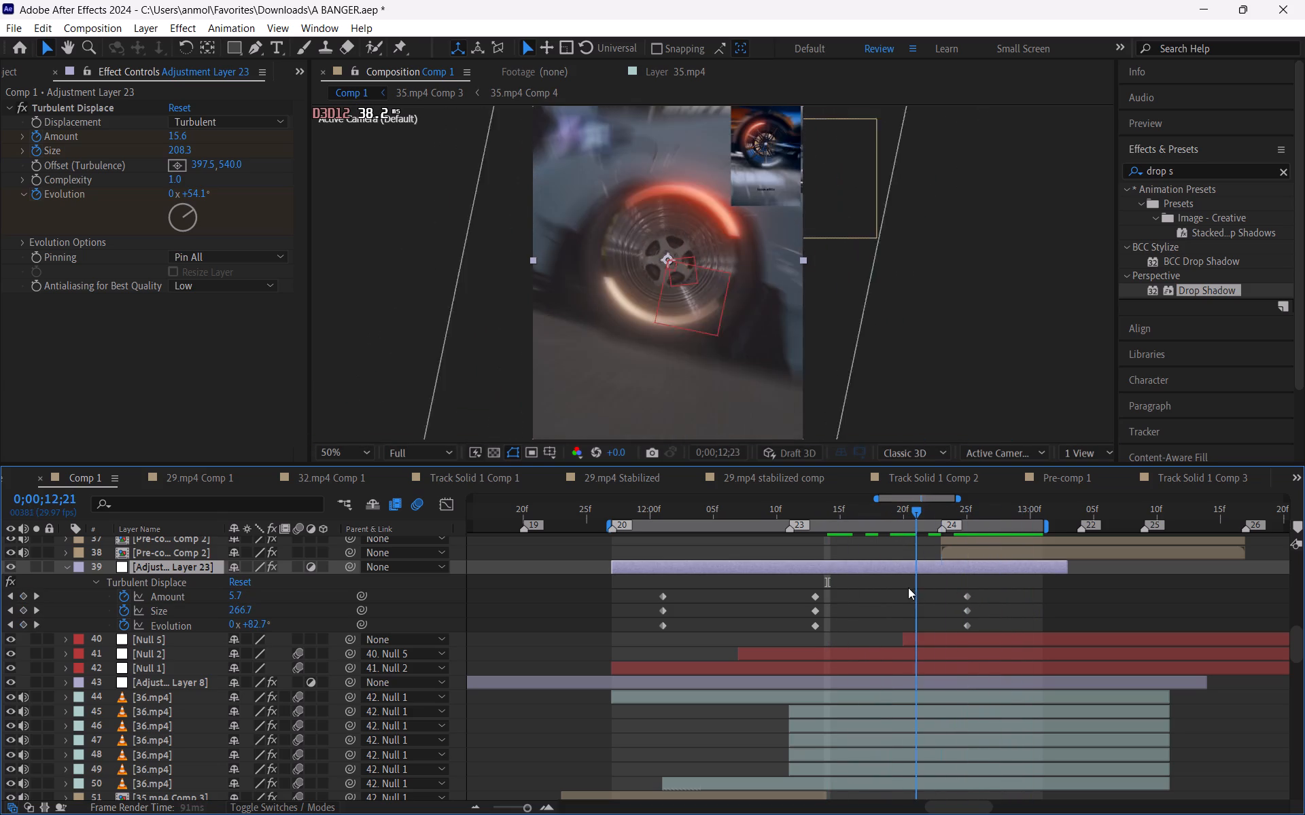
{"action": "left_click_drag", "start_coordinate": [908, 587], "coordinate": [835, 573]}
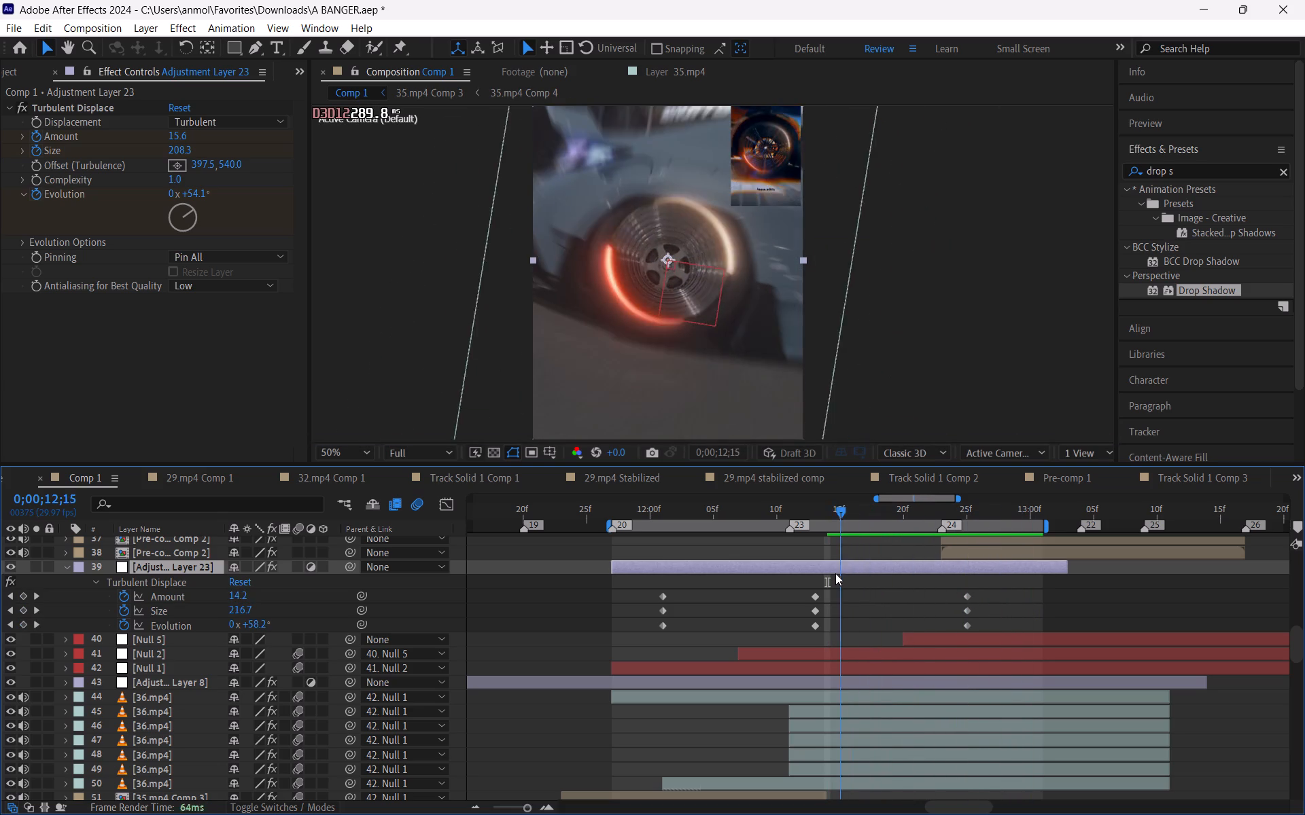
{"action": "left_click_drag", "start_coordinate": [835, 573], "coordinate": [741, 570]}
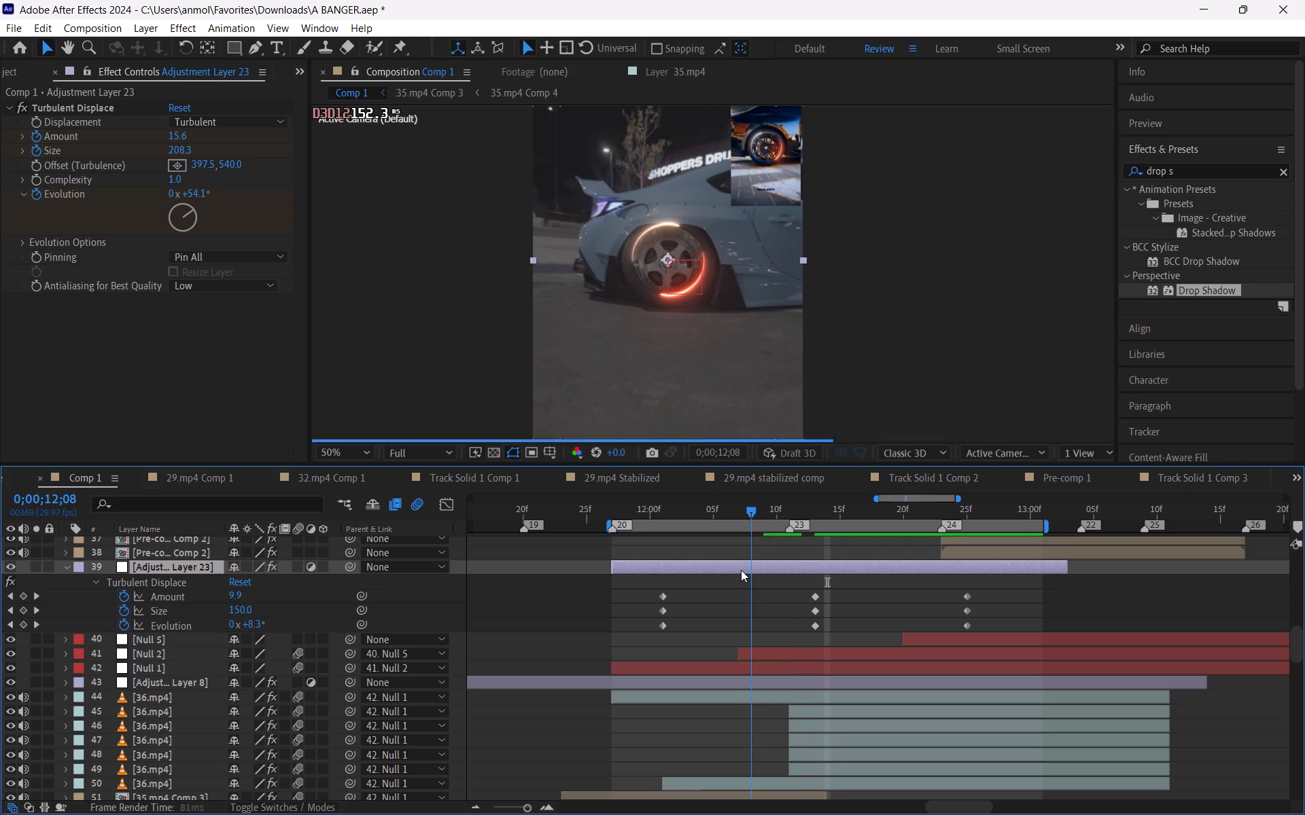
{"action": "left_click_drag", "start_coordinate": [741, 570], "coordinate": [665, 572]}
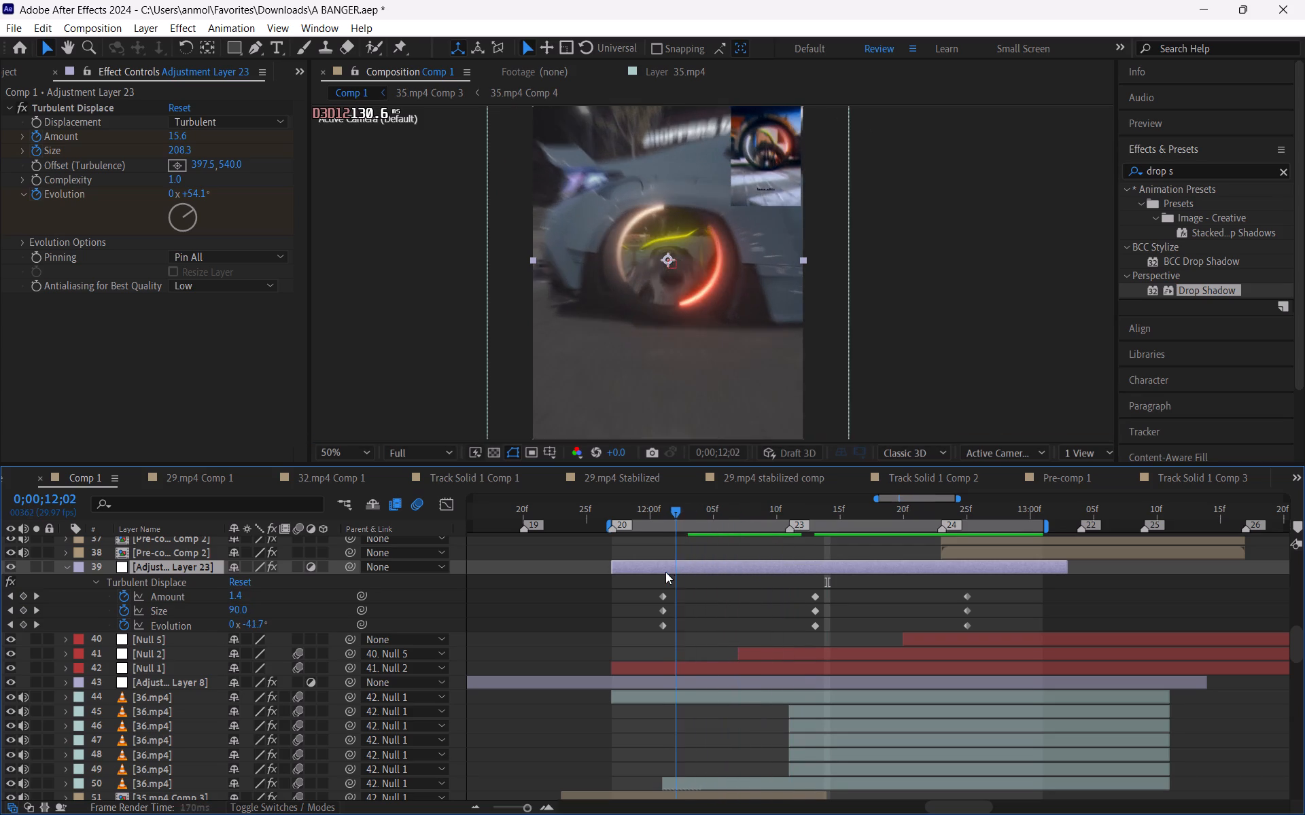
{"action": "left_click_drag", "start_coordinate": [665, 572], "coordinate": [631, 581]}
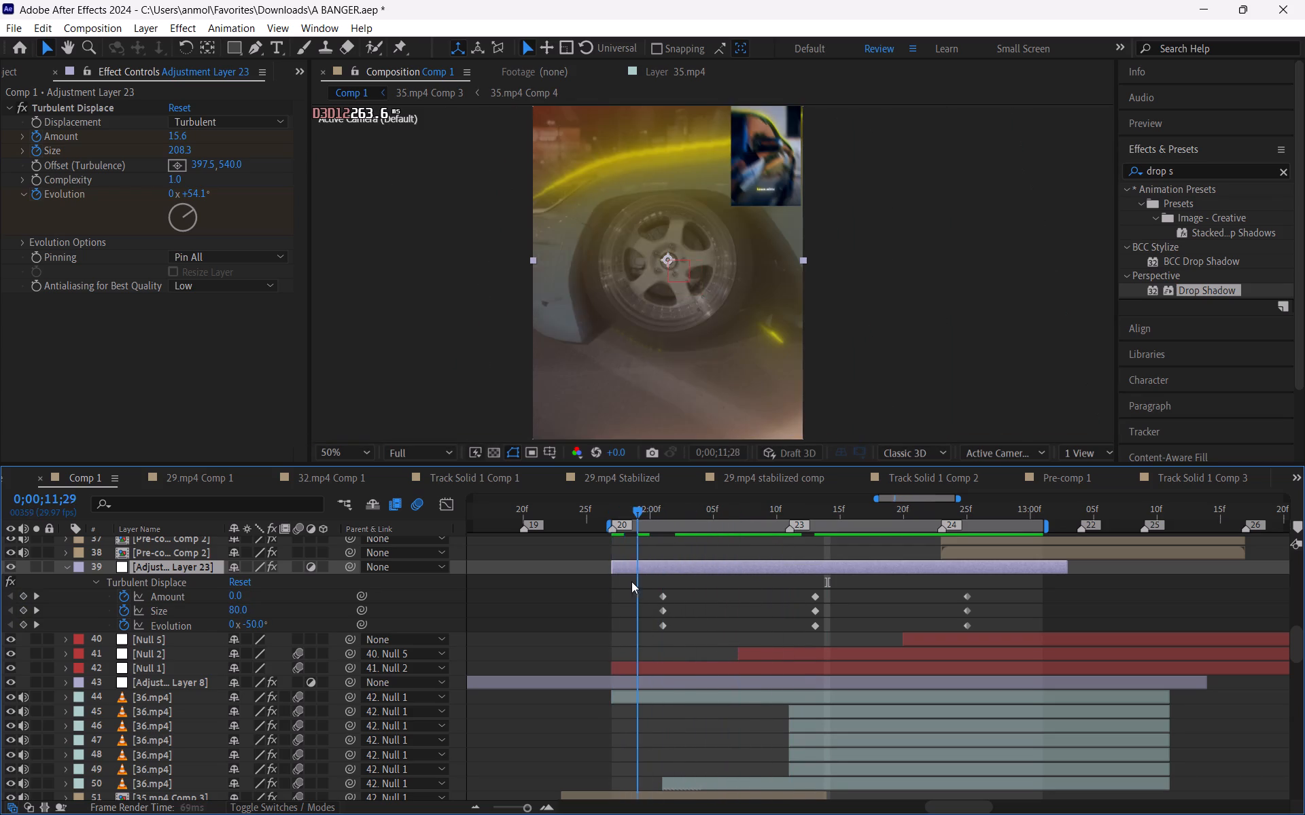
{"action": "left_click_drag", "start_coordinate": [631, 581], "coordinate": [799, 588]}
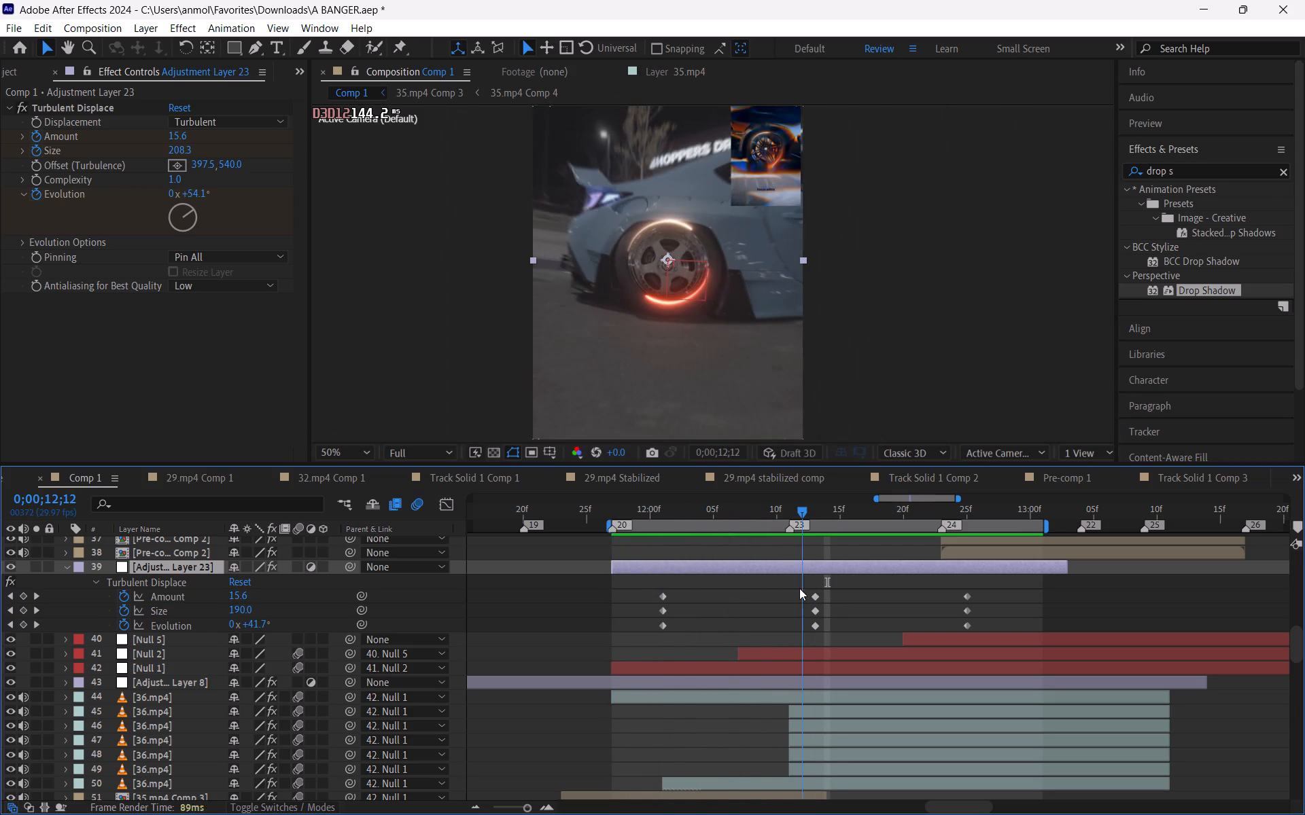
{"action": "left_click_drag", "start_coordinate": [799, 588], "coordinate": [798, 587]}
{"action": "key", "text": "space"}
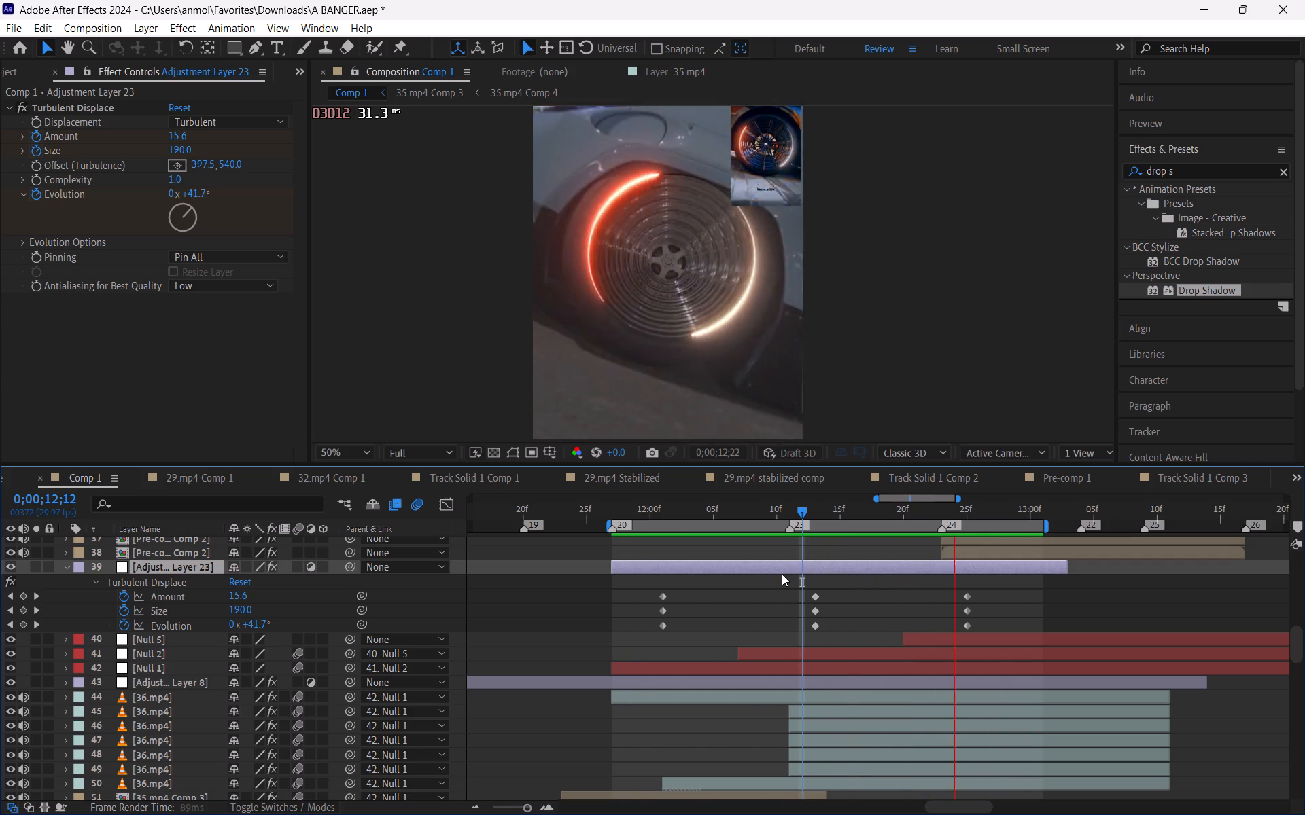
{"action": "left_click_drag", "start_coordinate": [795, 509], "coordinate": [875, 534]}
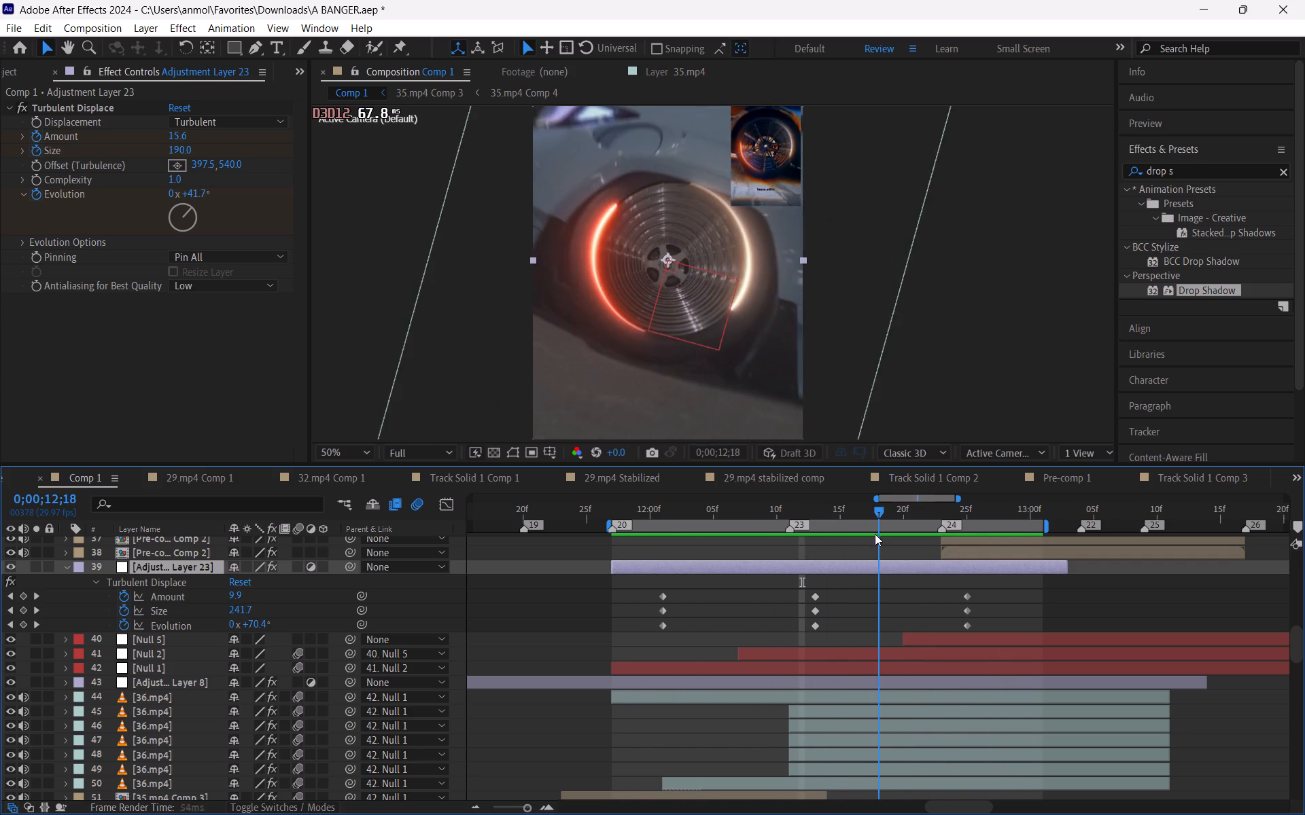
{"action": "left_click_drag", "start_coordinate": [875, 534], "coordinate": [816, 530]}
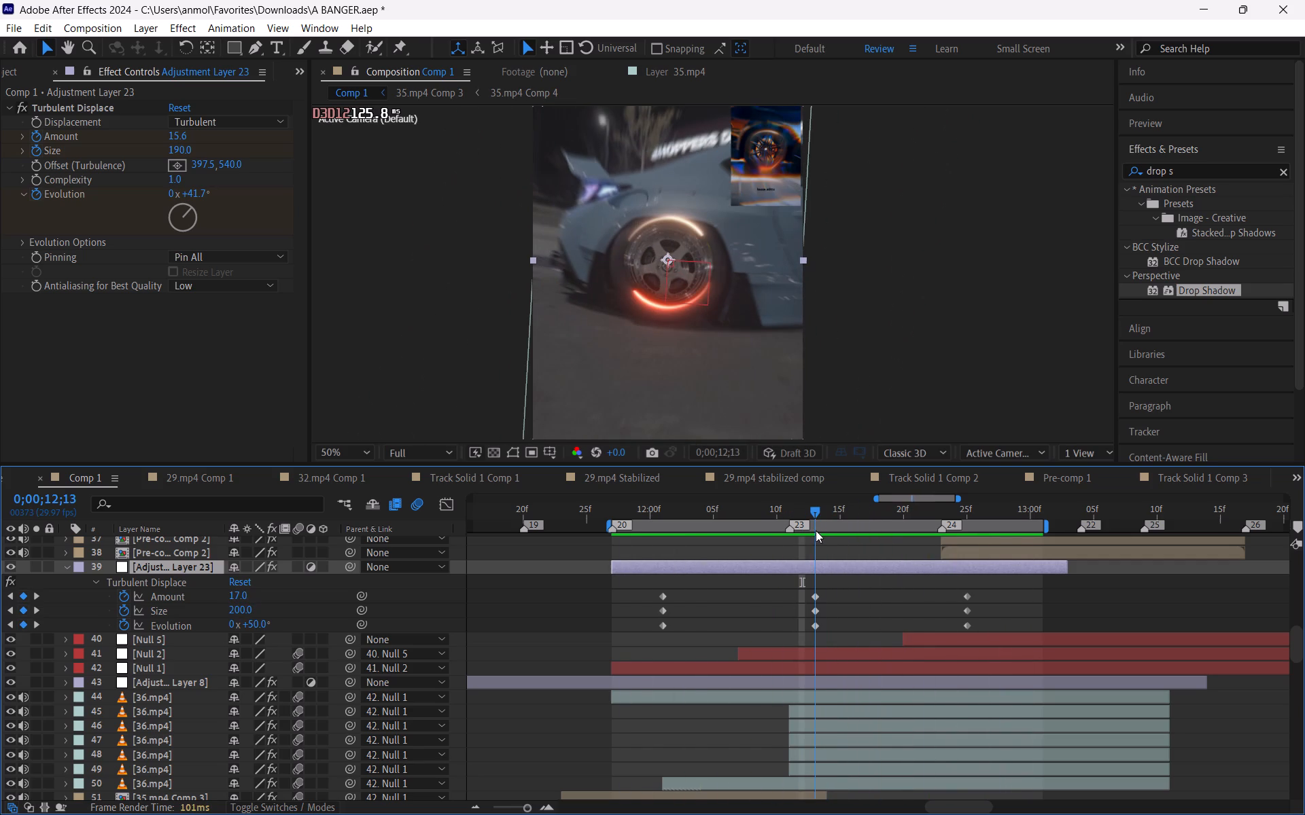
{"action": "left_click_drag", "start_coordinate": [816, 530], "coordinate": [793, 531]}
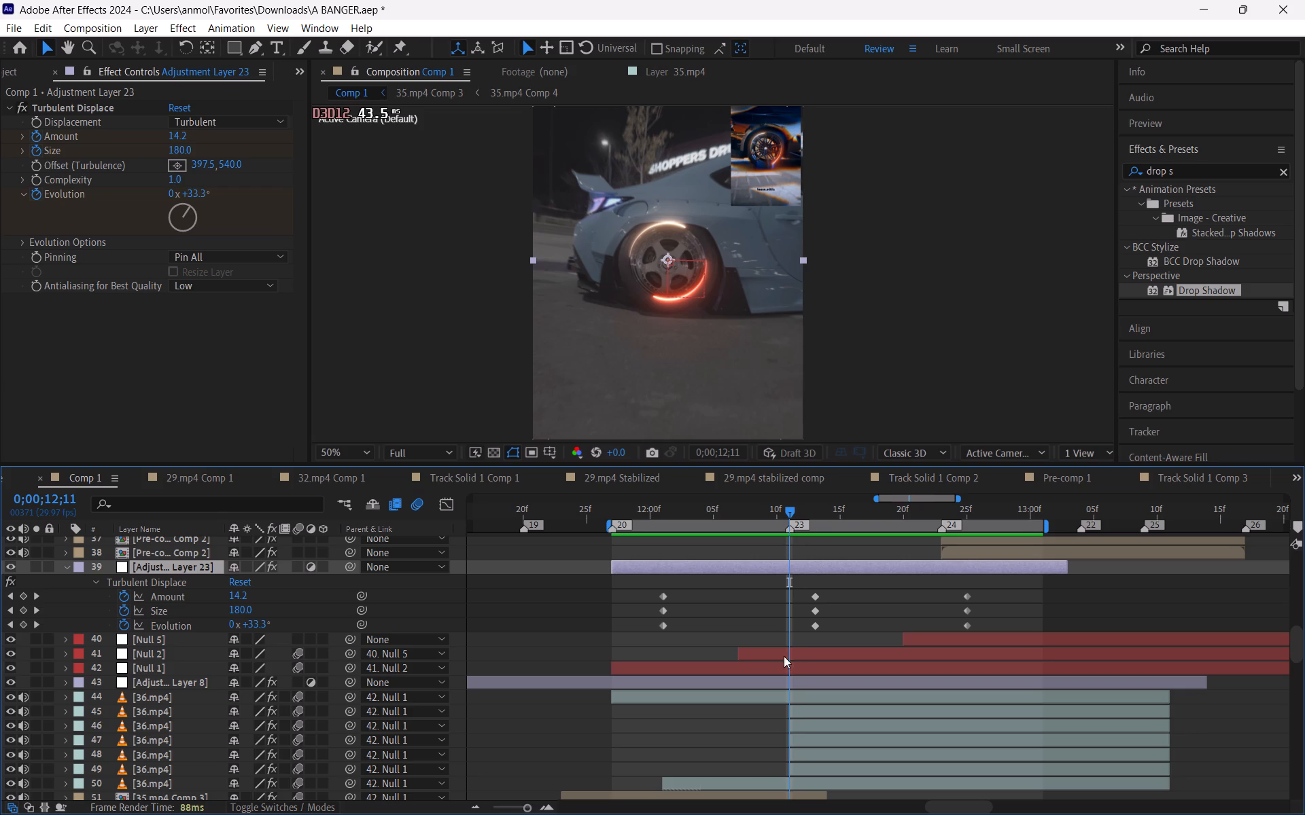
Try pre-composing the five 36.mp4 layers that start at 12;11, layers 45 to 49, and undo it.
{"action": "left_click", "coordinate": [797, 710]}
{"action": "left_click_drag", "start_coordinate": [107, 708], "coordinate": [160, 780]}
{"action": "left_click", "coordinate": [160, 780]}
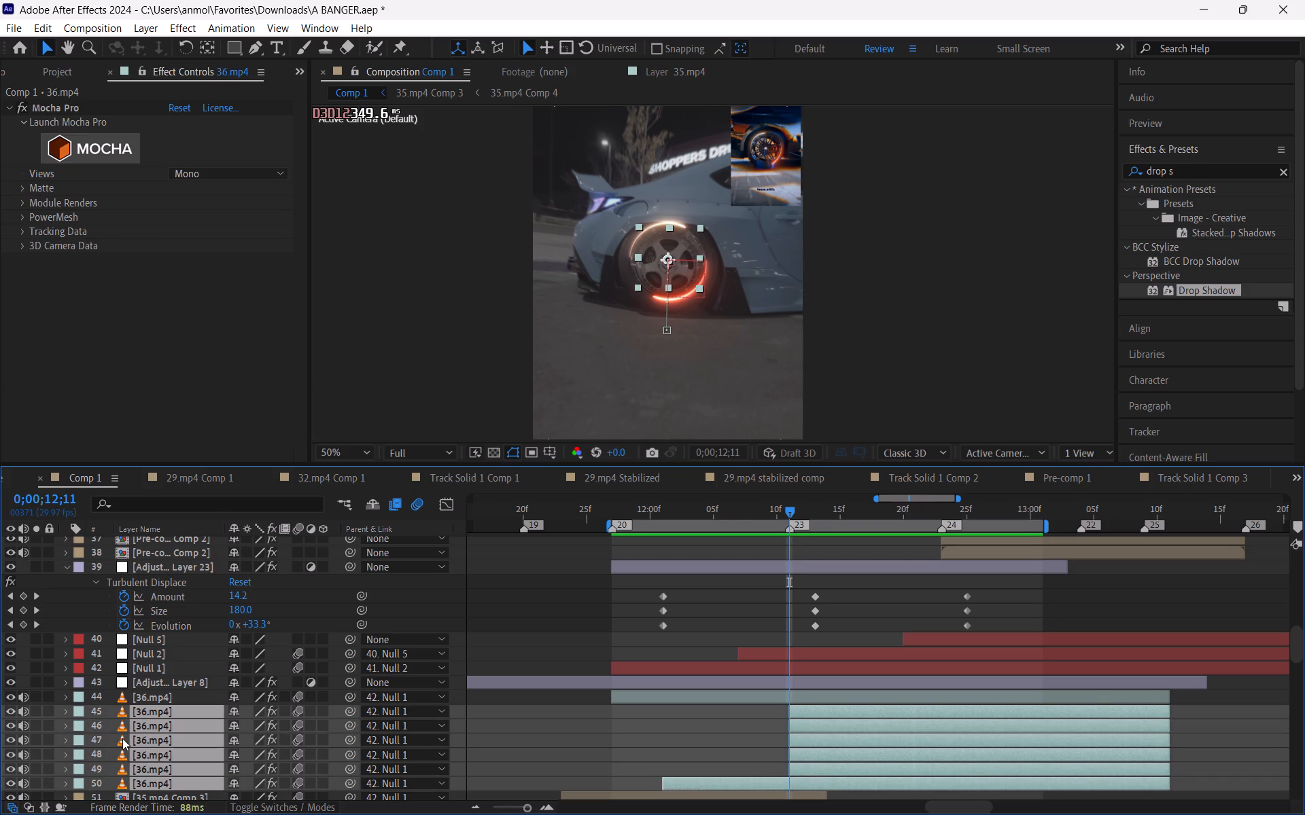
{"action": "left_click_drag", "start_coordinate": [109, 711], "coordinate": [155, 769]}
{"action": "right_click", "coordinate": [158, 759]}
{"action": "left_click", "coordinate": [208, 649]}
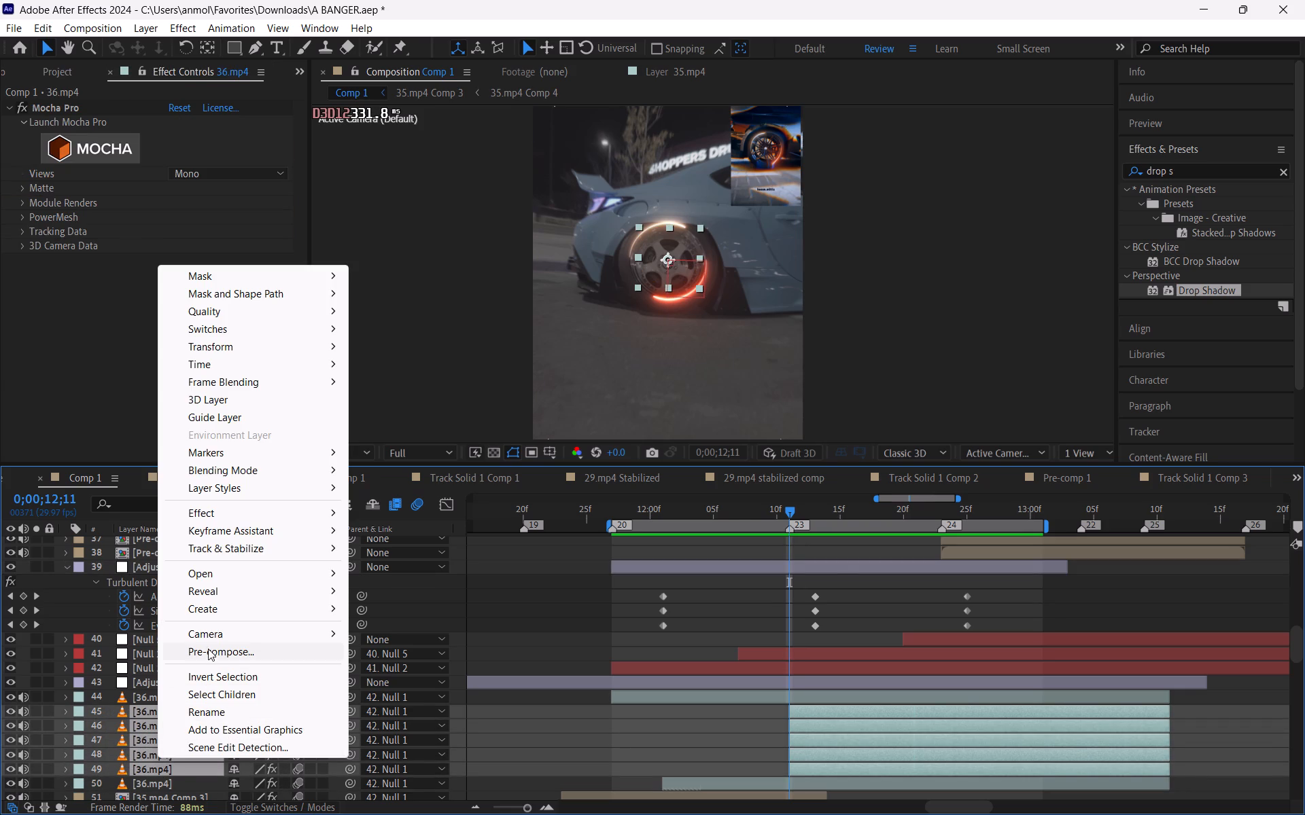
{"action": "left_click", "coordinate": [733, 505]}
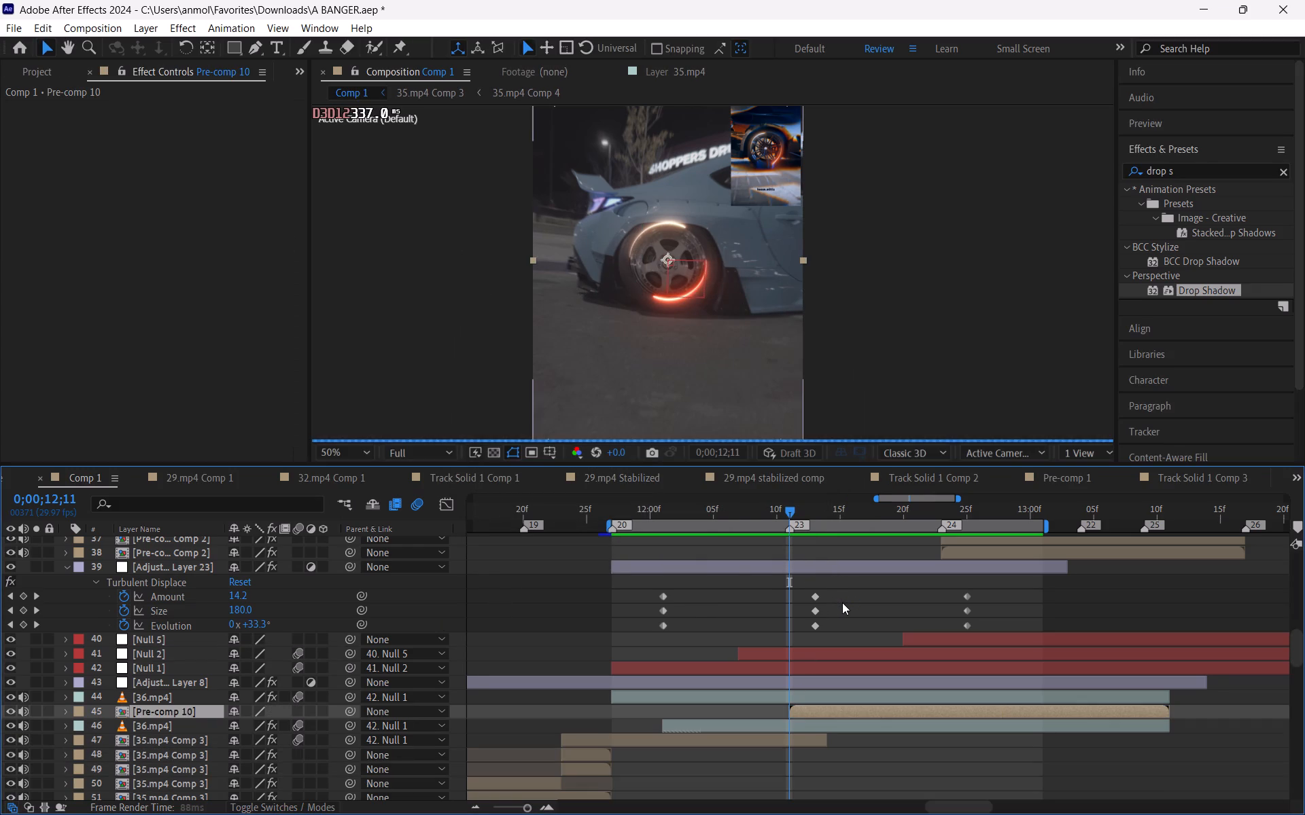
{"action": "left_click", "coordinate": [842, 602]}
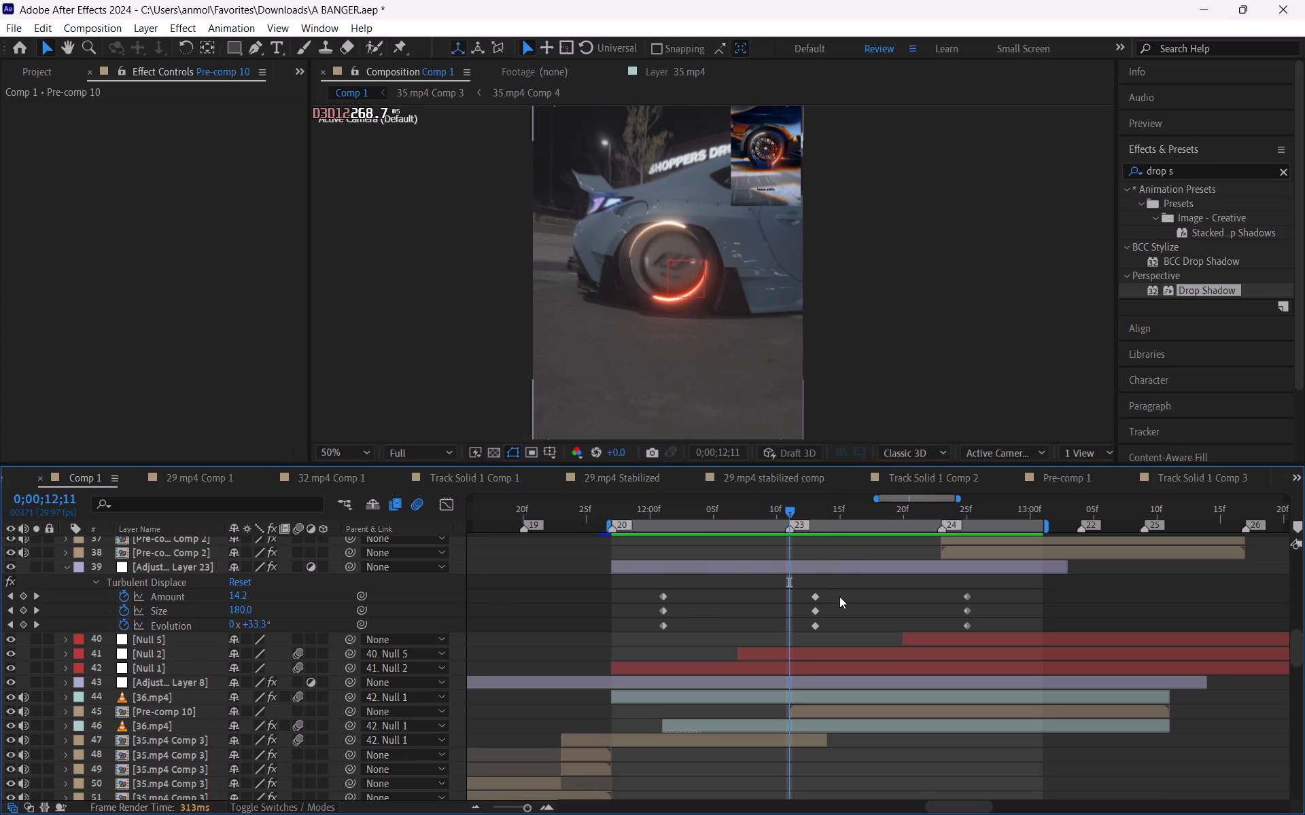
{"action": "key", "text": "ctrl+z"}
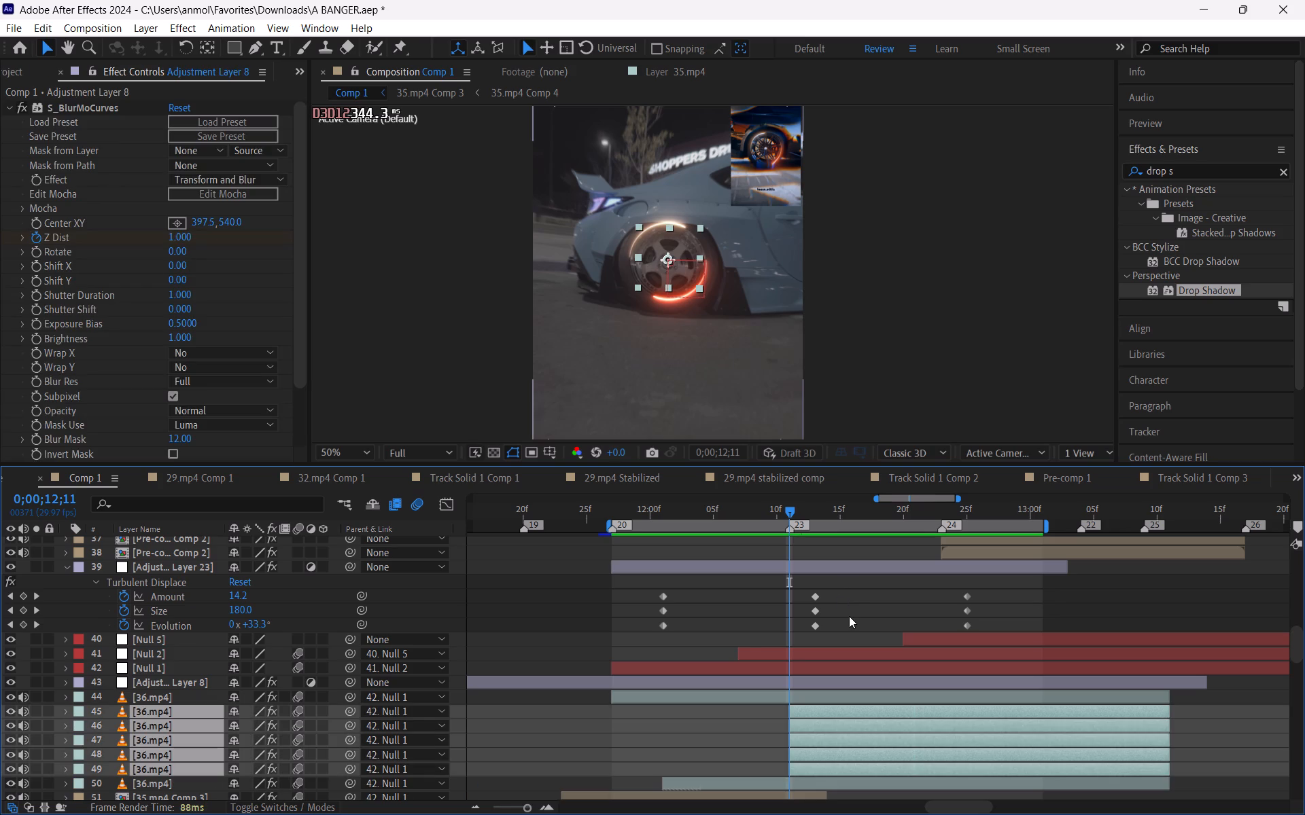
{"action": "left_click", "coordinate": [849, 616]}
Copy all Amount, Size and Evolution keyframes of Adjustment Layer 23's Turbulent Displace onto 36.mp4 layer 45 at 12;13.
{"action": "left_click_drag", "start_coordinate": [797, 514], "coordinate": [820, 522]}
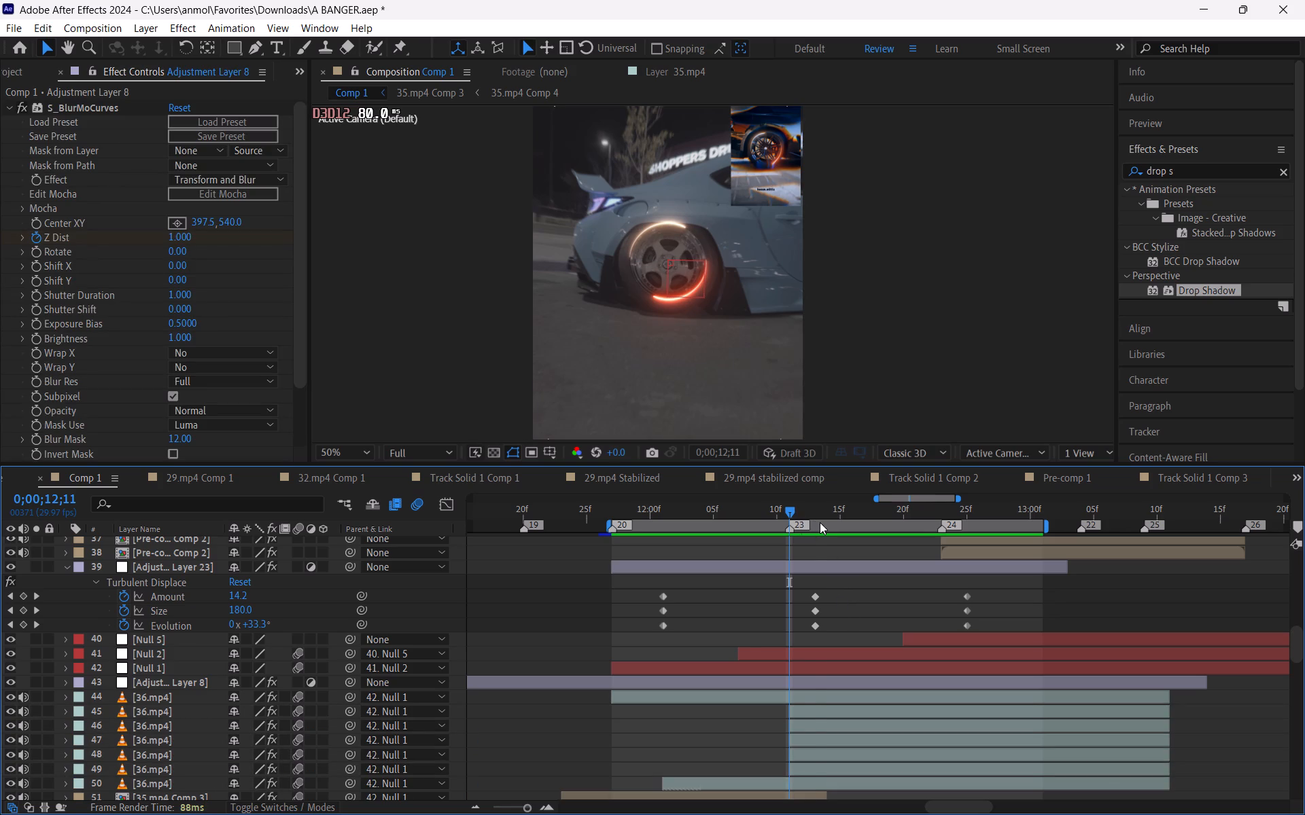
{"action": "left_click_drag", "start_coordinate": [820, 522], "coordinate": [903, 569]}
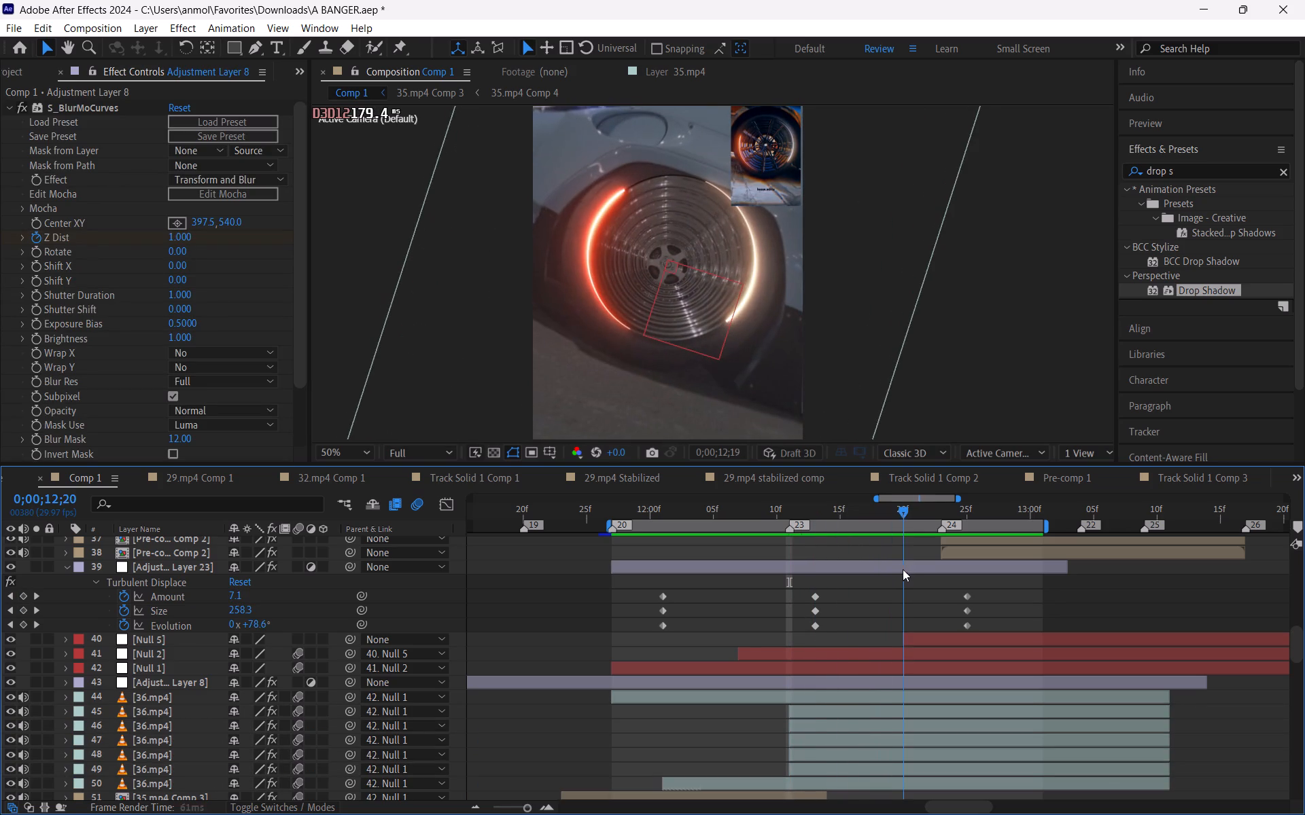
{"action": "left_click_drag", "start_coordinate": [903, 569], "coordinate": [807, 569]}
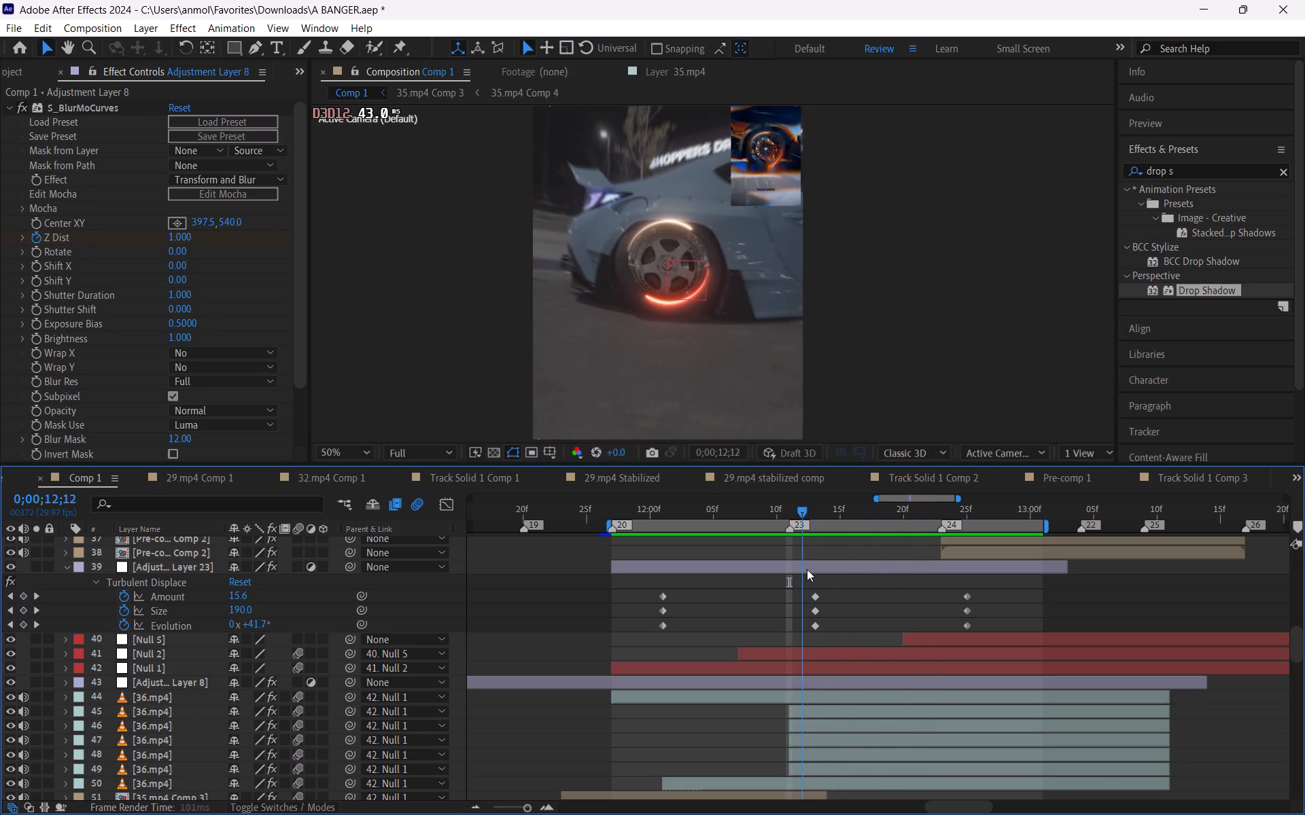
{"action": "left_click_drag", "start_coordinate": [807, 569], "coordinate": [843, 592]}
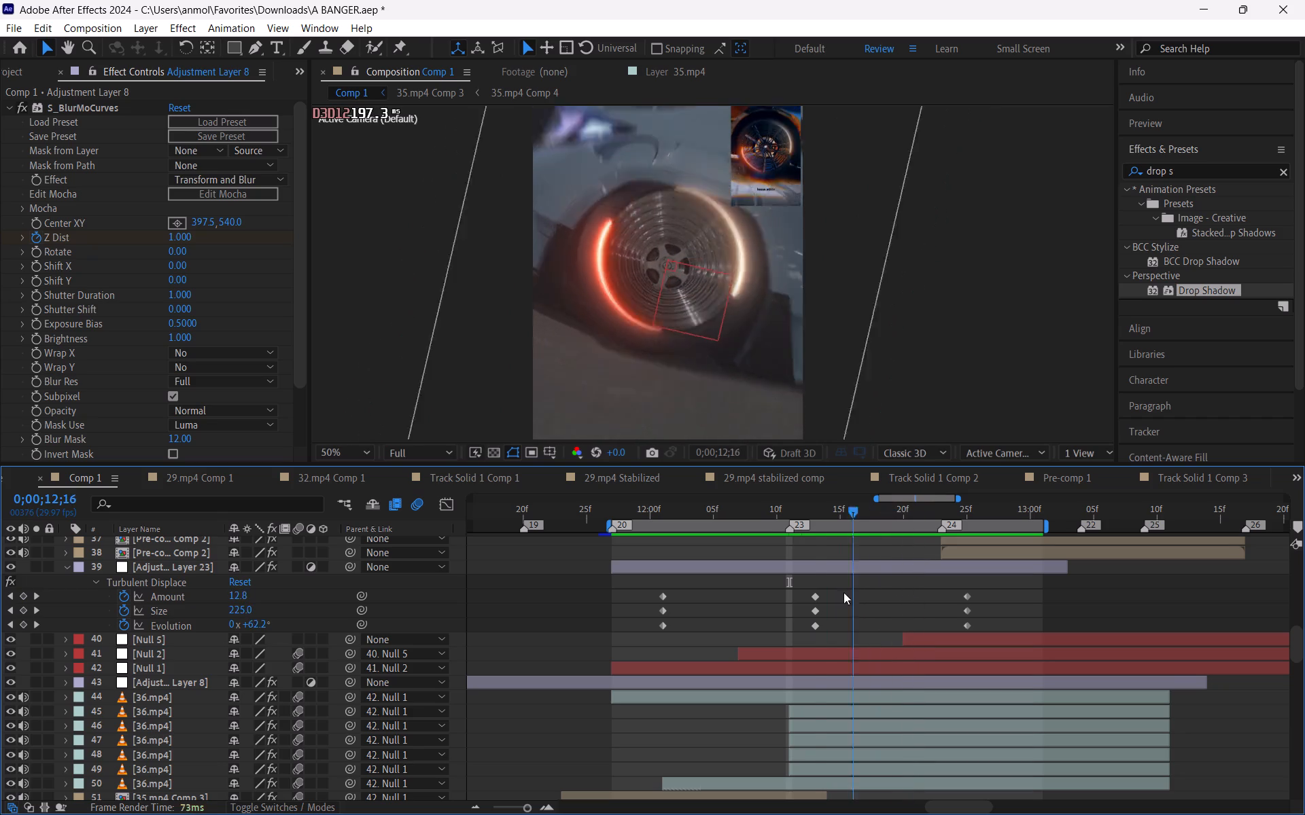
{"action": "left_click_drag", "start_coordinate": [843, 592], "coordinate": [814, 584]}
{"action": "left_click", "coordinate": [822, 568]}
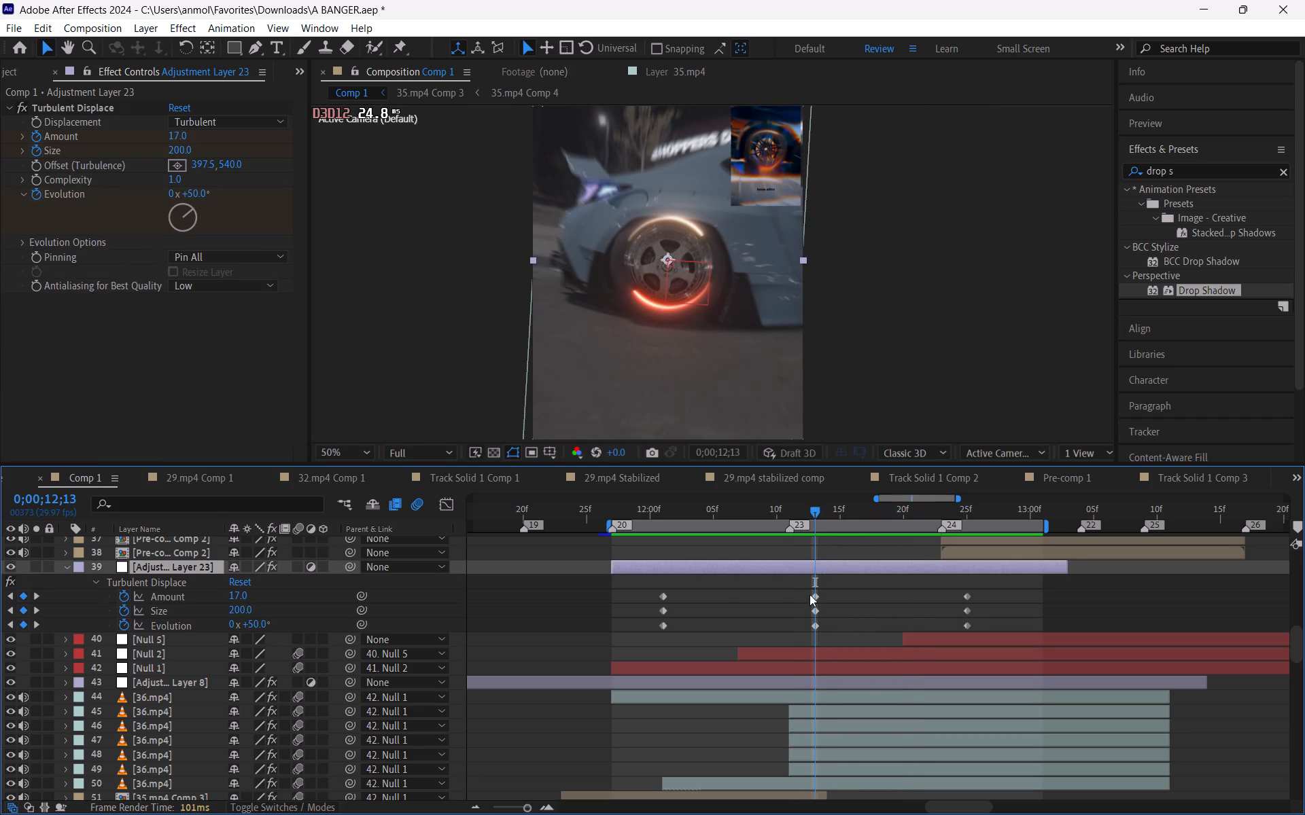
{"action": "left_click_drag", "start_coordinate": [635, 583], "coordinate": [979, 638]}
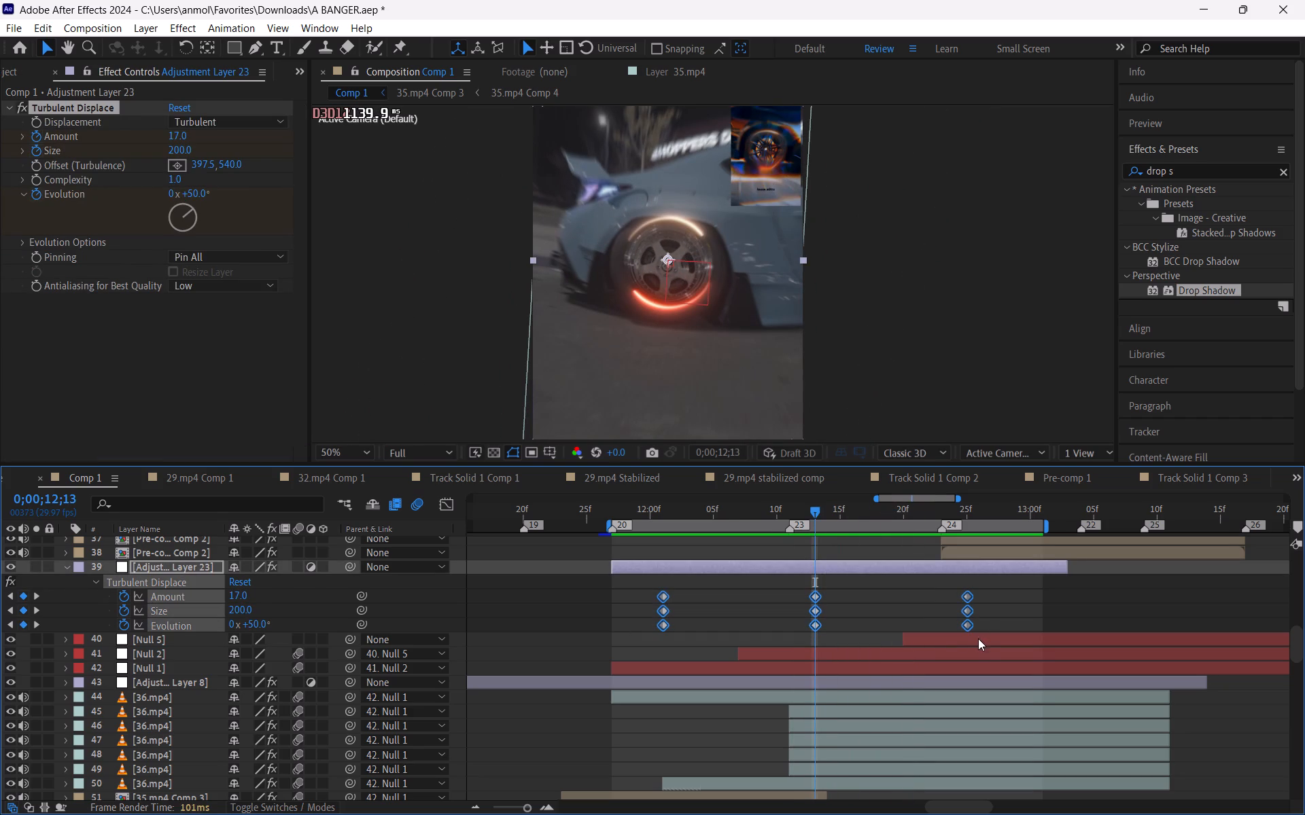
{"action": "key", "text": "ctrl+c"}
{"action": "key", "text": "ctrl+c"}
{"action": "scroll", "coordinate": [874, 628], "scroll_direction": "down", "scroll_amount": 1}
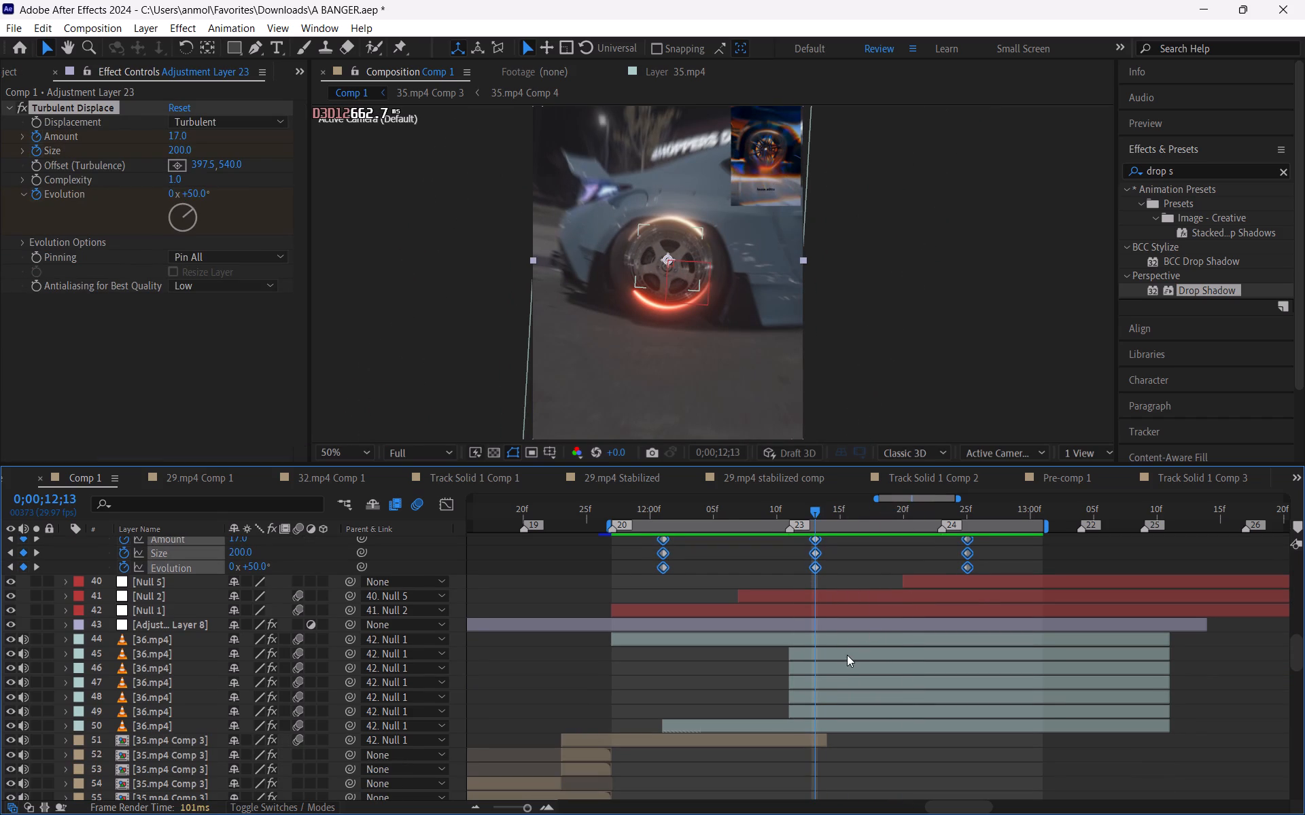
{"action": "left_click", "coordinate": [847, 655]}
{"action": "key", "text": "ctrl+v"}
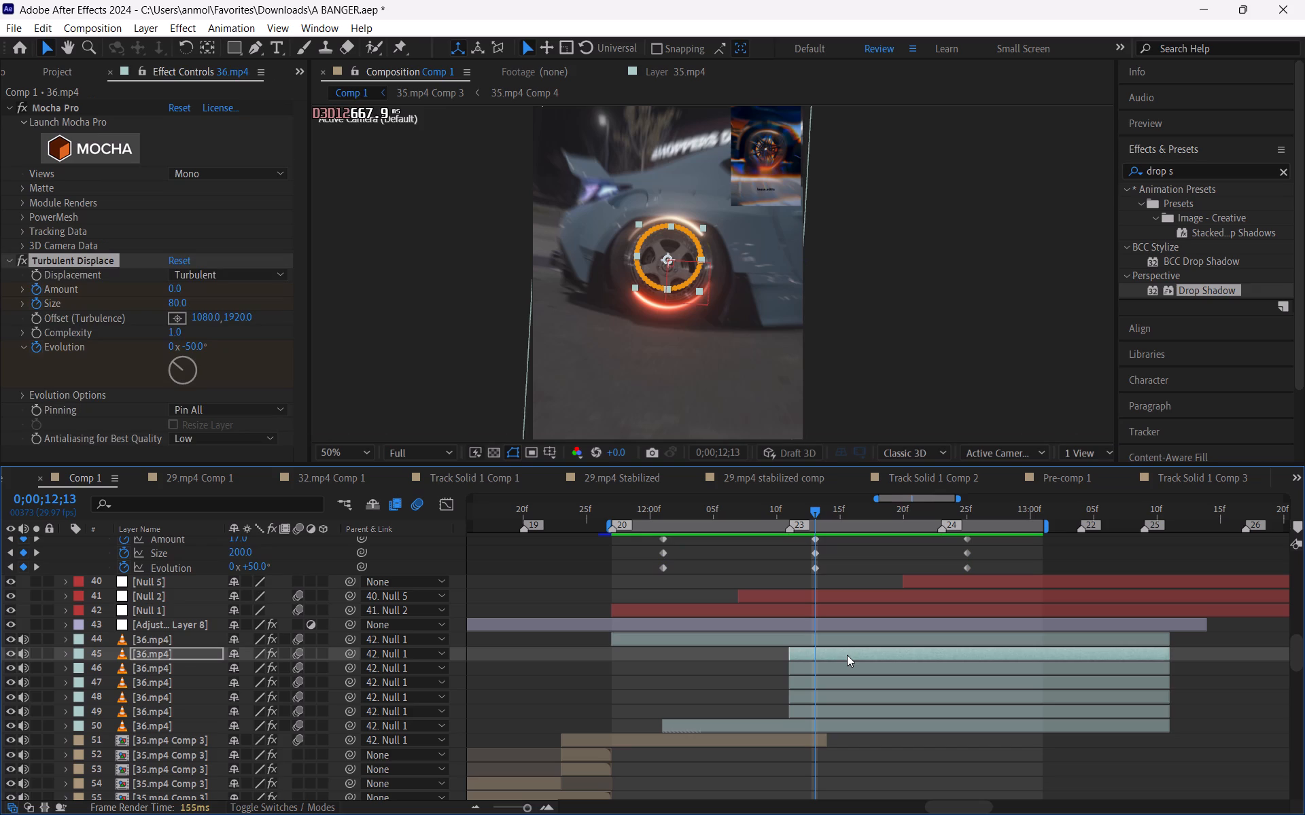
Reveal layer 45's keyframes and shift the pasted Turbulent Displace keyframes earlier to begin at the layer's start, 12;11.
{"action": "key", "text": "u"}
{"action": "scroll", "coordinate": [849, 716], "scroll_direction": "down", "scroll_amount": 1}
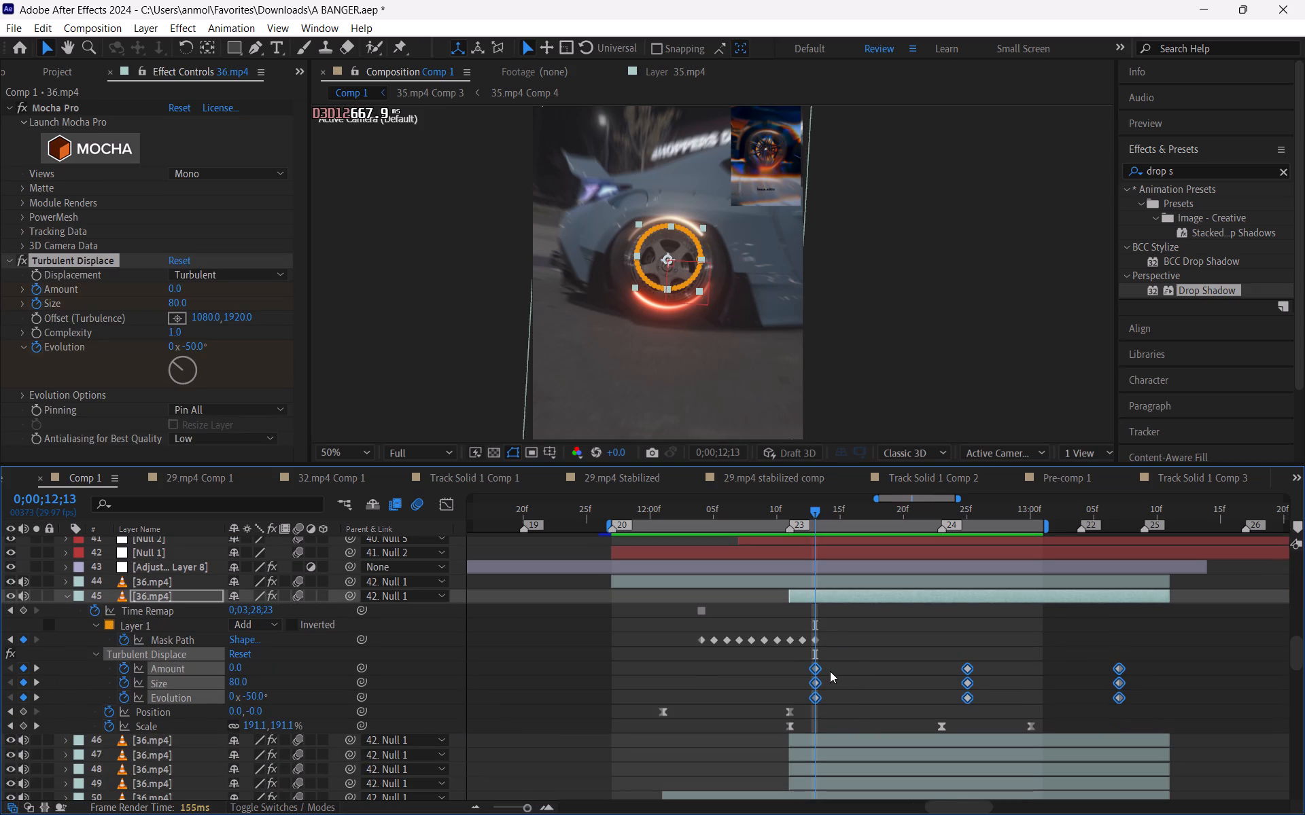
{"action": "left_click_drag", "start_coordinate": [813, 668], "coordinate": [791, 670]}
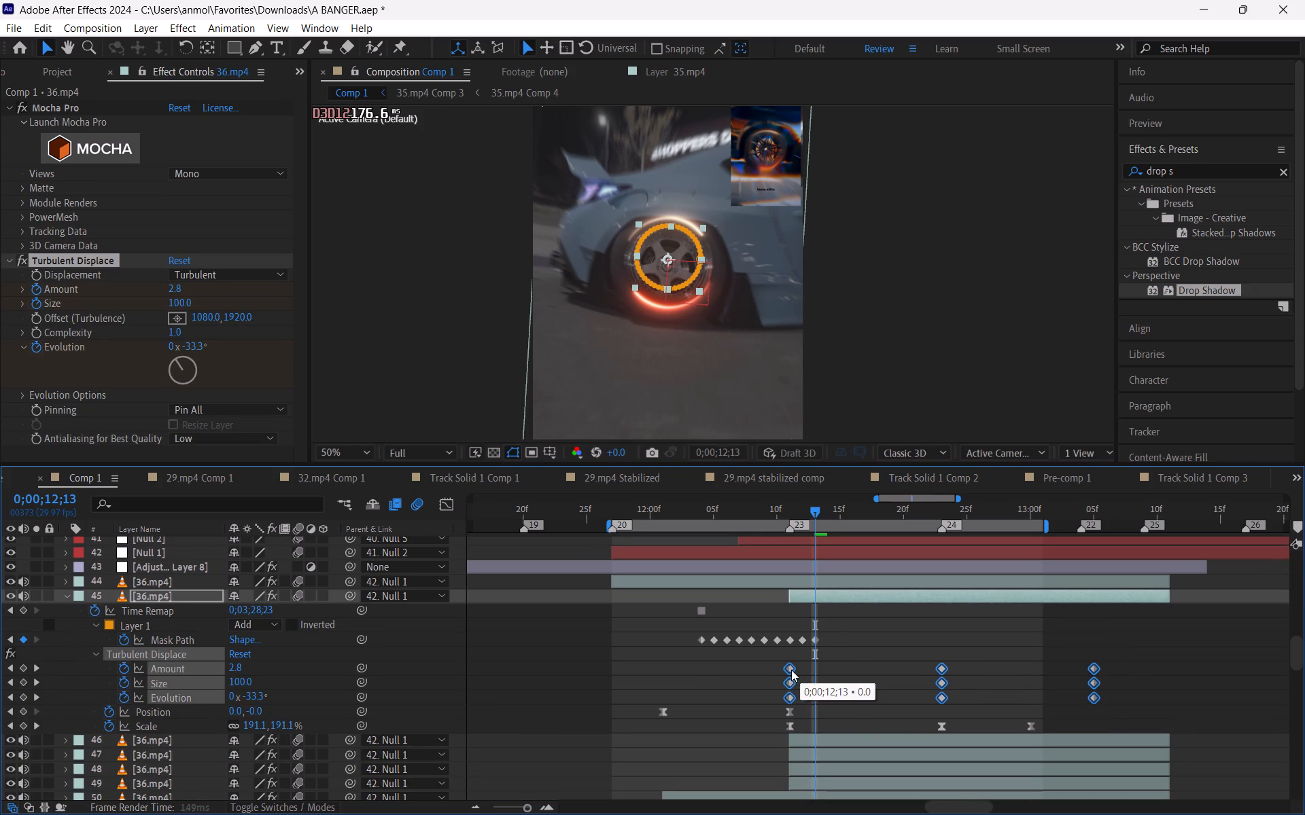
{"action": "left_click_drag", "start_coordinate": [791, 670], "coordinate": [776, 670]}
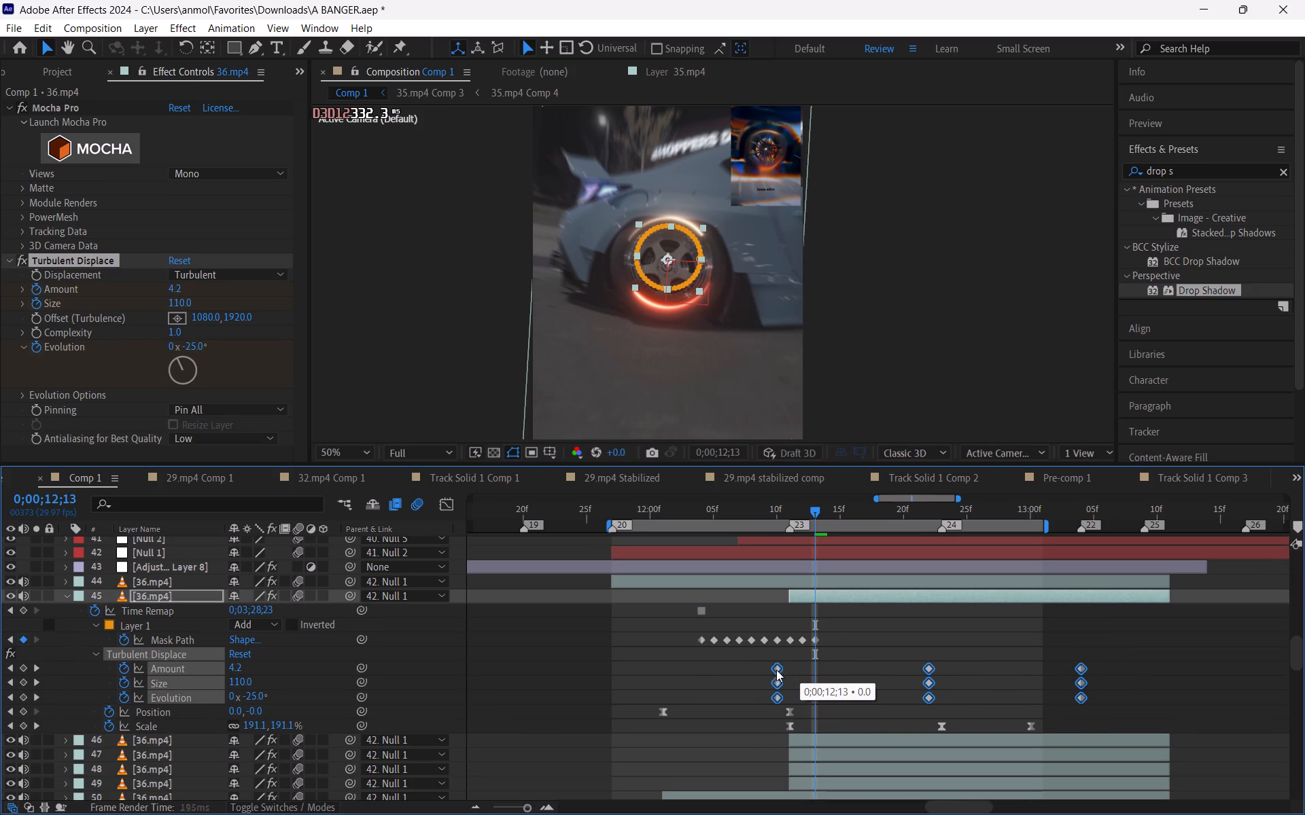
{"action": "left_click_drag", "start_coordinate": [776, 670], "coordinate": [786, 670]}
{"action": "left_click", "coordinate": [817, 652]}
Review the wheel shot from 12;11 to 13;00 to check the distortion on 36.mp4 layer 45.
{"action": "left_click_drag", "start_coordinate": [801, 511], "coordinate": [794, 511]}
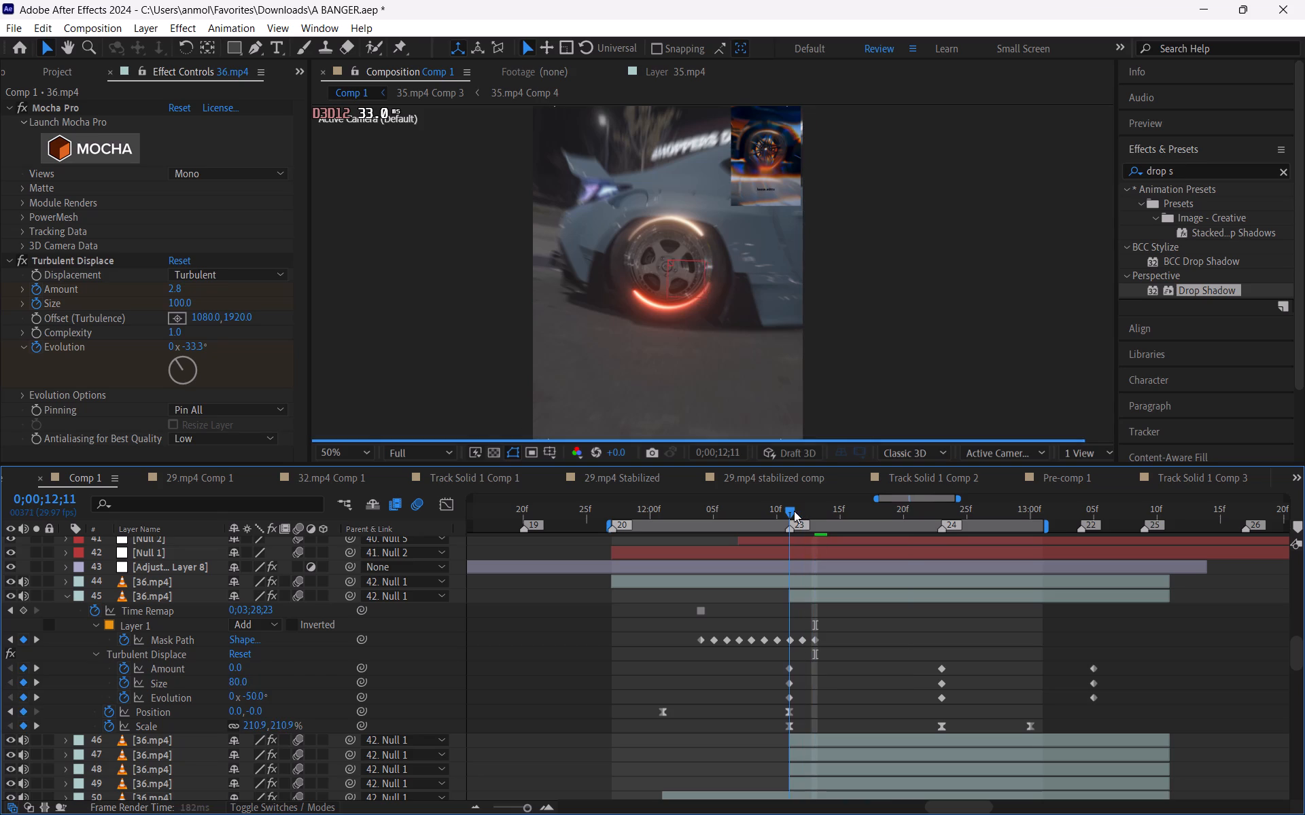
{"action": "left_click_drag", "start_coordinate": [794, 511], "coordinate": [859, 541]}
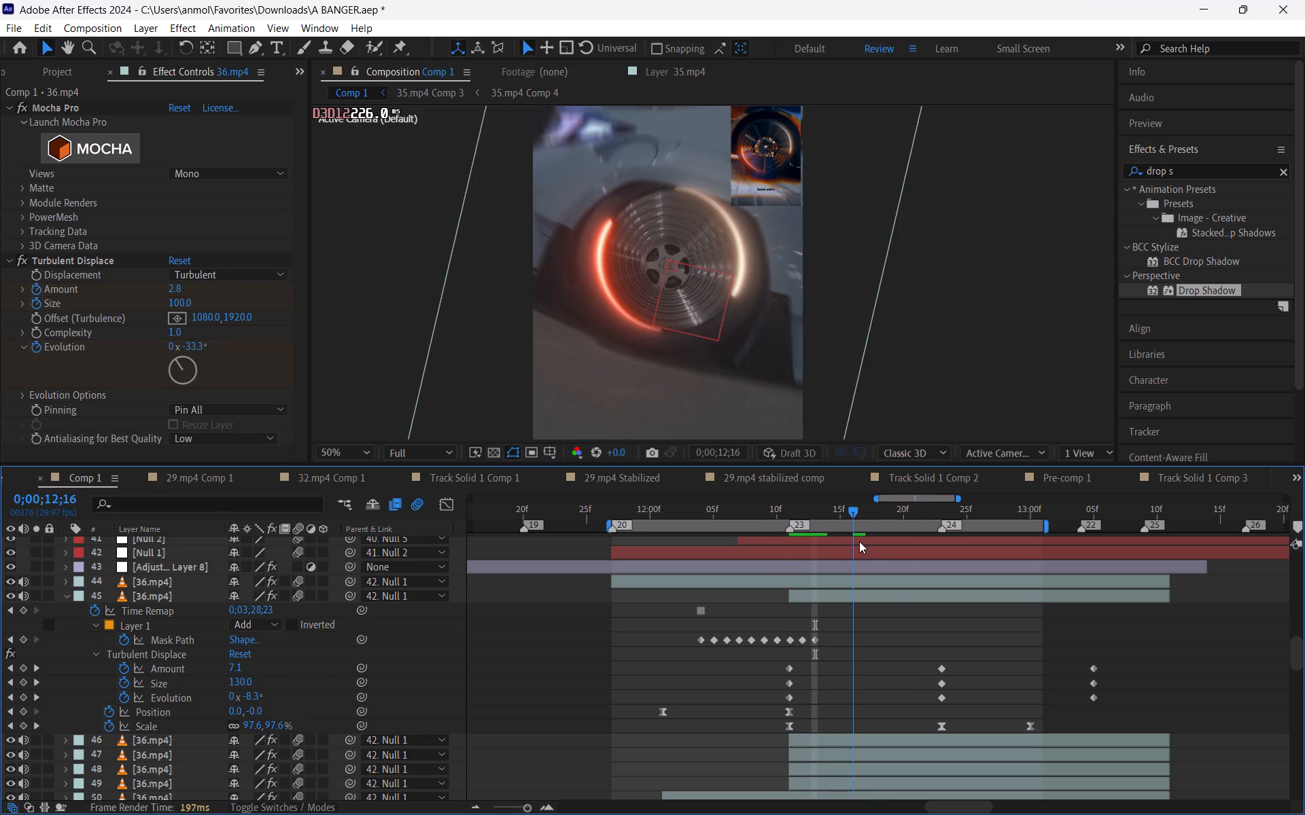
{"action": "left_click_drag", "start_coordinate": [859, 541], "coordinate": [909, 553]}
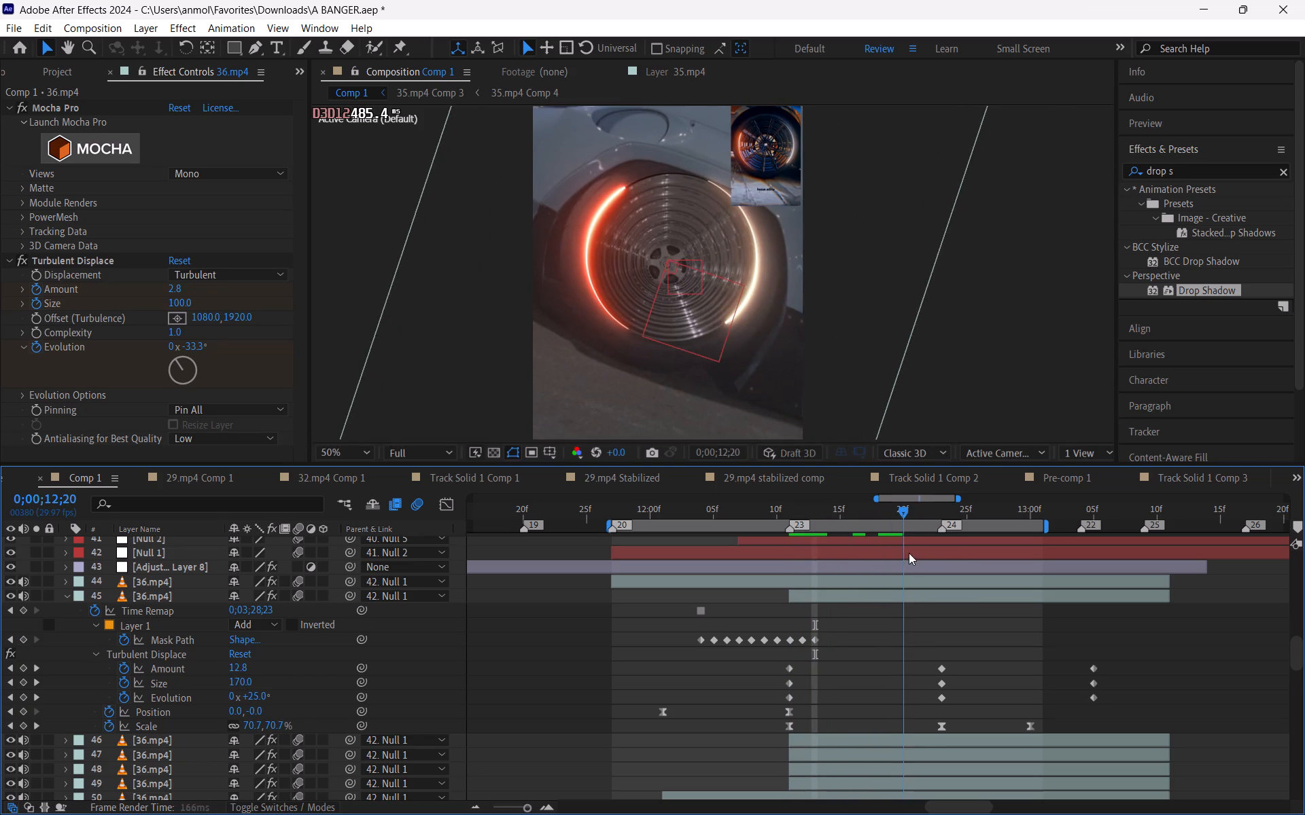
{"action": "left_click_drag", "start_coordinate": [909, 553], "coordinate": [835, 562]}
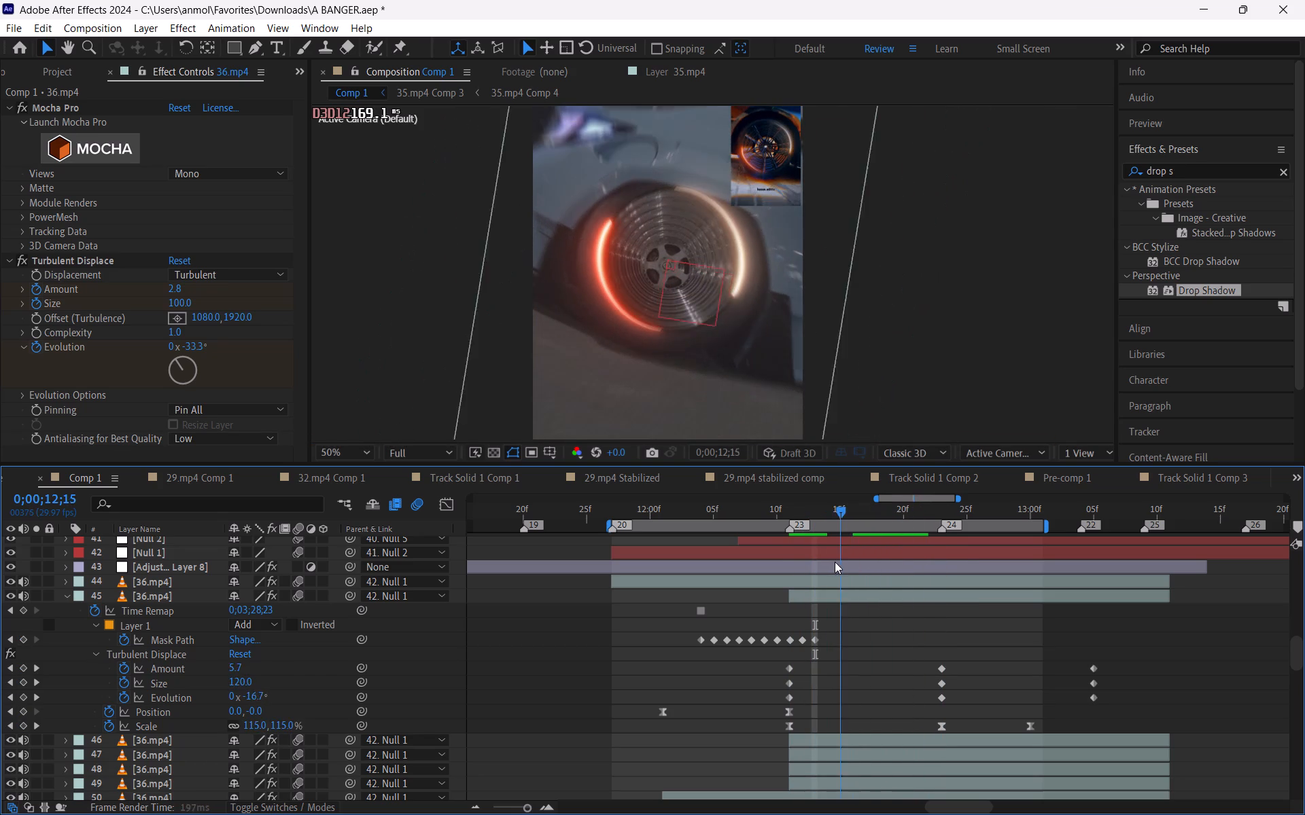
{"action": "left_click_drag", "start_coordinate": [835, 562], "coordinate": [968, 606]}
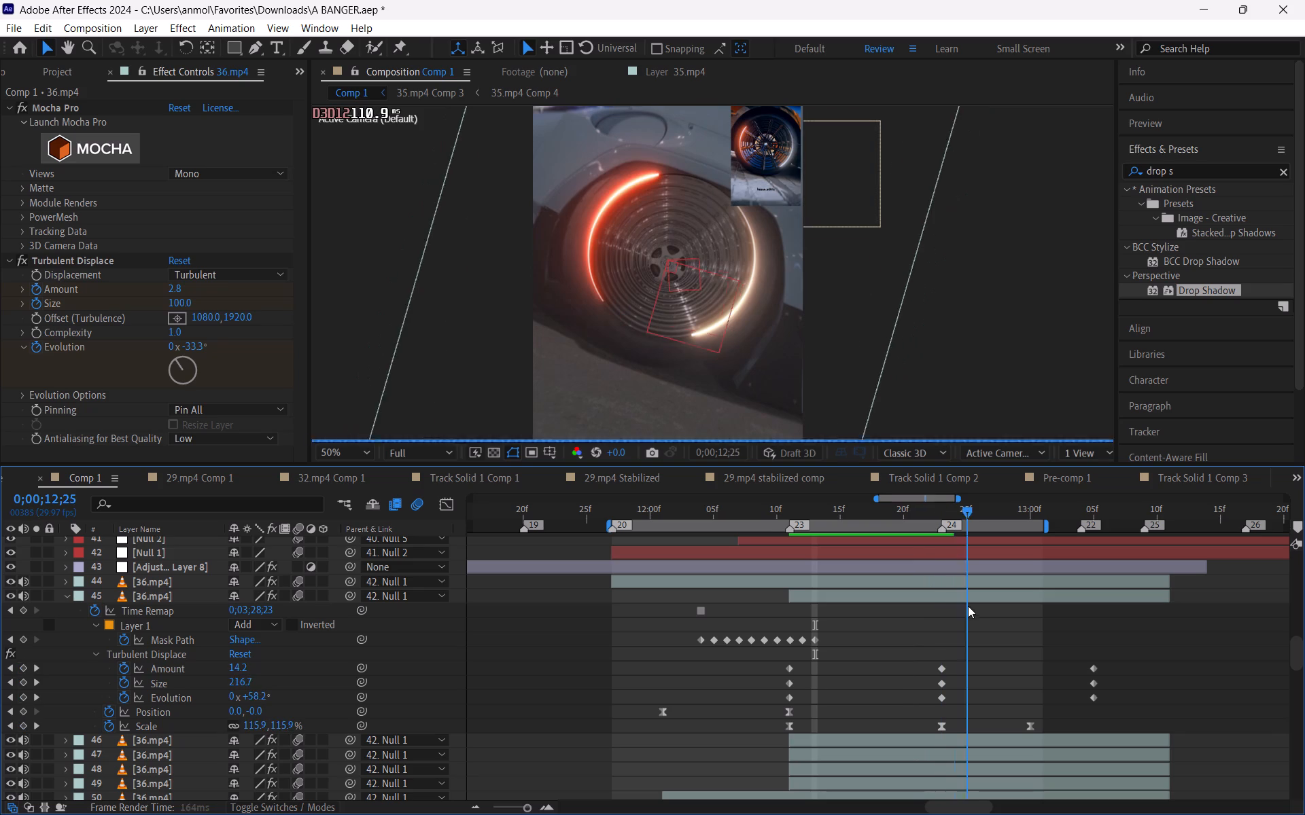
{"action": "left_click_drag", "start_coordinate": [968, 606], "coordinate": [1028, 640]}
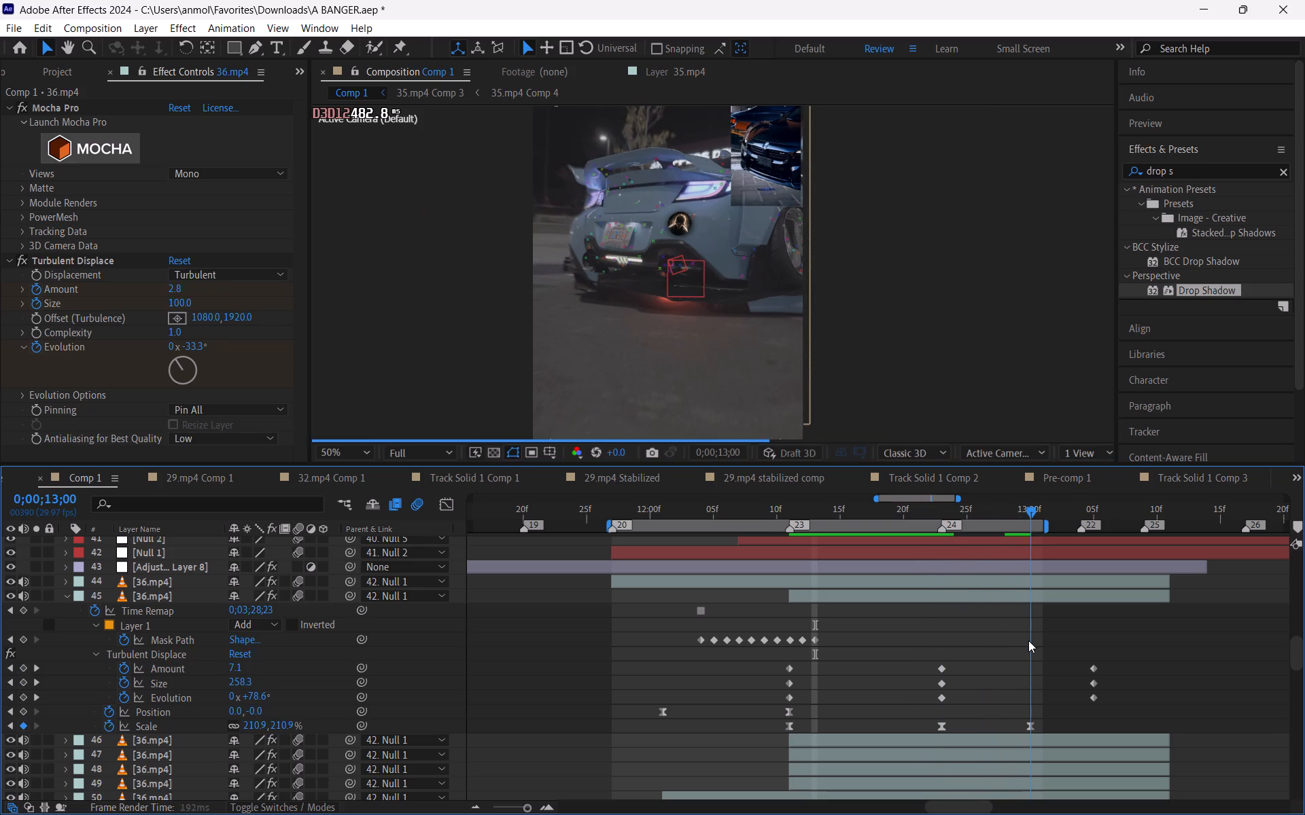
{"action": "left_click_drag", "start_coordinate": [1028, 640], "coordinate": [954, 627]}
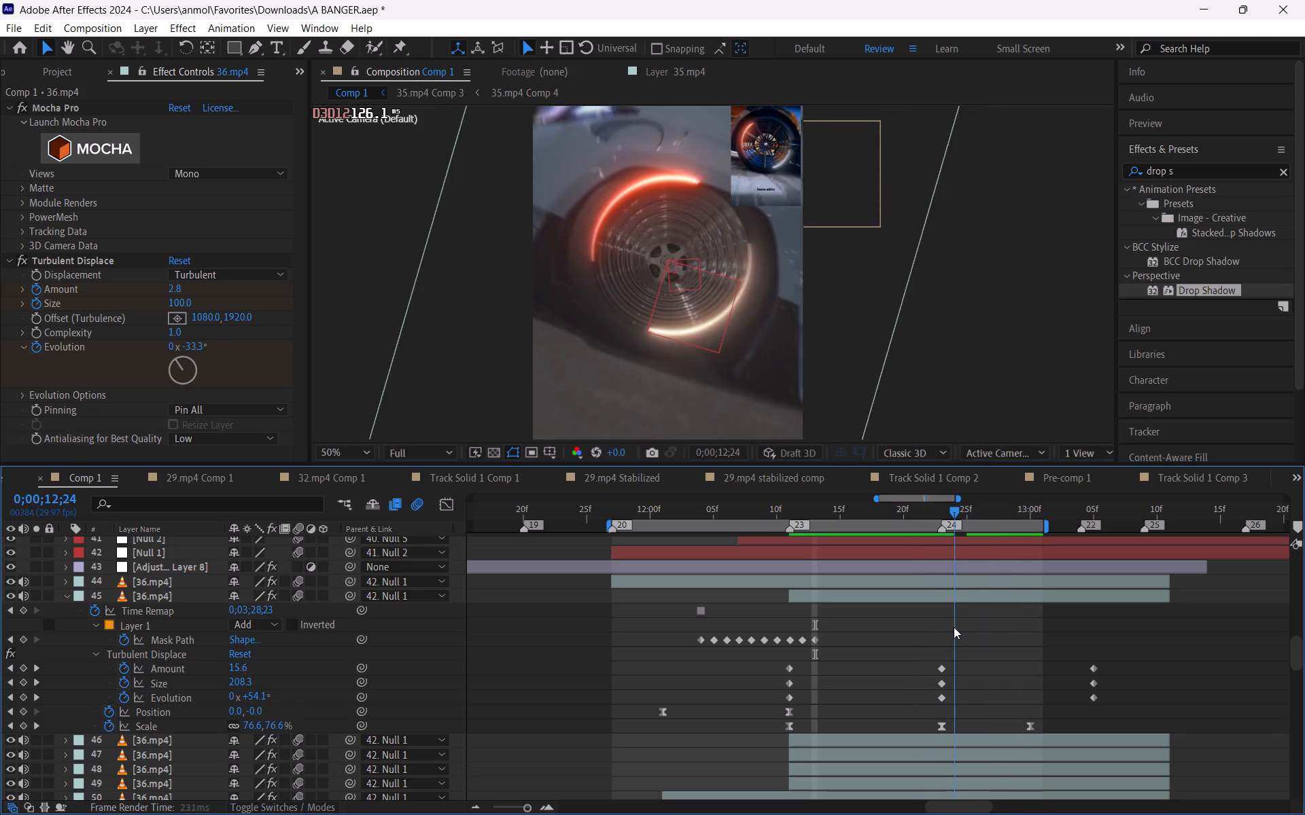
Compress layer 45's Turbulent Displace keyframes proportionally so they run from 12;11 to 13;01, with the middle set at 12;21.
{"action": "left_click_drag", "start_coordinate": [954, 627], "coordinate": [1032, 667]}
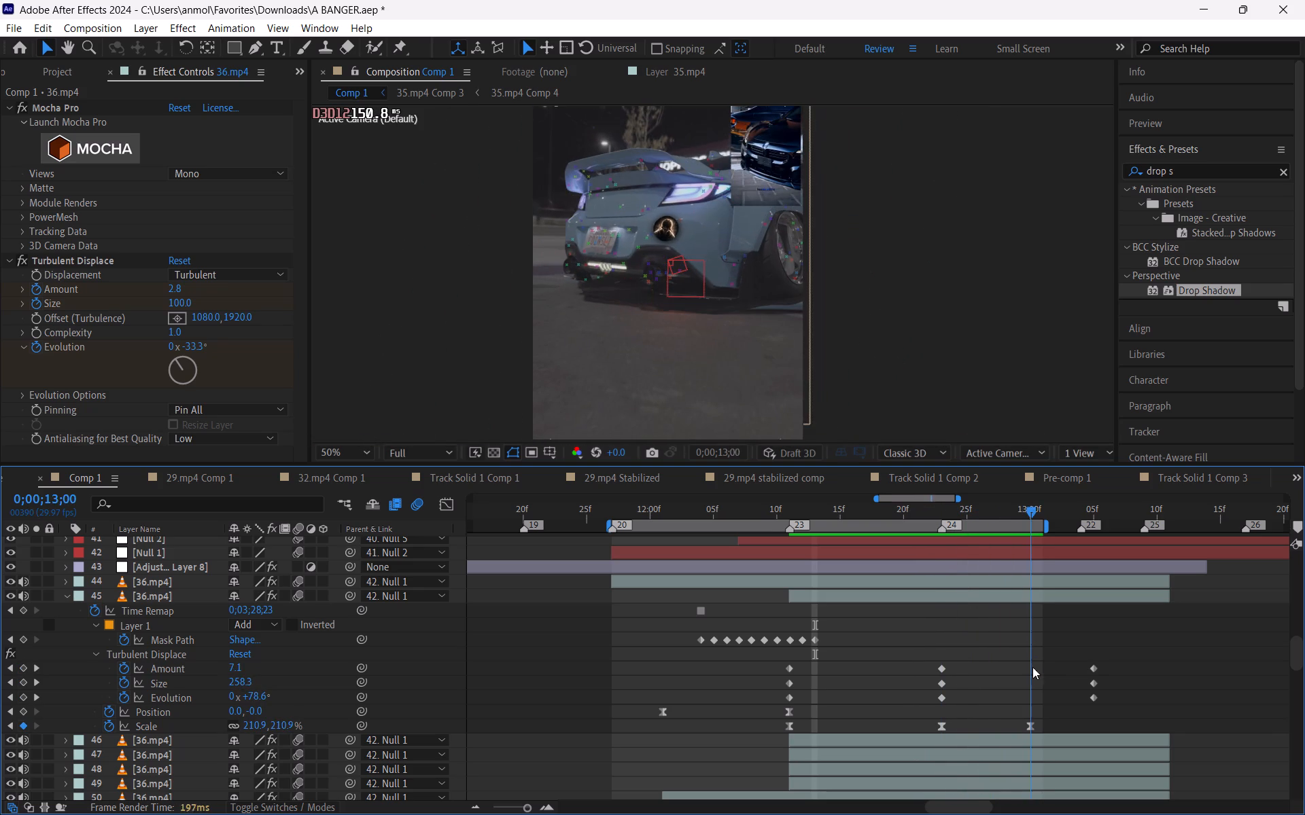
{"action": "left_click_drag", "start_coordinate": [1032, 667], "coordinate": [817, 639]}
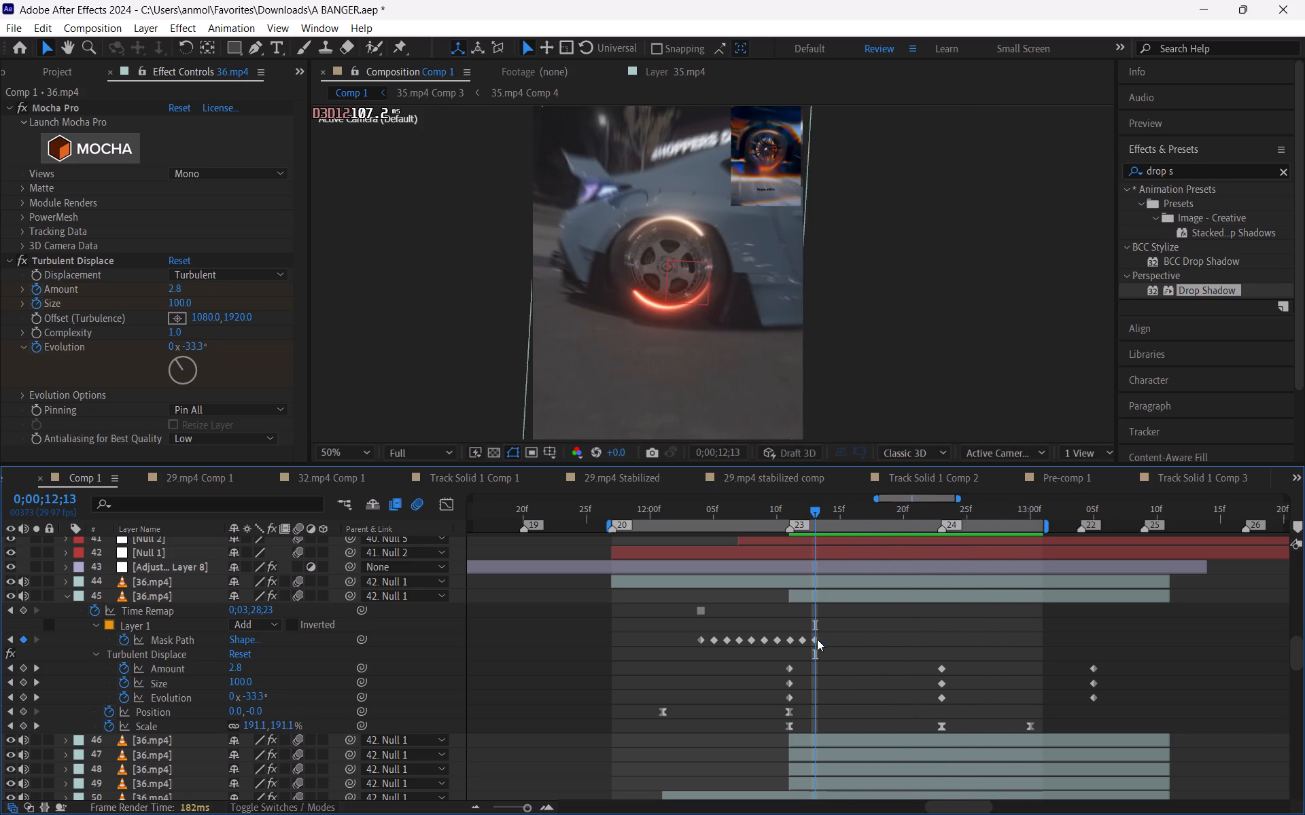
{"action": "left_click_drag", "start_coordinate": [817, 639], "coordinate": [793, 653]}
{"action": "left_click_drag", "start_coordinate": [766, 662], "coordinate": [1064, 714]}
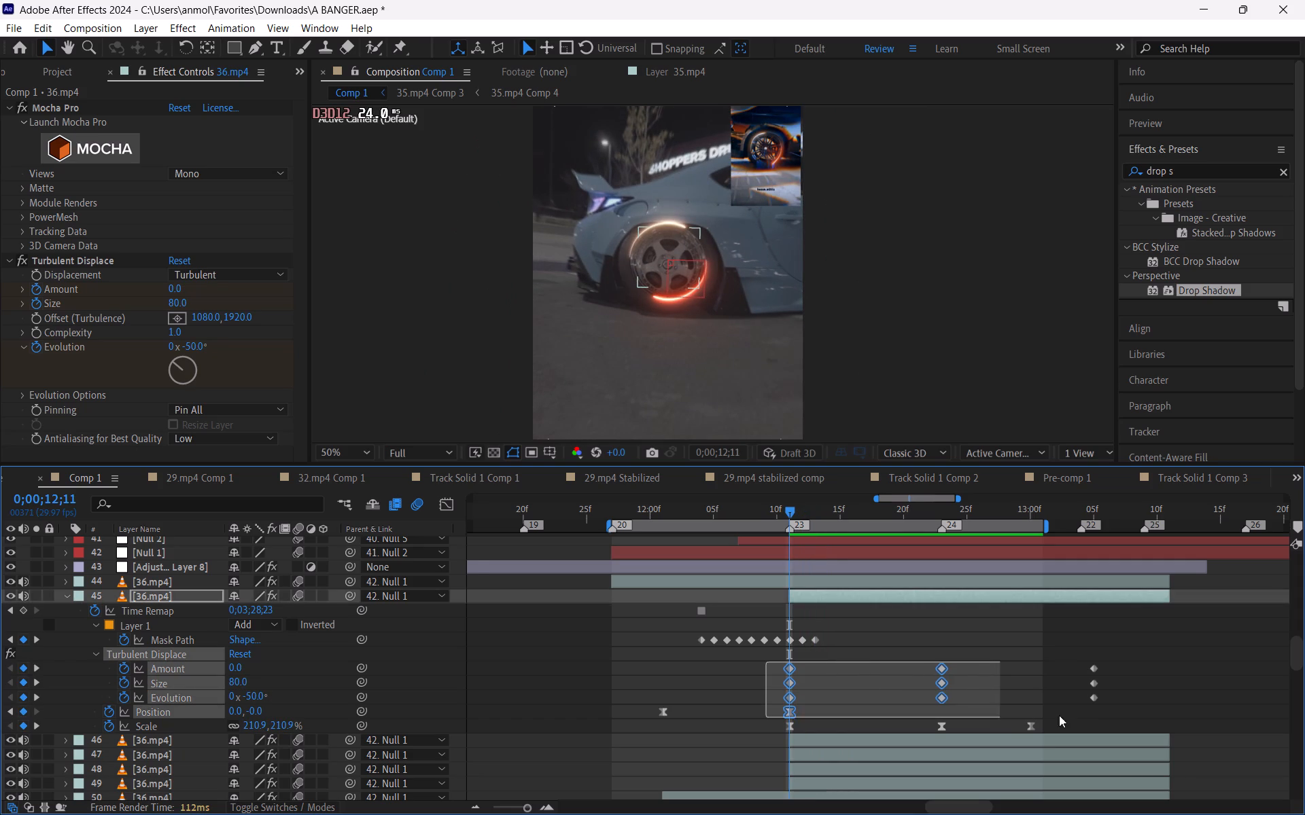
{"action": "left_click_drag", "start_coordinate": [1064, 714], "coordinate": [1100, 698]}
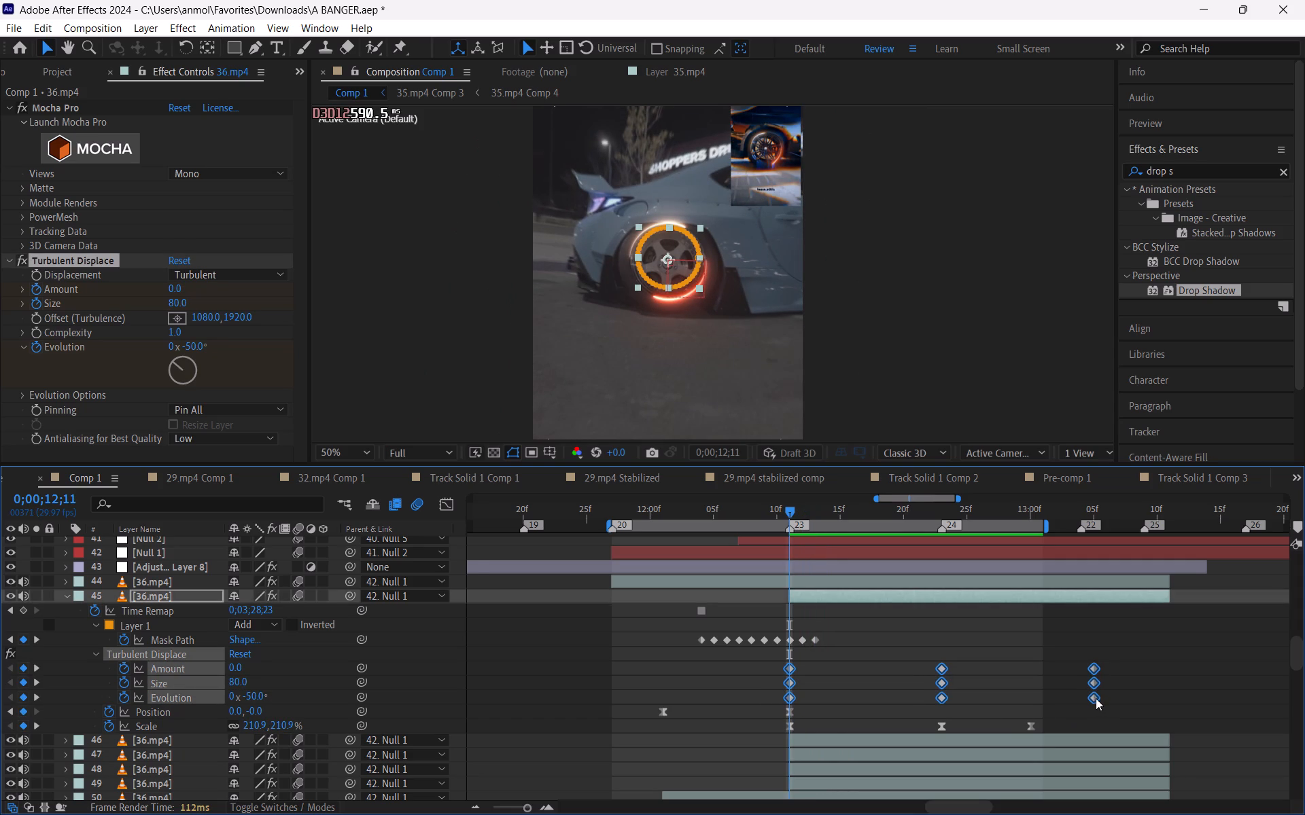
{"action": "left_click_drag", "start_coordinate": [1096, 698], "coordinate": [1041, 693], "text": "alt"}
{"action": "left_click", "coordinate": [1015, 675]}
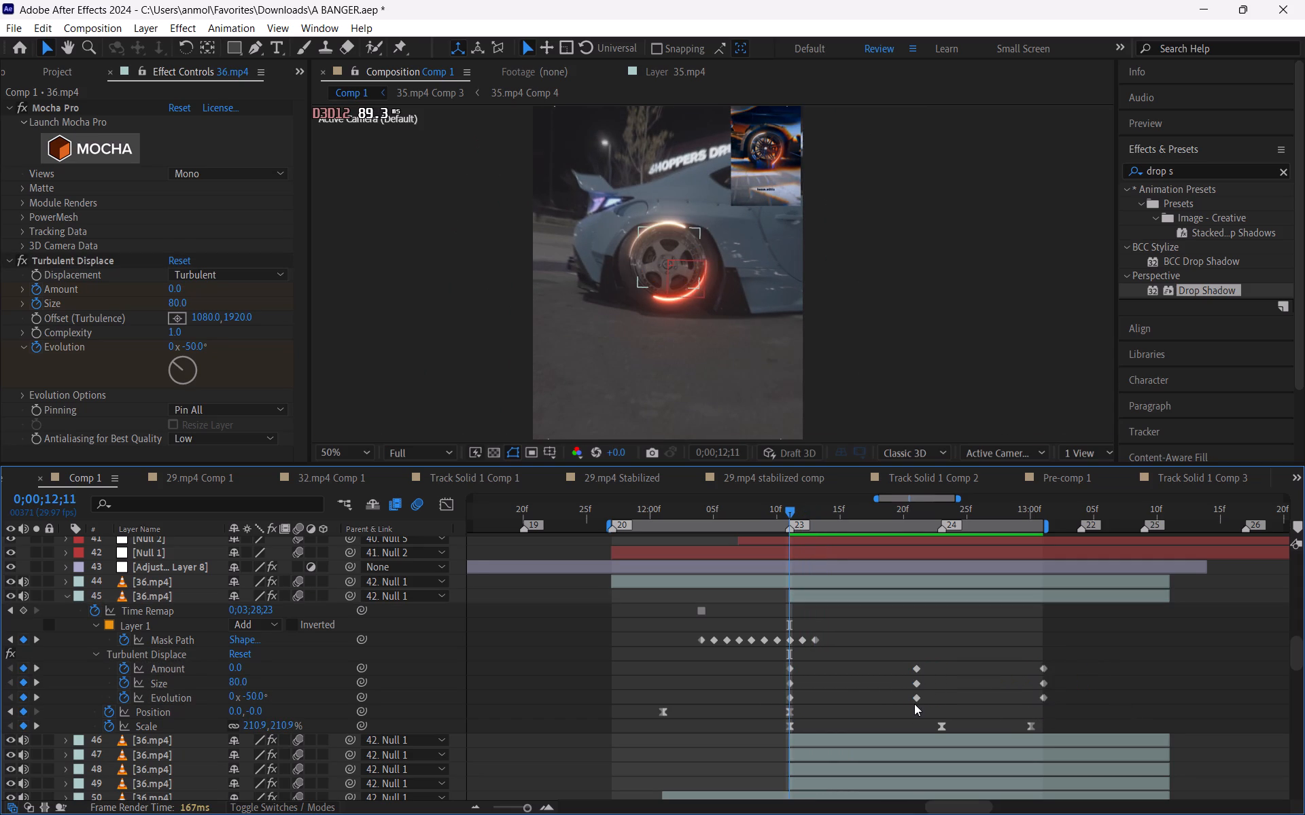
Copy layer 45's retimed Amount, Size and Evolution keyframes onto 36.mp4 layer 46 at 12;11.
{"action": "scroll", "coordinate": [914, 704], "scroll_direction": "down", "scroll_amount": 1}
{"action": "left_click", "coordinate": [922, 675]}
{"action": "left_click", "coordinate": [924, 680]}
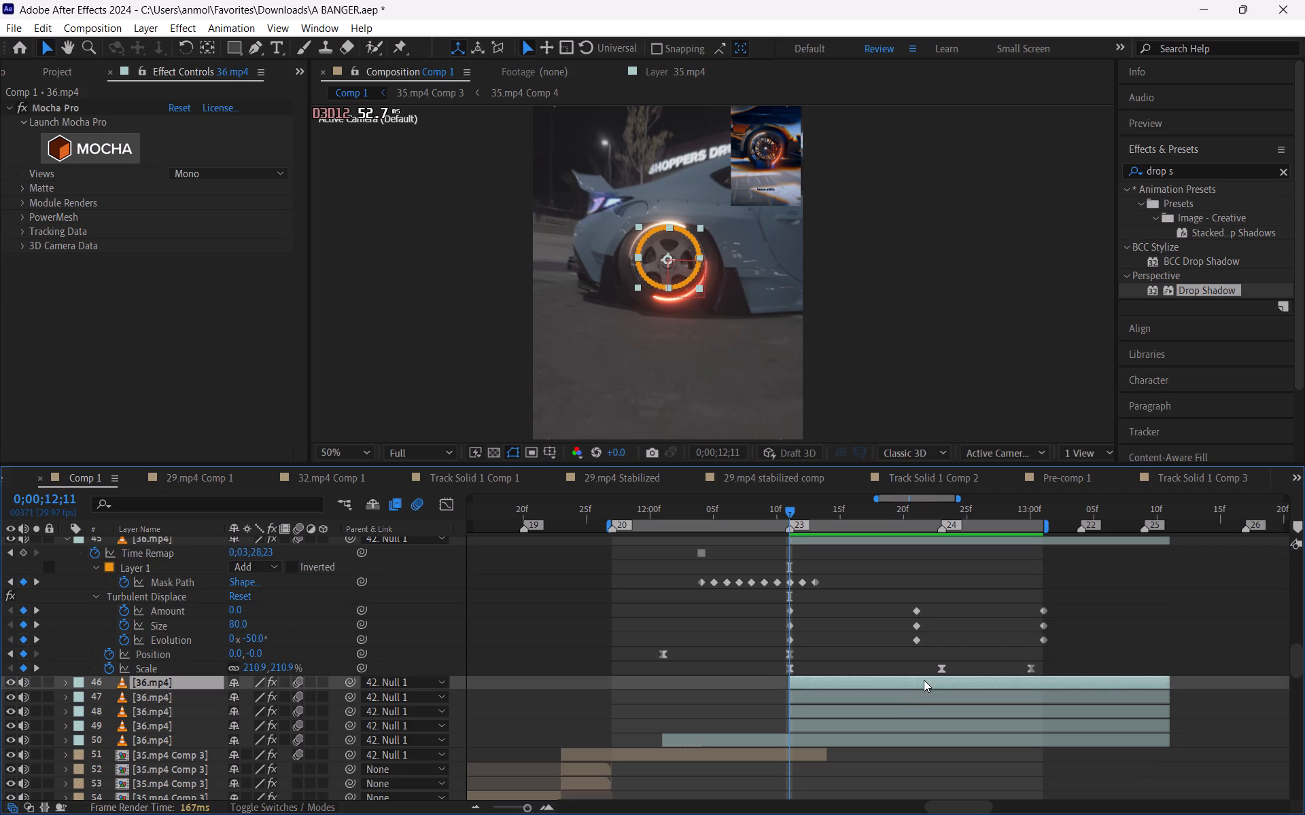
{"action": "key", "text": "u"}
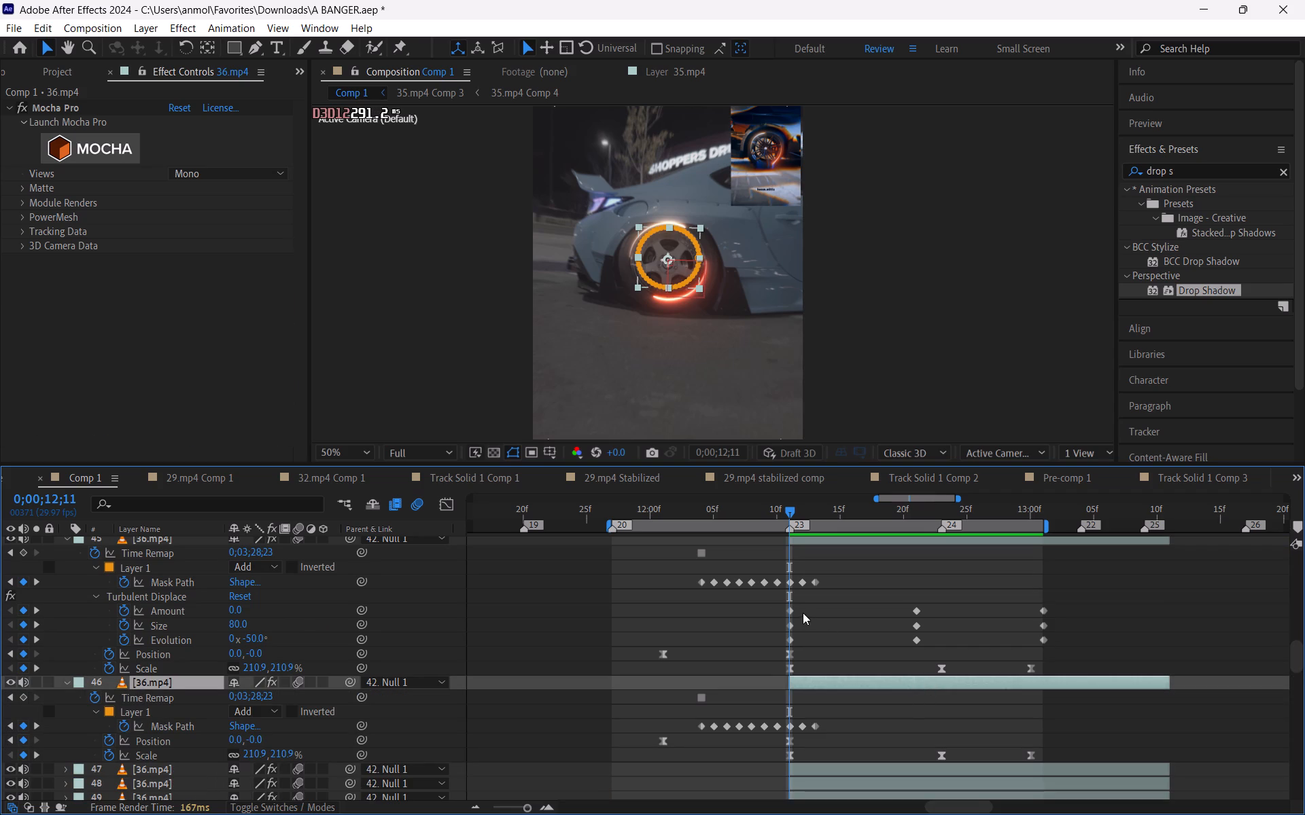
{"action": "left_click_drag", "start_coordinate": [771, 605], "coordinate": [1053, 641]}
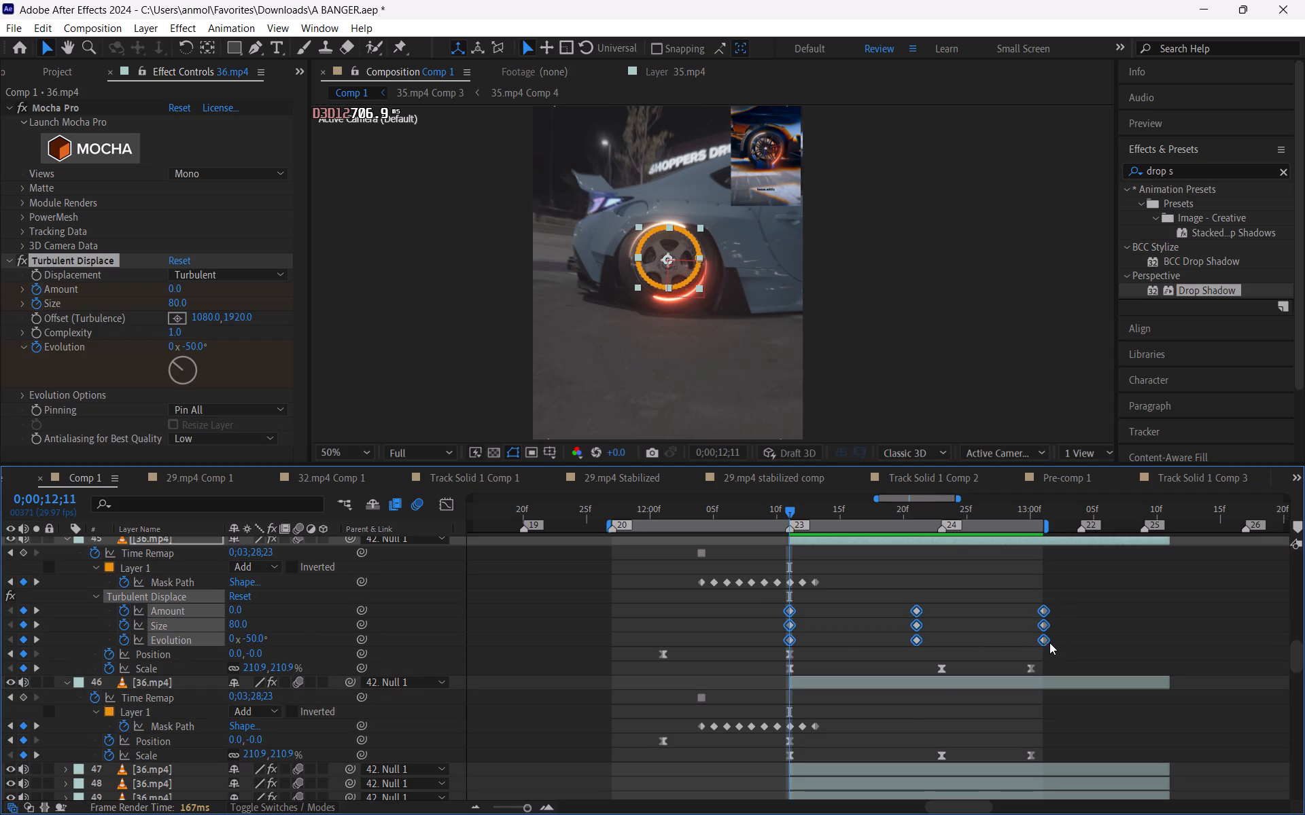
{"action": "key", "text": "ctrl+c"}
{"action": "key", "text": "ctrl+c"}
{"action": "scroll", "coordinate": [939, 632], "scroll_direction": "down", "scroll_amount": 1, "text": "ctrl"}
{"action": "left_click", "coordinate": [844, 630]}
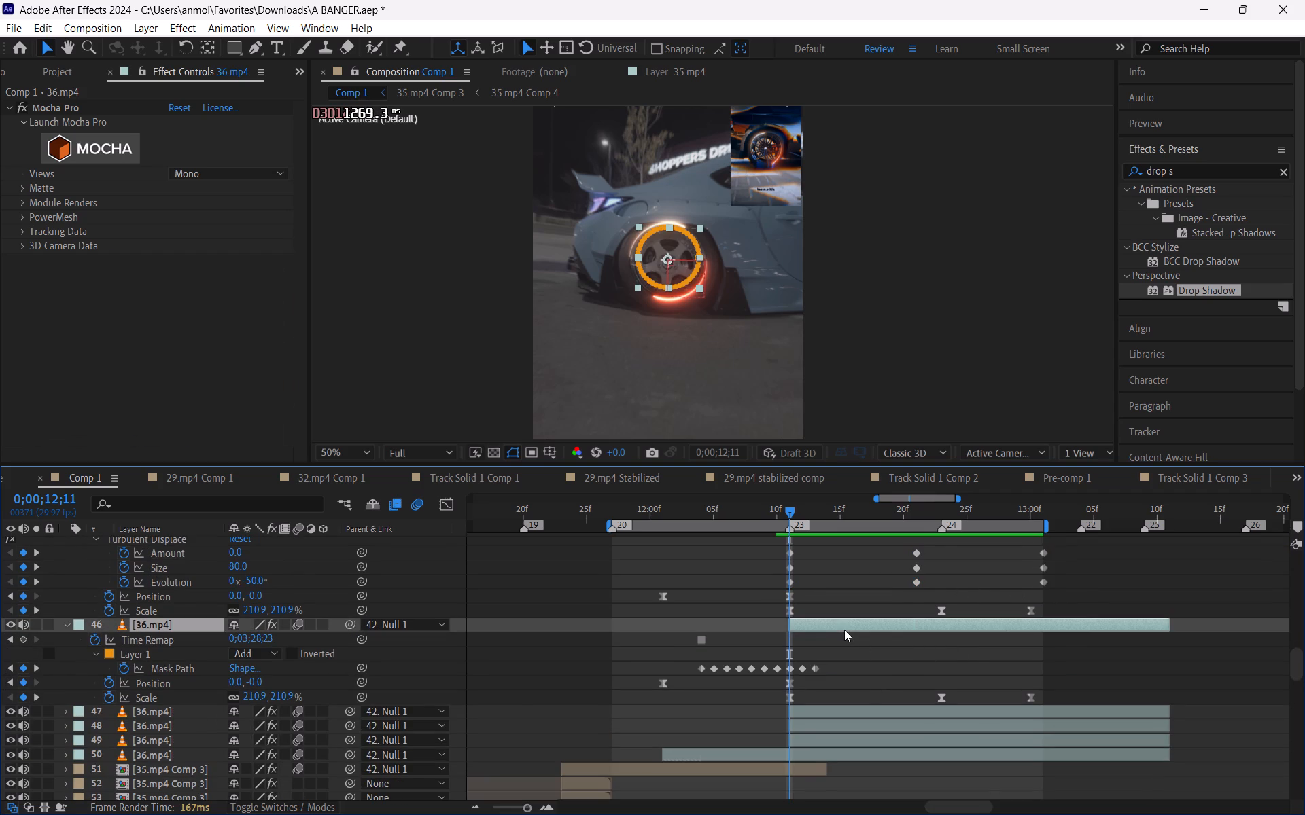
{"action": "key", "text": "ctrl+v"}
Paste the same Turbulent Displace keyframes onto 36.mp4 layers 47, 48 and 49 at 12;11.
{"action": "scroll", "coordinate": [839, 672], "scroll_direction": "down", "scroll_amount": 1}
{"action": "left_click", "coordinate": [838, 666]}
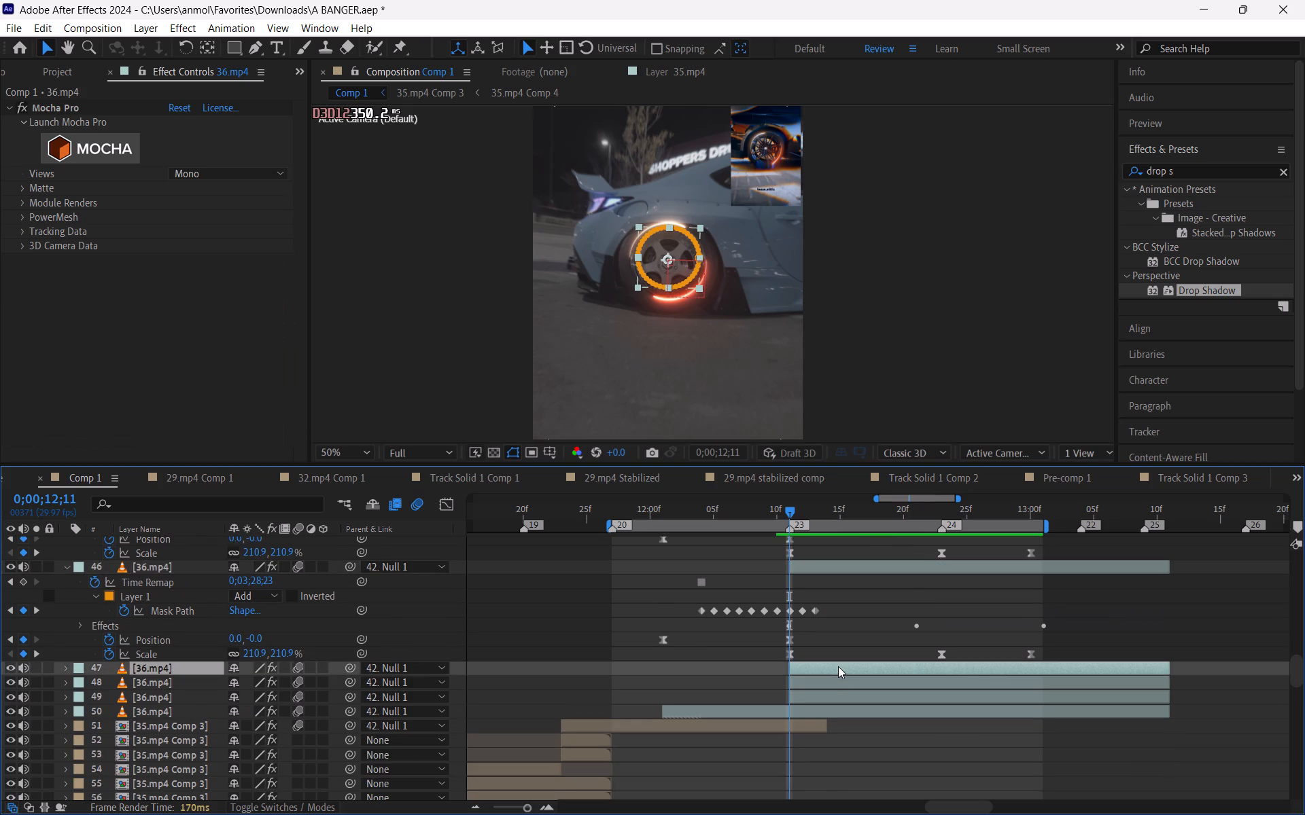
{"action": "key", "text": "ctrl+v"}
{"action": "scroll", "coordinate": [837, 666], "scroll_direction": "down", "scroll_amount": 1}
{"action": "left_click", "coordinate": [843, 628]}
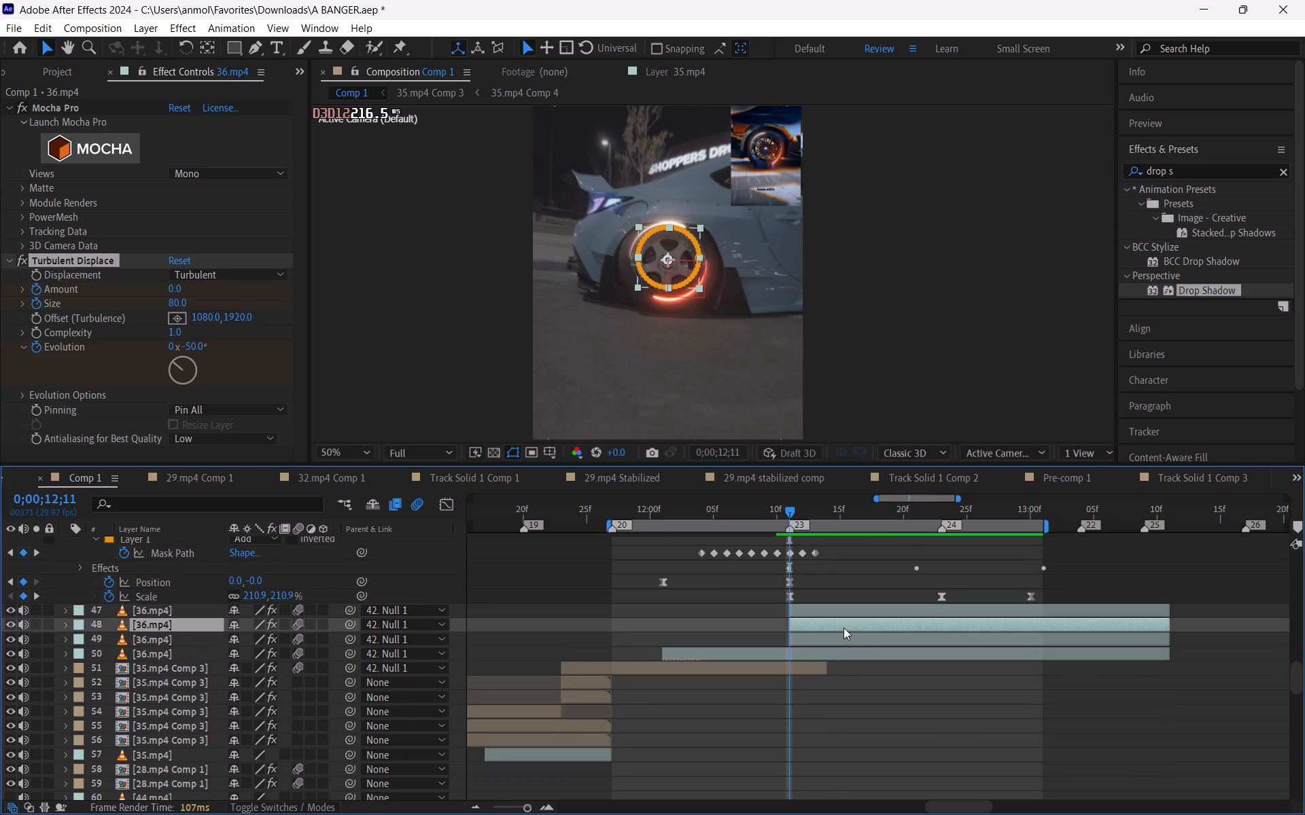
{"action": "key", "text": "ctrl+v"}
{"action": "left_click", "coordinate": [850, 642]}
{"action": "key", "text": "ctrl+v"}
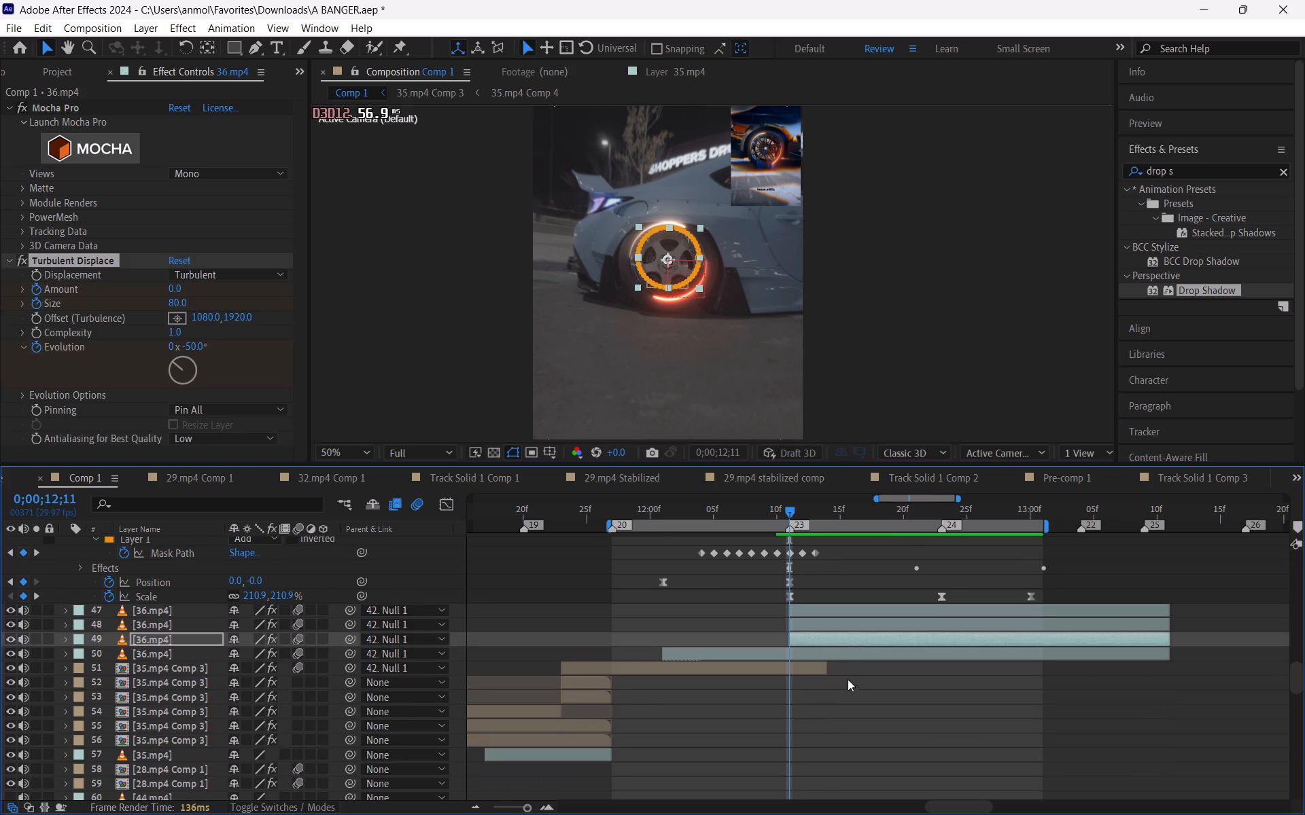
{"action": "left_click", "coordinate": [850, 684]}
Examine the wheel shot frame by frame between 12;12 and 12;29 to check the distortion across the 36.mp4 layers.
{"action": "left_click_drag", "start_coordinate": [797, 513], "coordinate": [808, 515]}
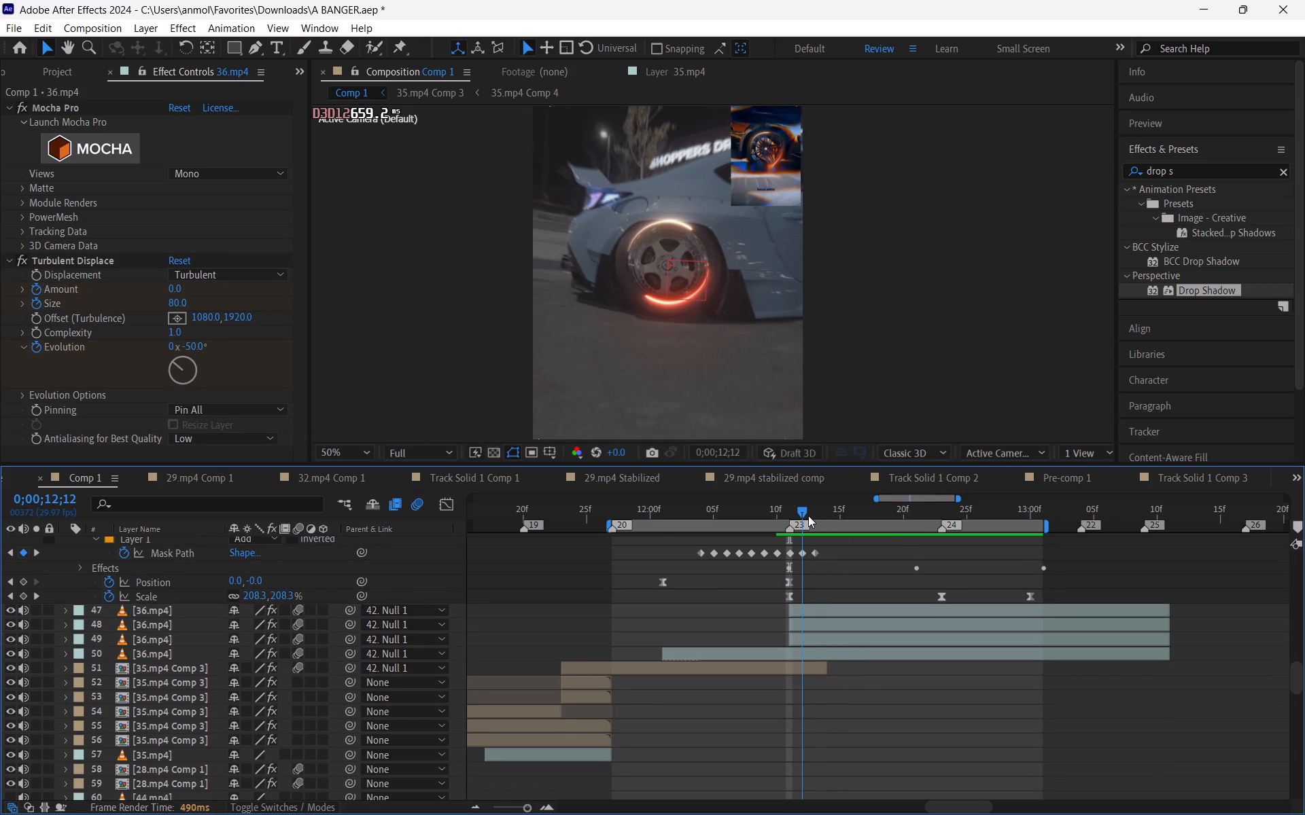
{"action": "left_click_drag", "start_coordinate": [808, 515], "coordinate": [827, 519]}
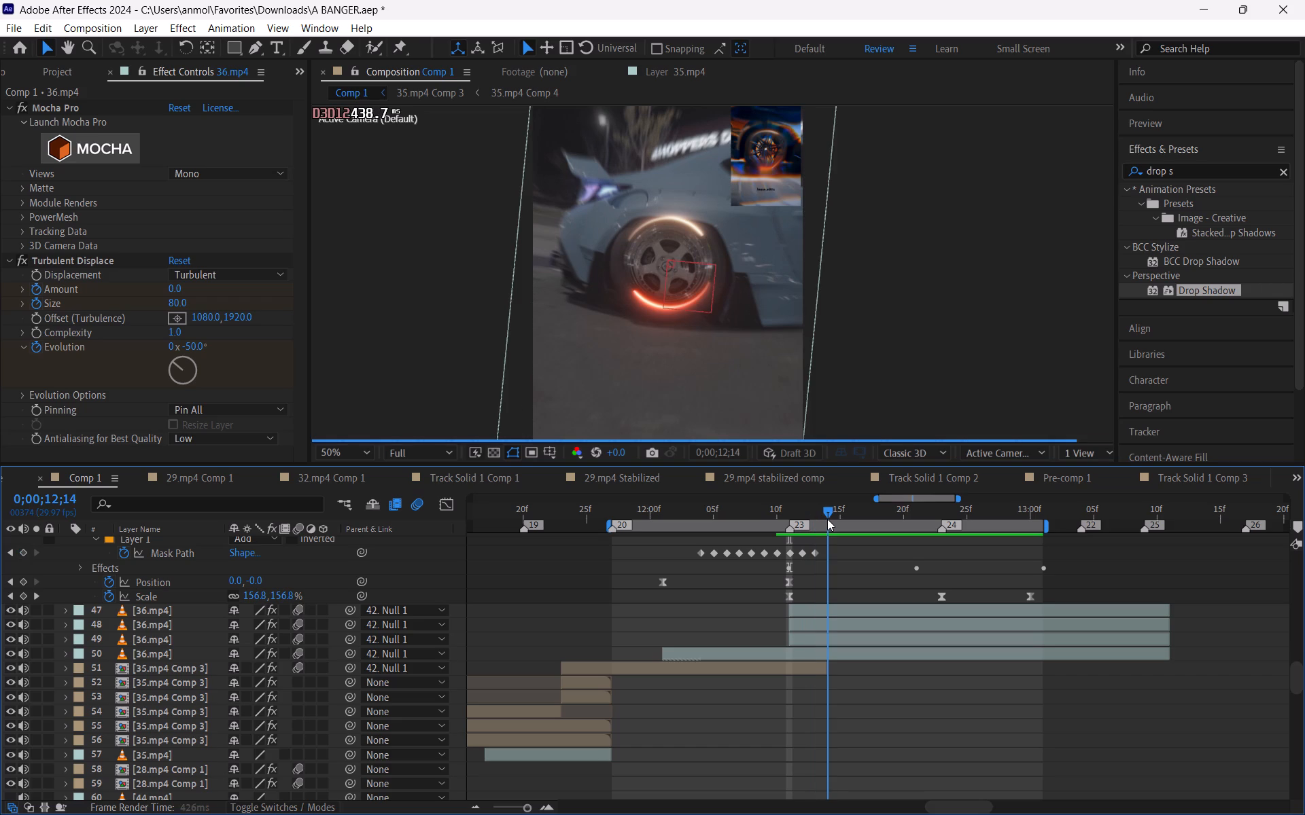
{"action": "left_click_drag", "start_coordinate": [827, 519], "coordinate": [841, 524]}
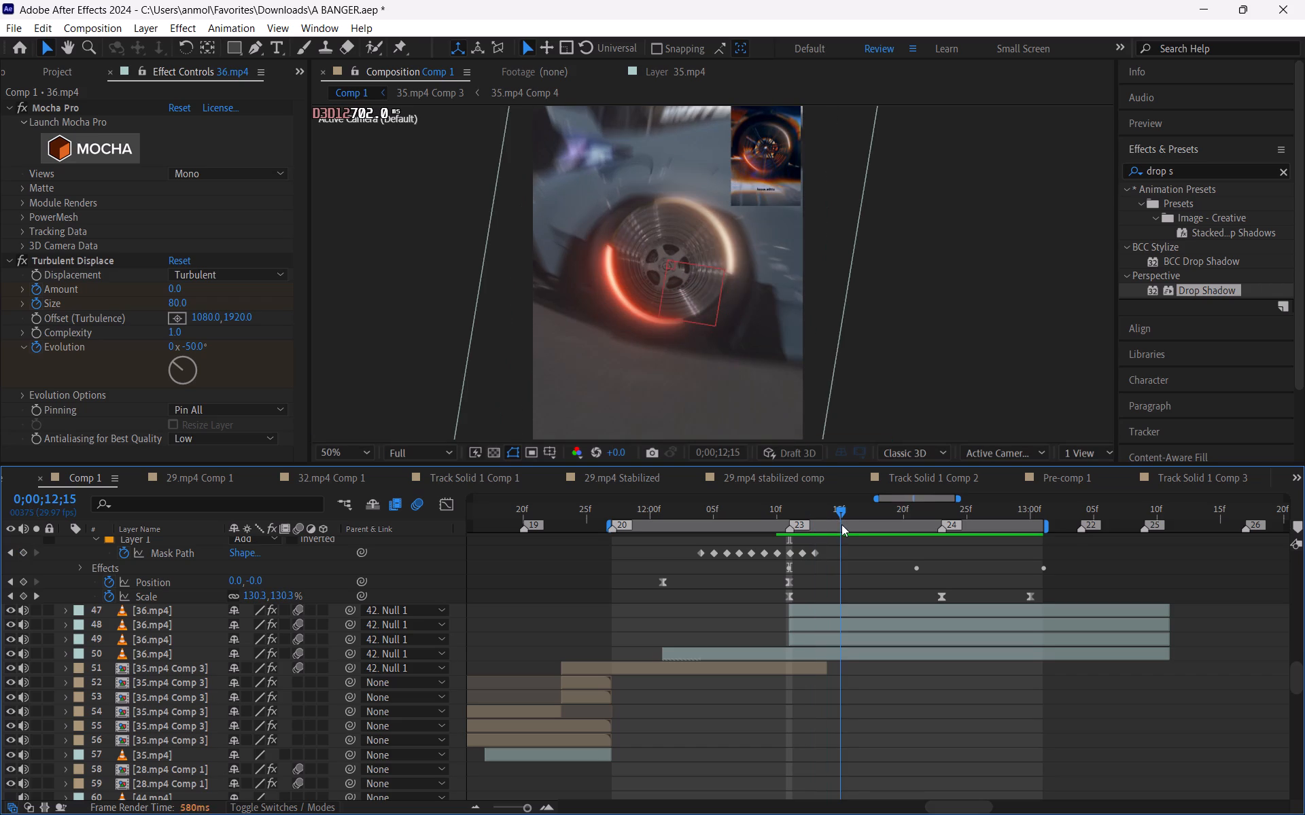
{"action": "left_click_drag", "start_coordinate": [841, 524], "coordinate": [852, 532]}
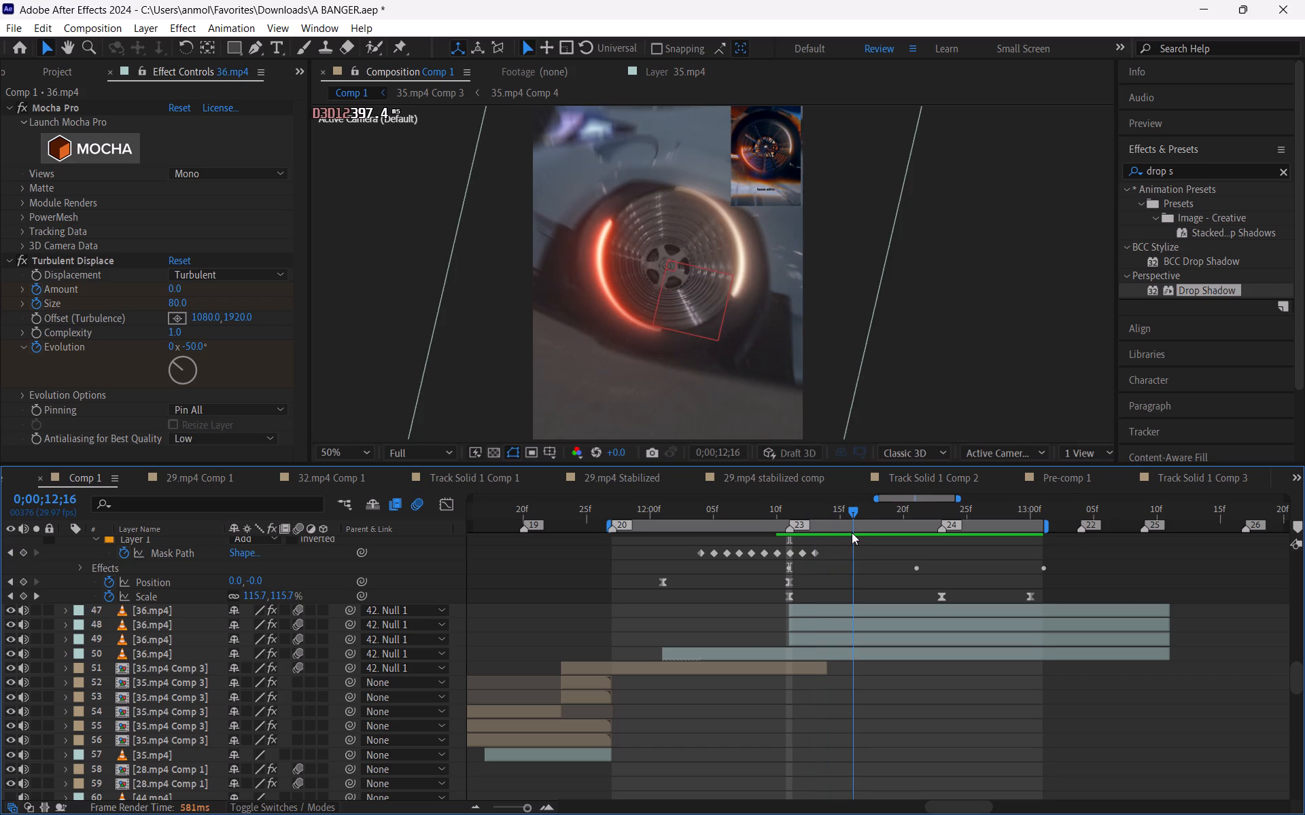
{"action": "left_click_drag", "start_coordinate": [852, 532], "coordinate": [869, 537]}
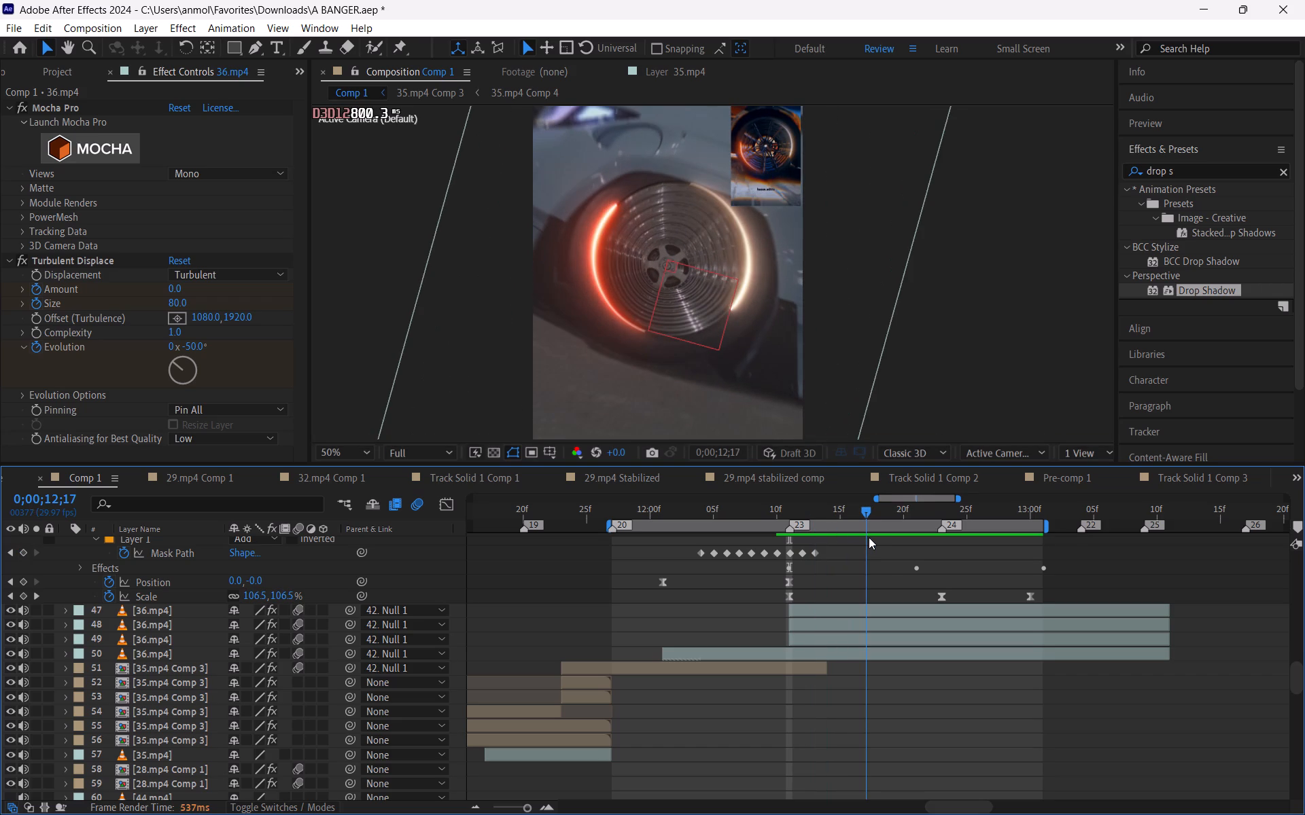
{"action": "left_click_drag", "start_coordinate": [869, 537], "coordinate": [880, 543]}
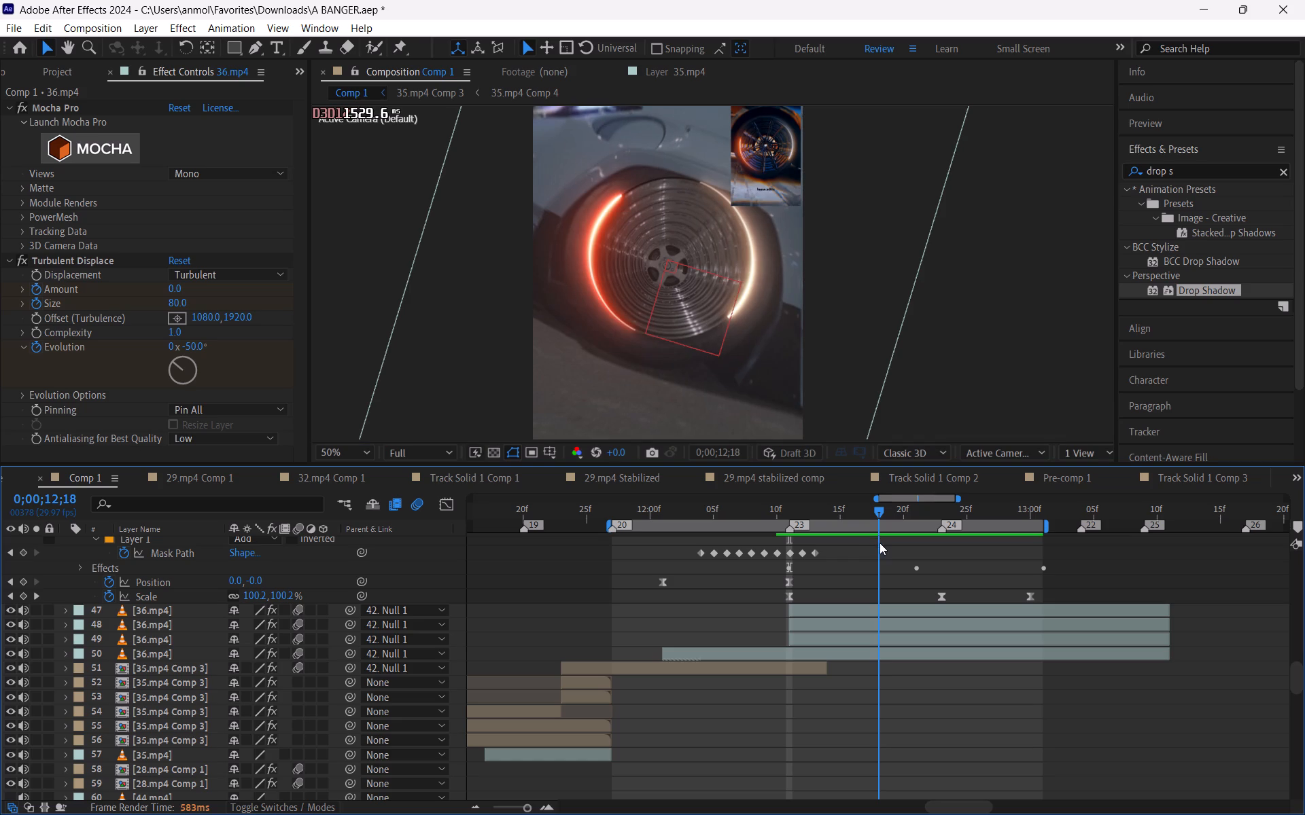
{"action": "left_click_drag", "start_coordinate": [880, 543], "coordinate": [897, 551]}
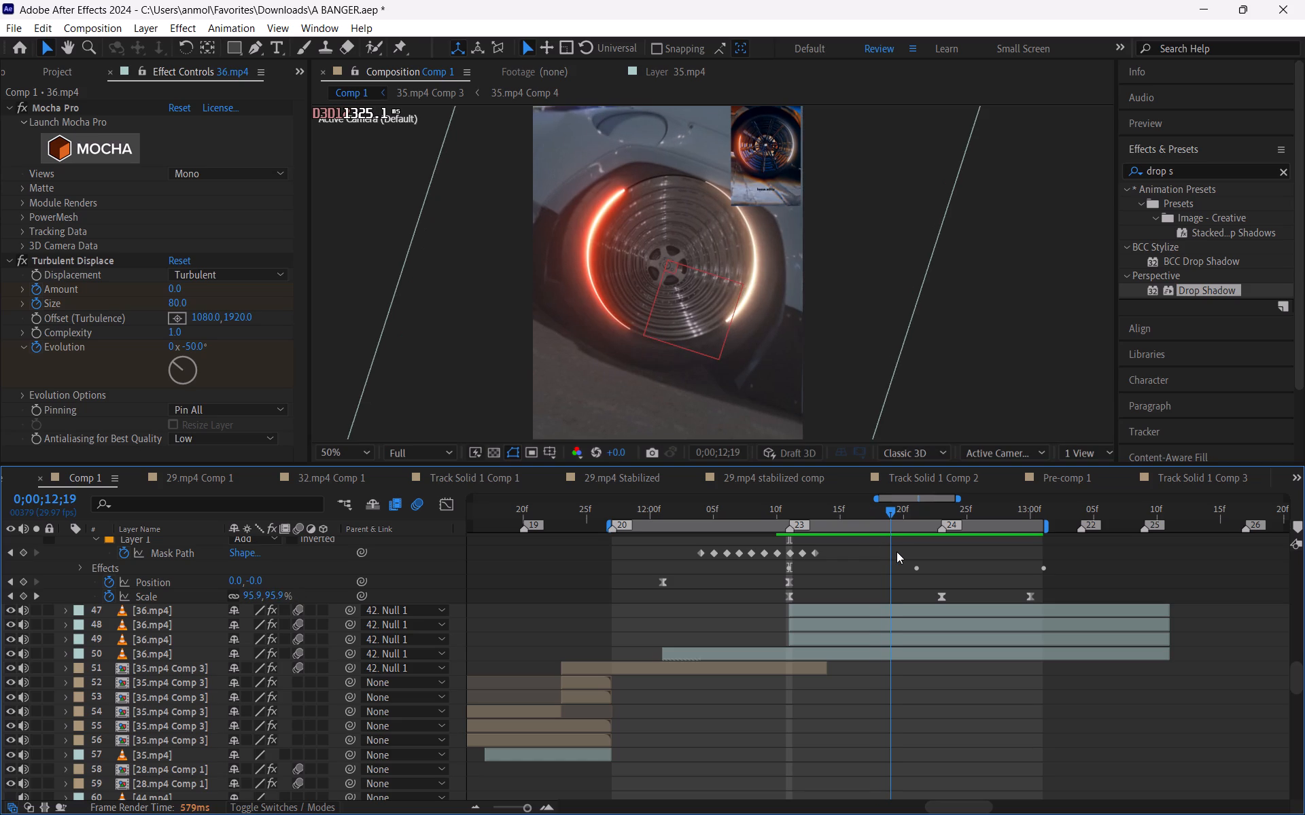
{"action": "left_click_drag", "start_coordinate": [897, 551], "coordinate": [905, 556]}
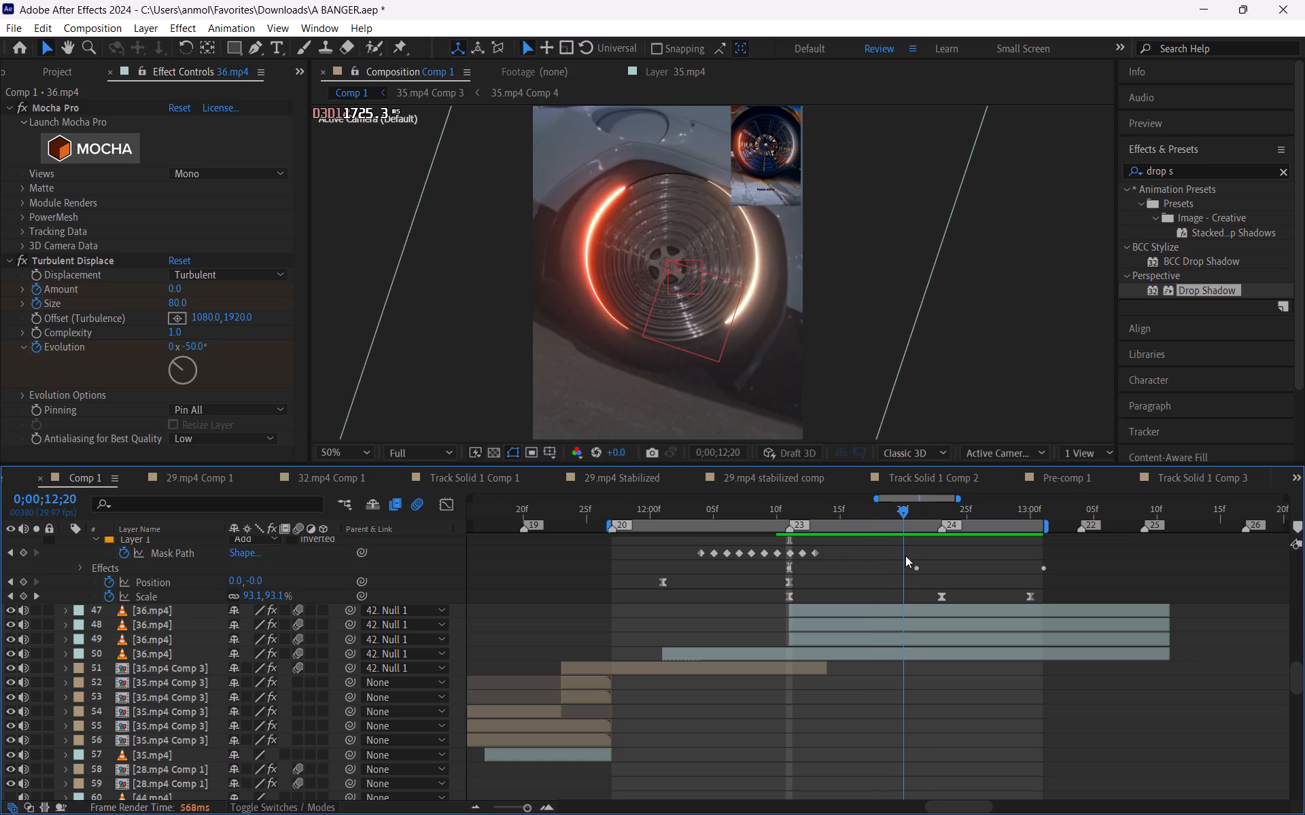
{"action": "left_click_drag", "start_coordinate": [905, 556], "coordinate": [926, 566]}
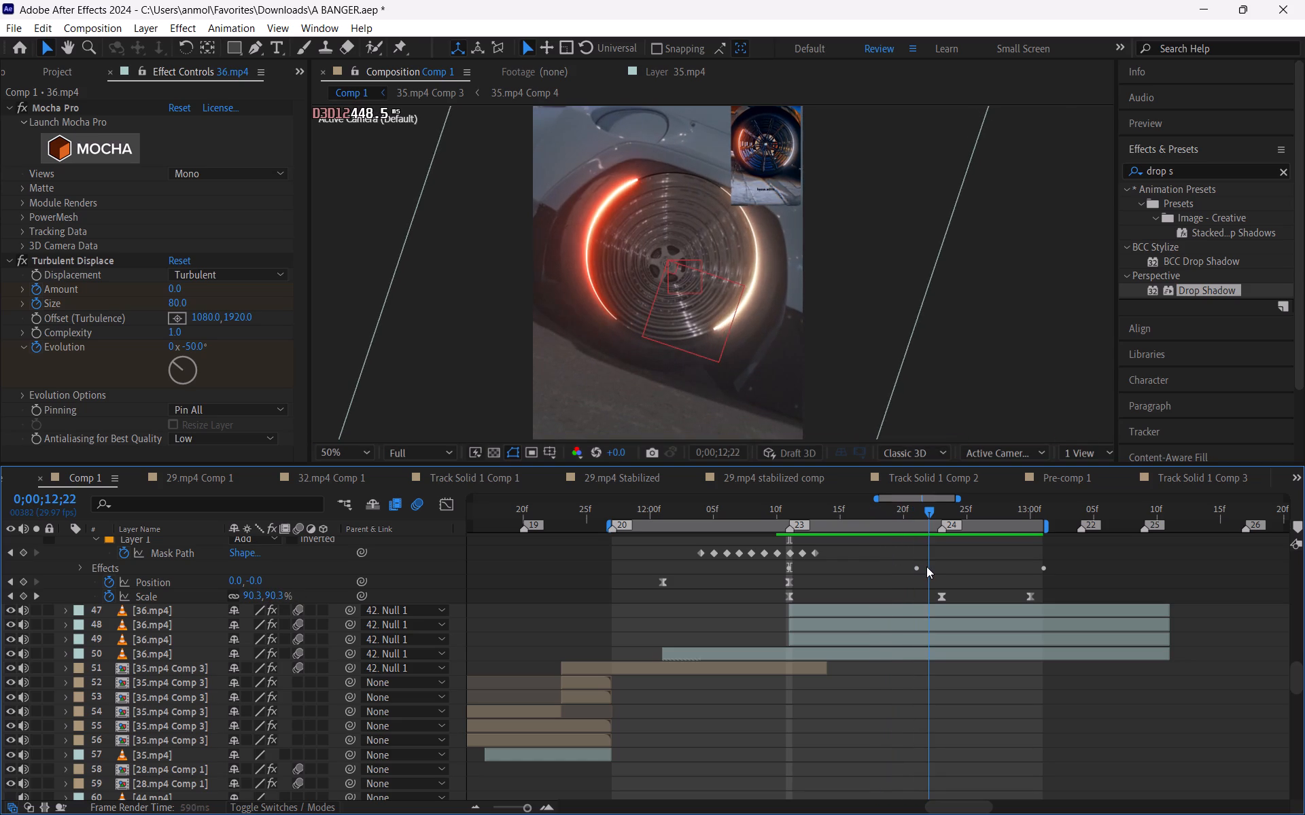
{"action": "left_click_drag", "start_coordinate": [926, 566], "coordinate": [862, 567]}
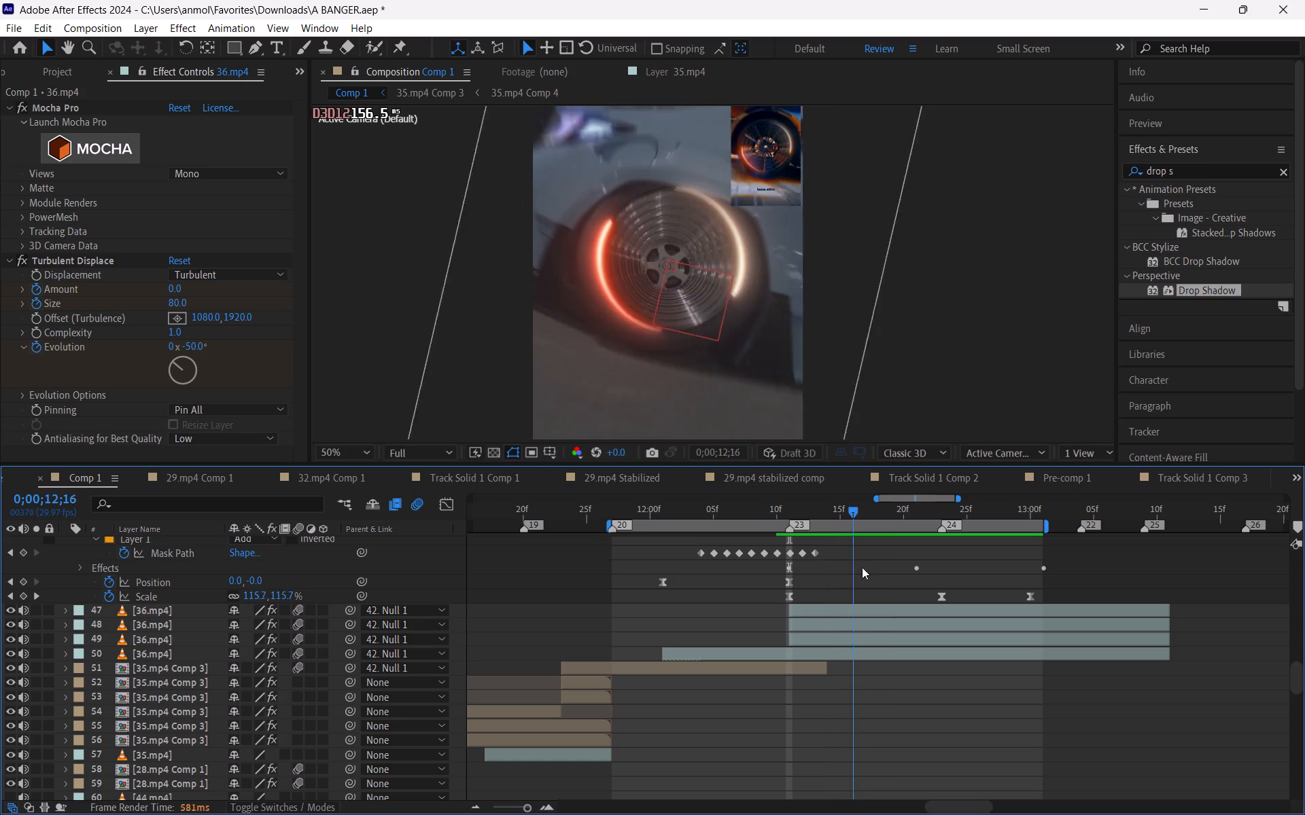
{"action": "left_click_drag", "start_coordinate": [862, 567], "coordinate": [937, 592]}
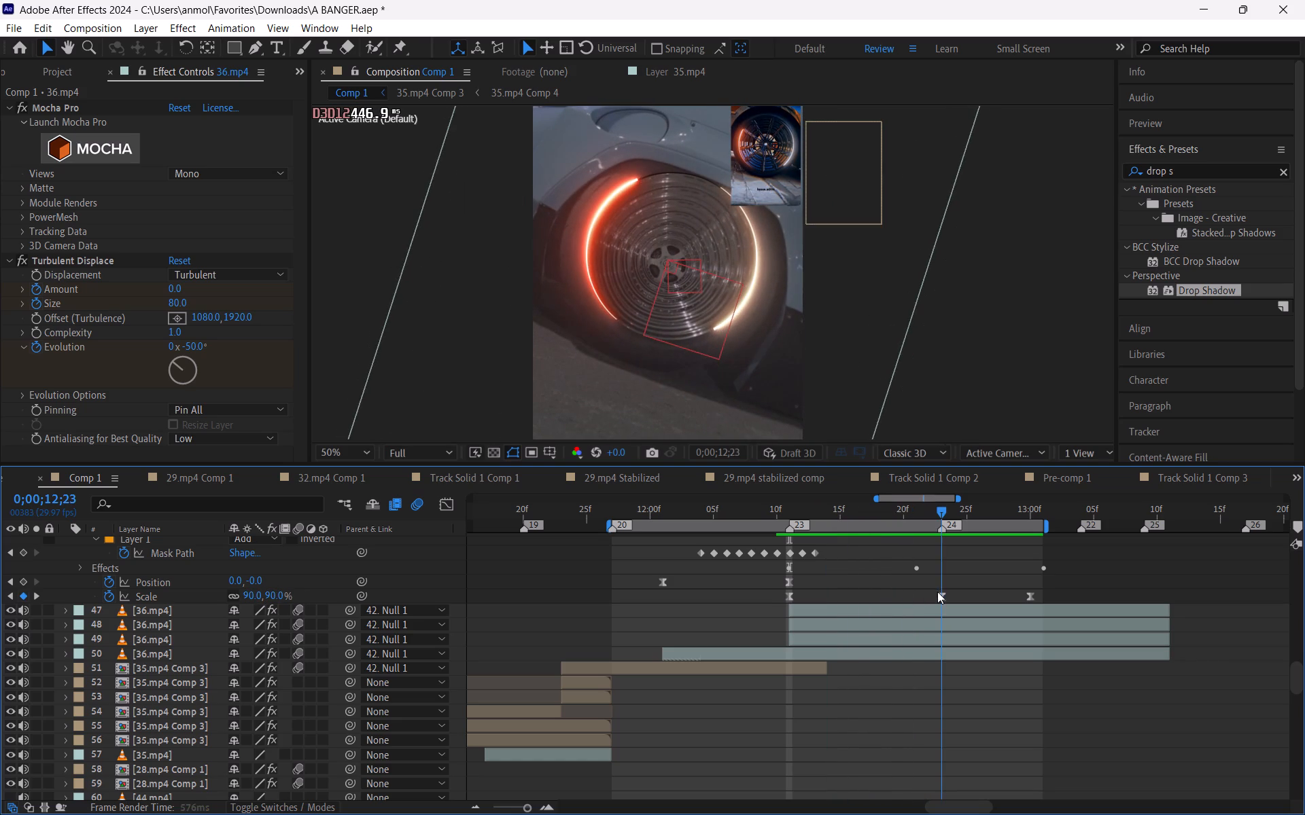
{"action": "left_click_drag", "start_coordinate": [937, 592], "coordinate": [844, 572]}
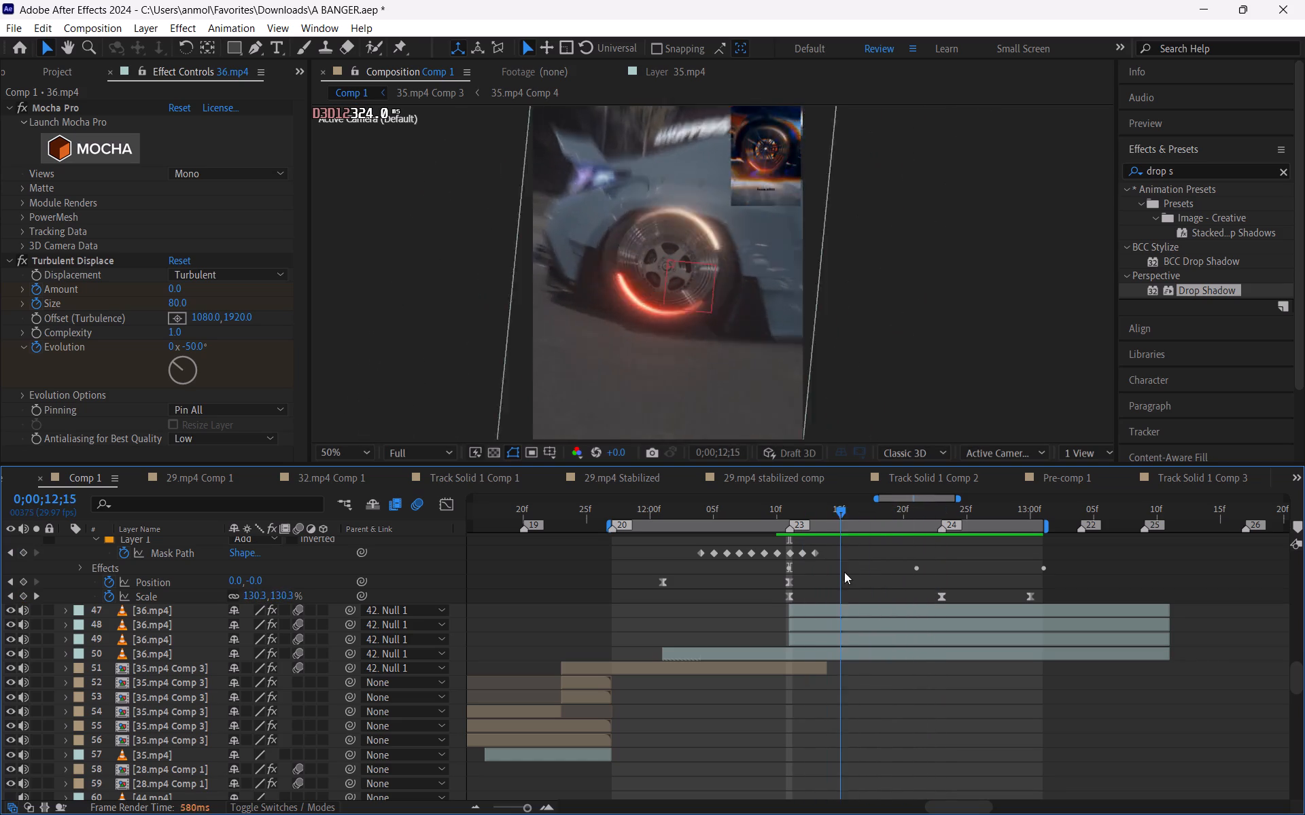
{"action": "left_click_drag", "start_coordinate": [844, 572], "coordinate": [807, 587]}
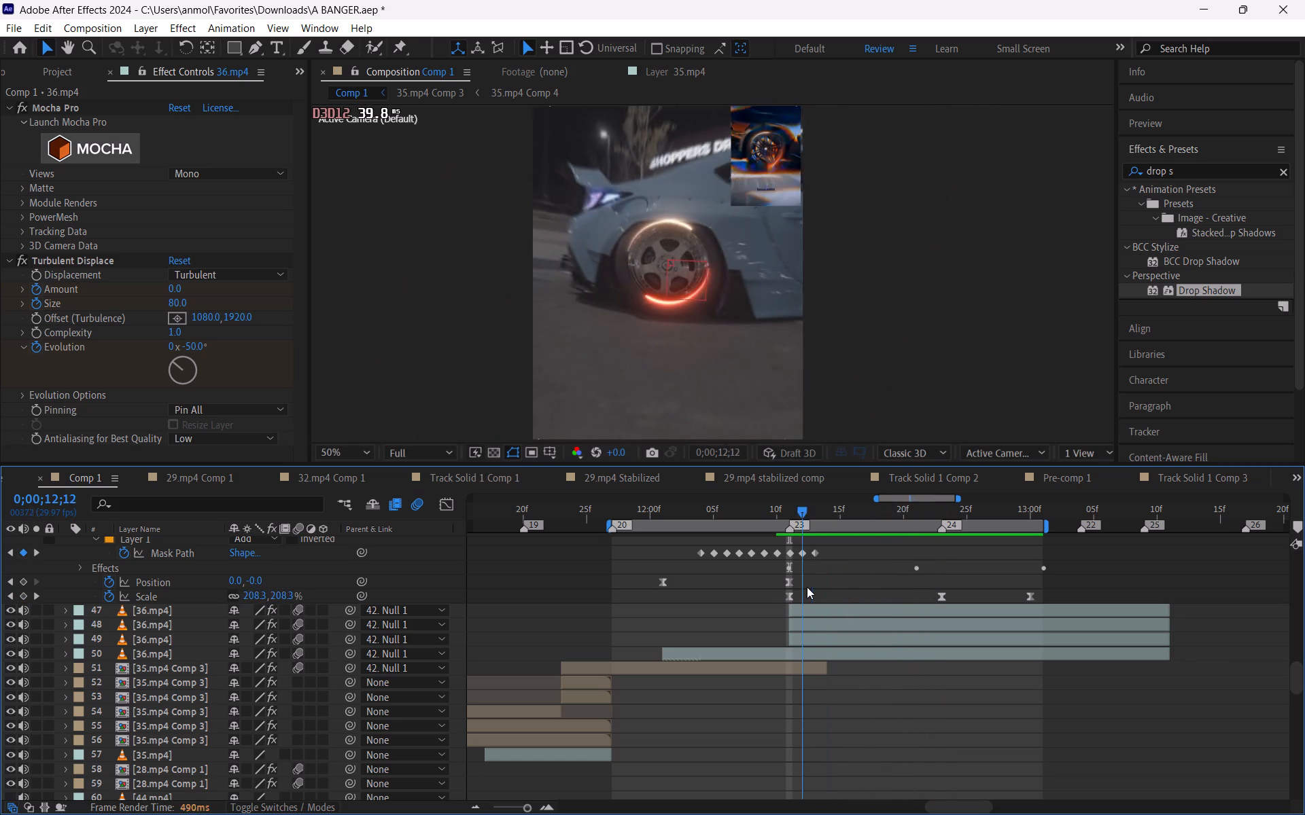
{"action": "left_click_drag", "start_coordinate": [807, 587], "coordinate": [947, 604]}
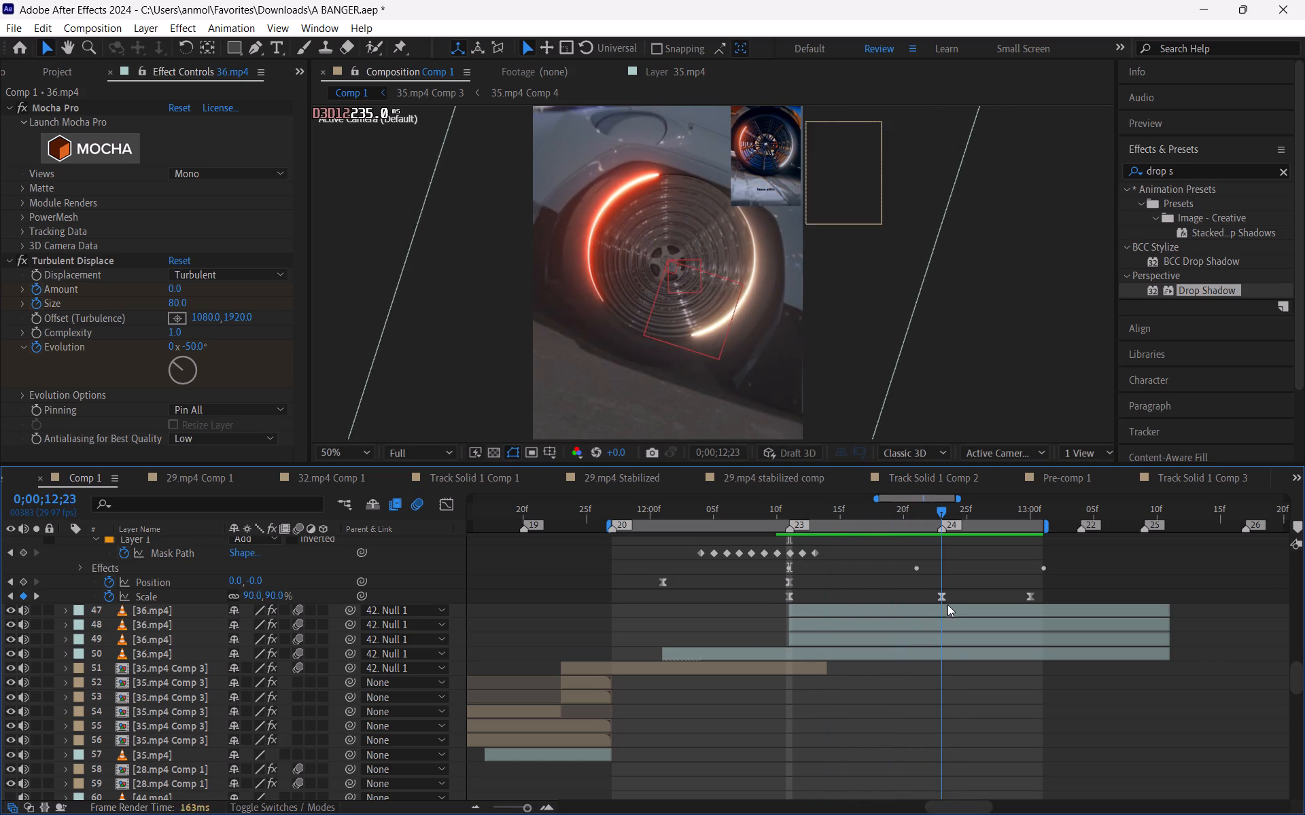
{"action": "left_click_drag", "start_coordinate": [947, 604], "coordinate": [940, 610]}
{"action": "left_click_drag", "start_coordinate": [940, 610], "coordinate": [973, 619]}
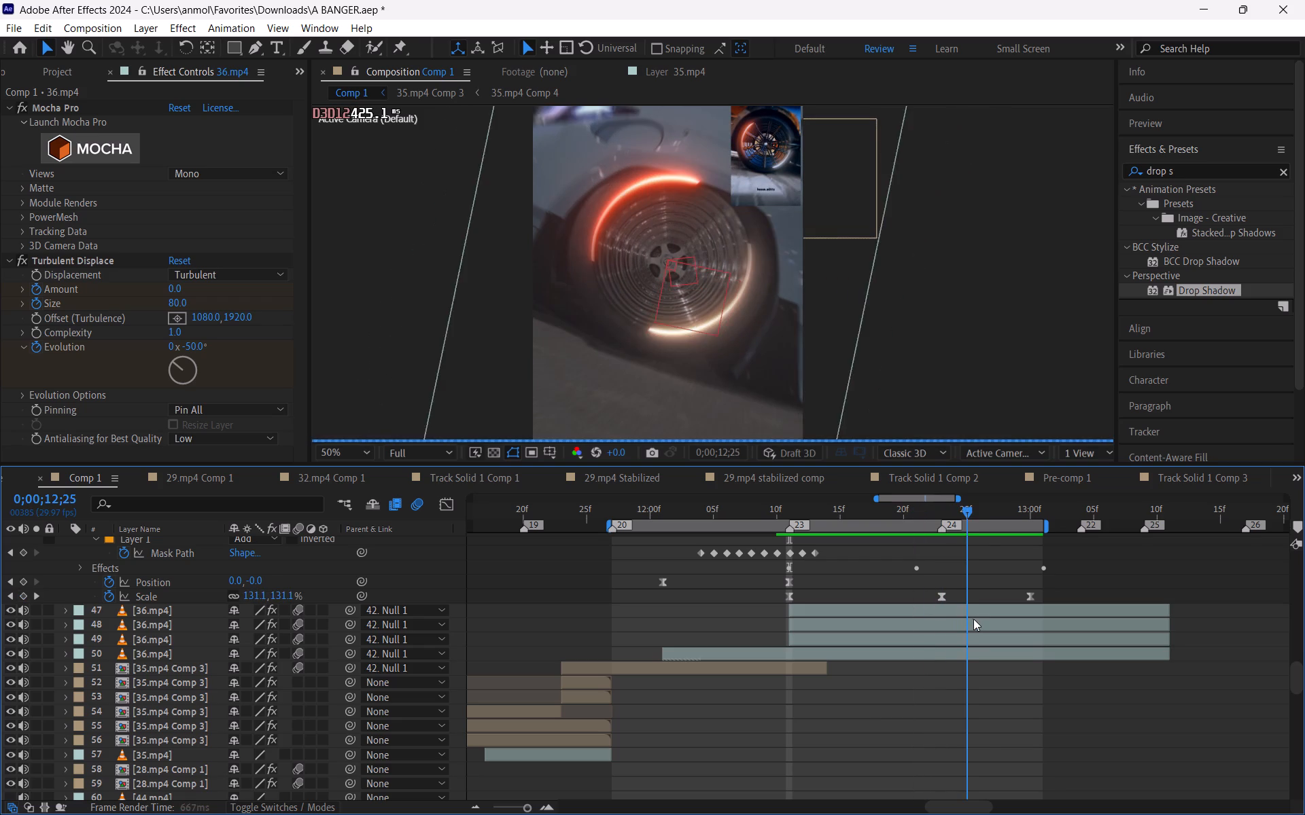
{"action": "left_click_drag", "start_coordinate": [973, 619], "coordinate": [973, 625]}
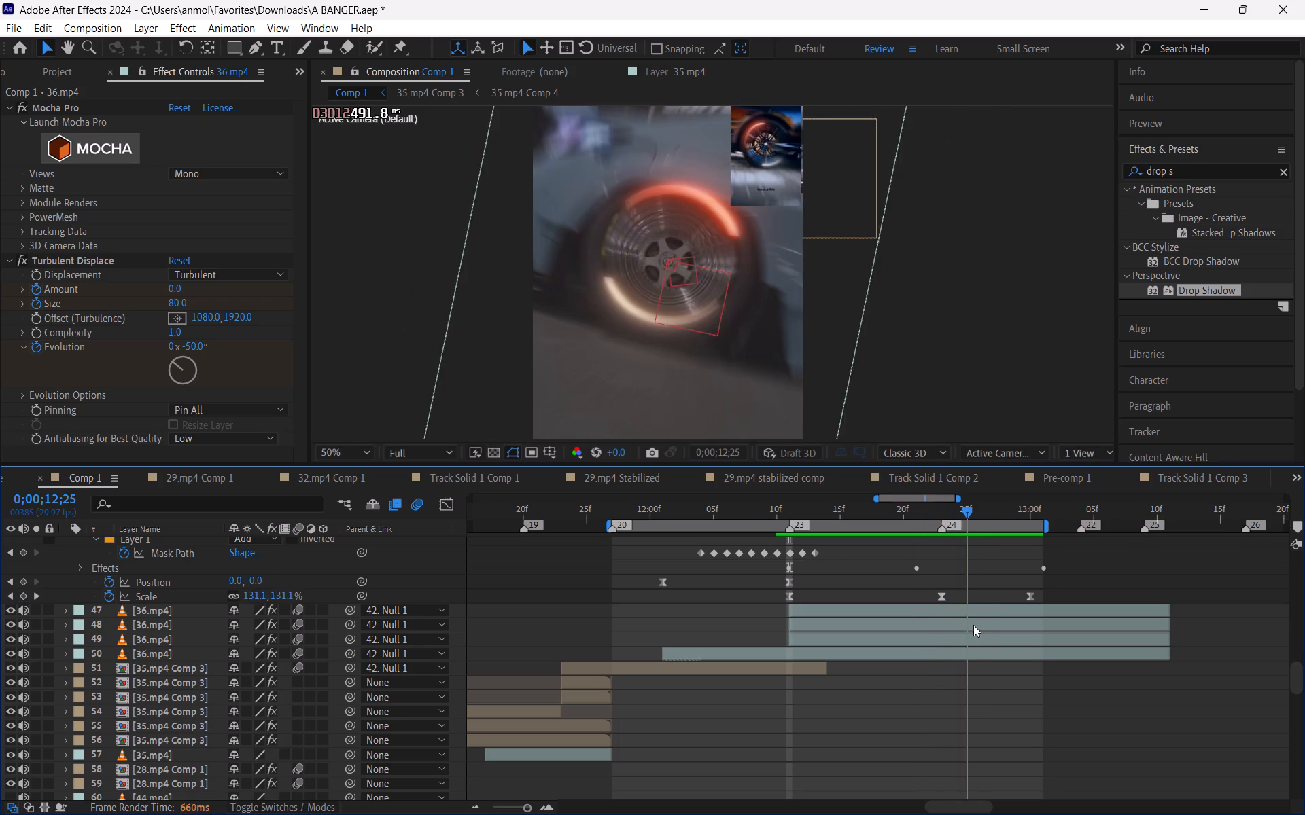
{"action": "left_click_drag", "start_coordinate": [973, 625], "coordinate": [992, 632]}
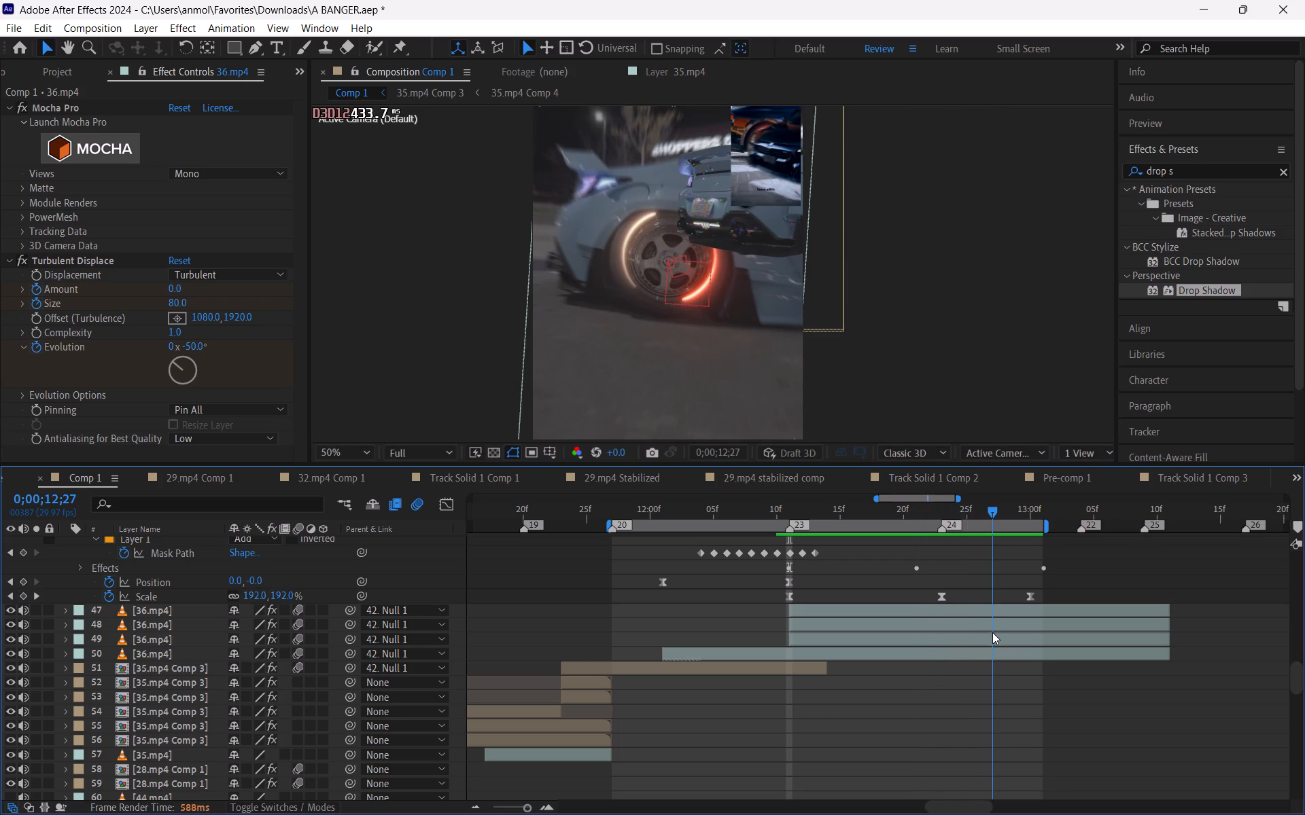
{"action": "left_click_drag", "start_coordinate": [992, 632], "coordinate": [1017, 649]}
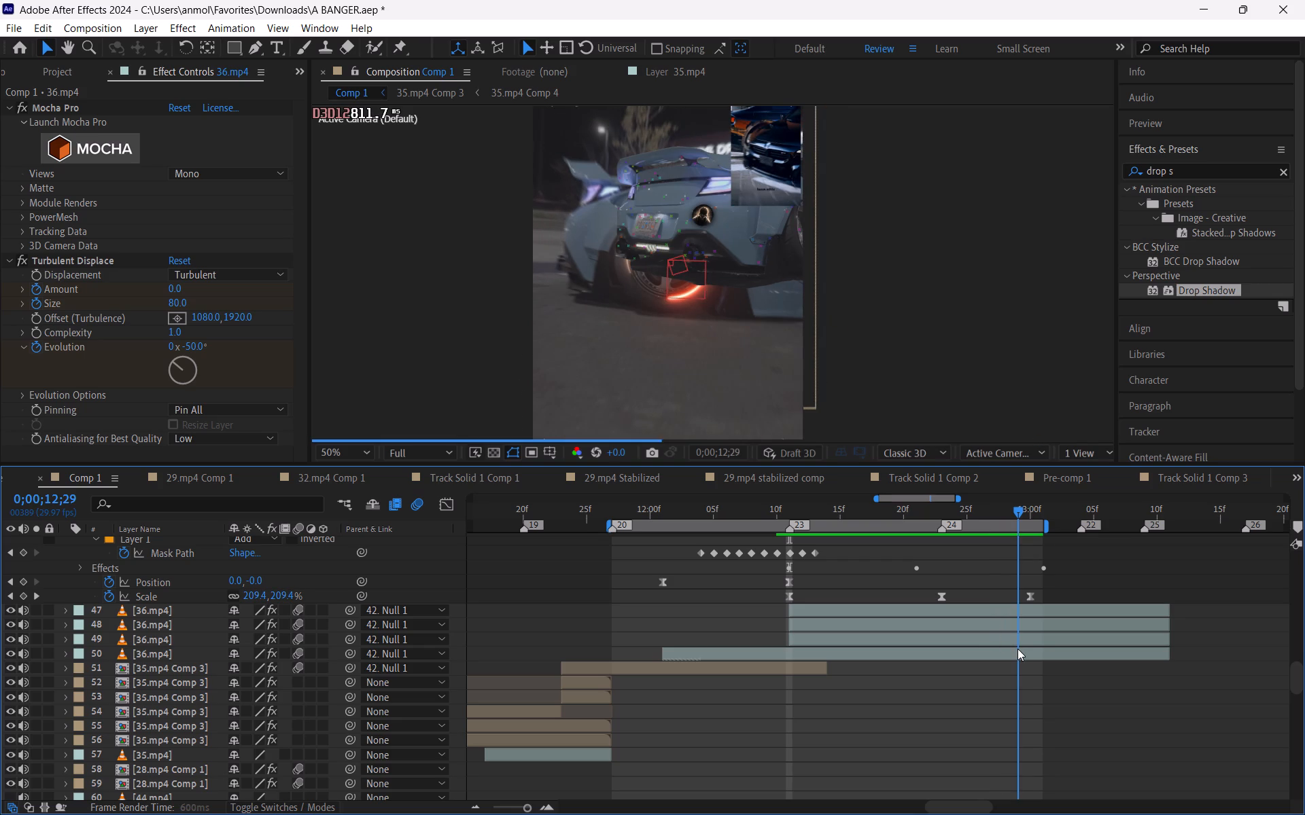
{"action": "left_click_drag", "start_coordinate": [1017, 649], "coordinate": [1010, 671]}
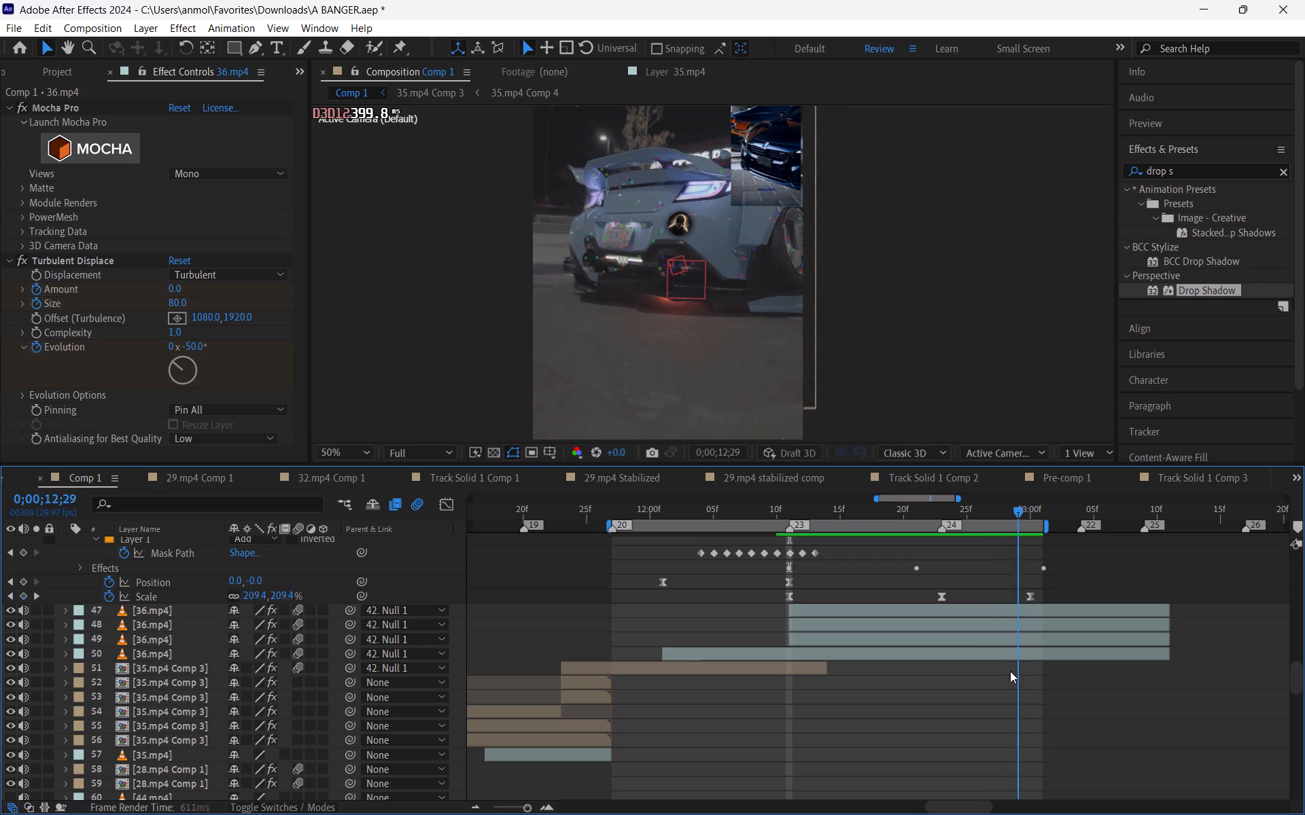
{"action": "left_click_drag", "start_coordinate": [1010, 671], "coordinate": [886, 645]}
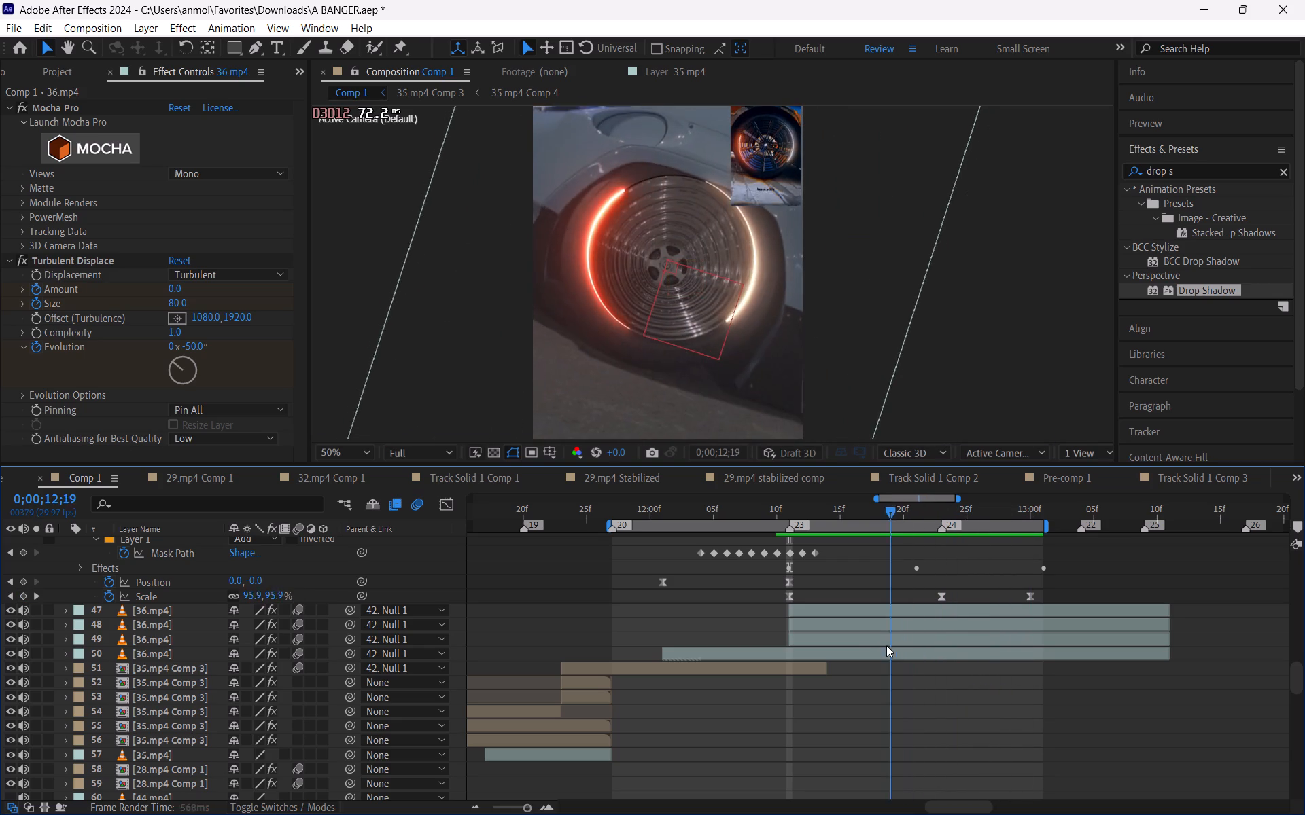
{"action": "left_click_drag", "start_coordinate": [886, 645], "coordinate": [732, 627]}
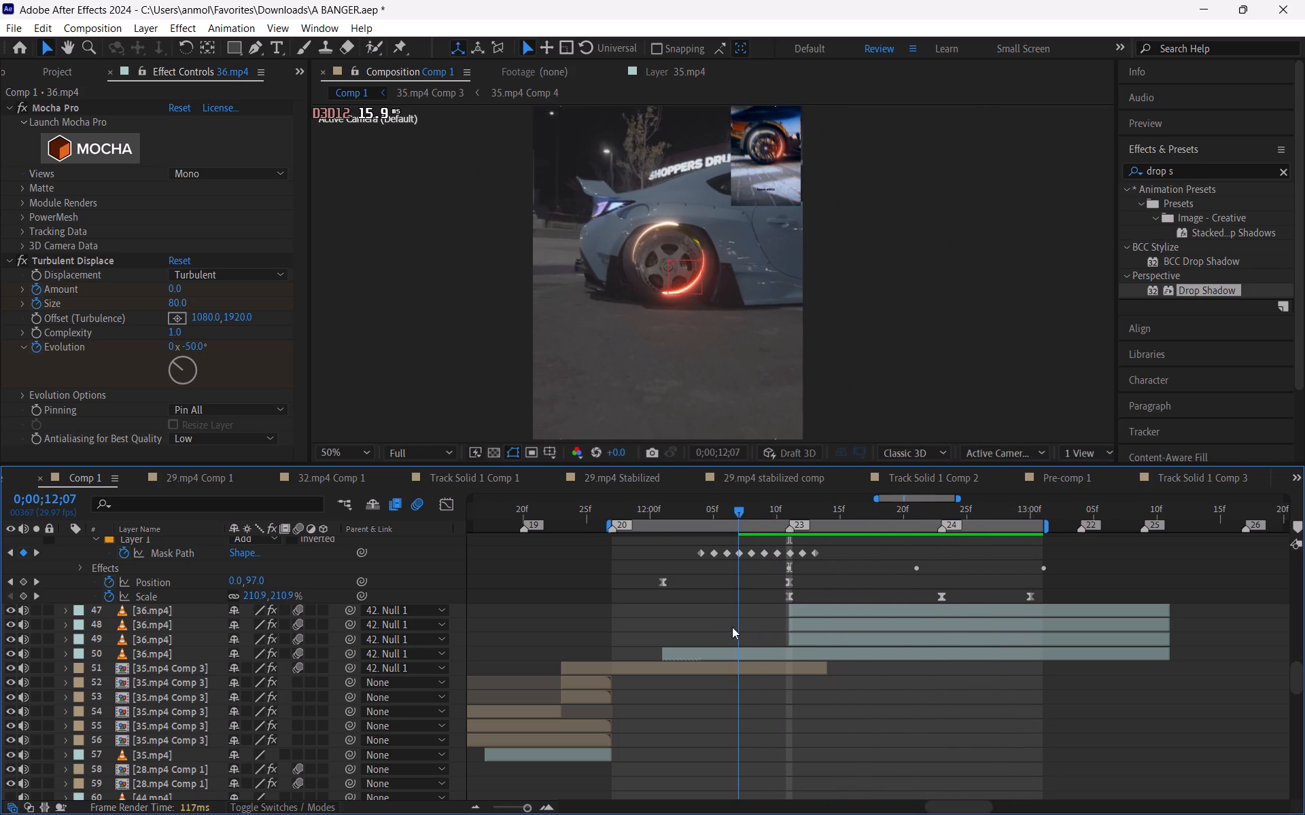
Preview the wheel shot in real time from 11;27 and again from 12;11 to check the distortion's timing.
{"action": "left_click_drag", "start_coordinate": [732, 627], "coordinate": [608, 625]}
{"action": "key", "text": "space"}
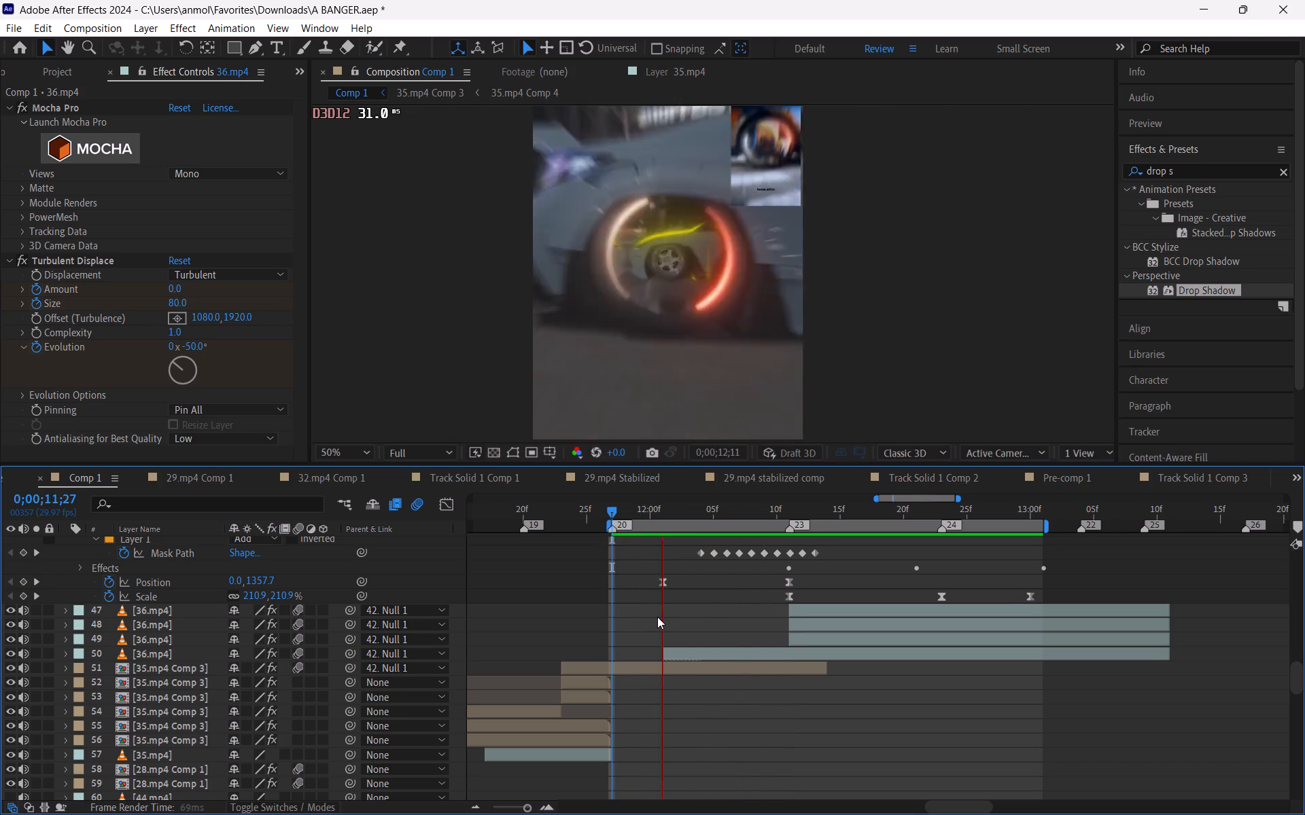
{"action": "left_click", "coordinate": [614, 510]}
{"action": "key", "text": "space"}
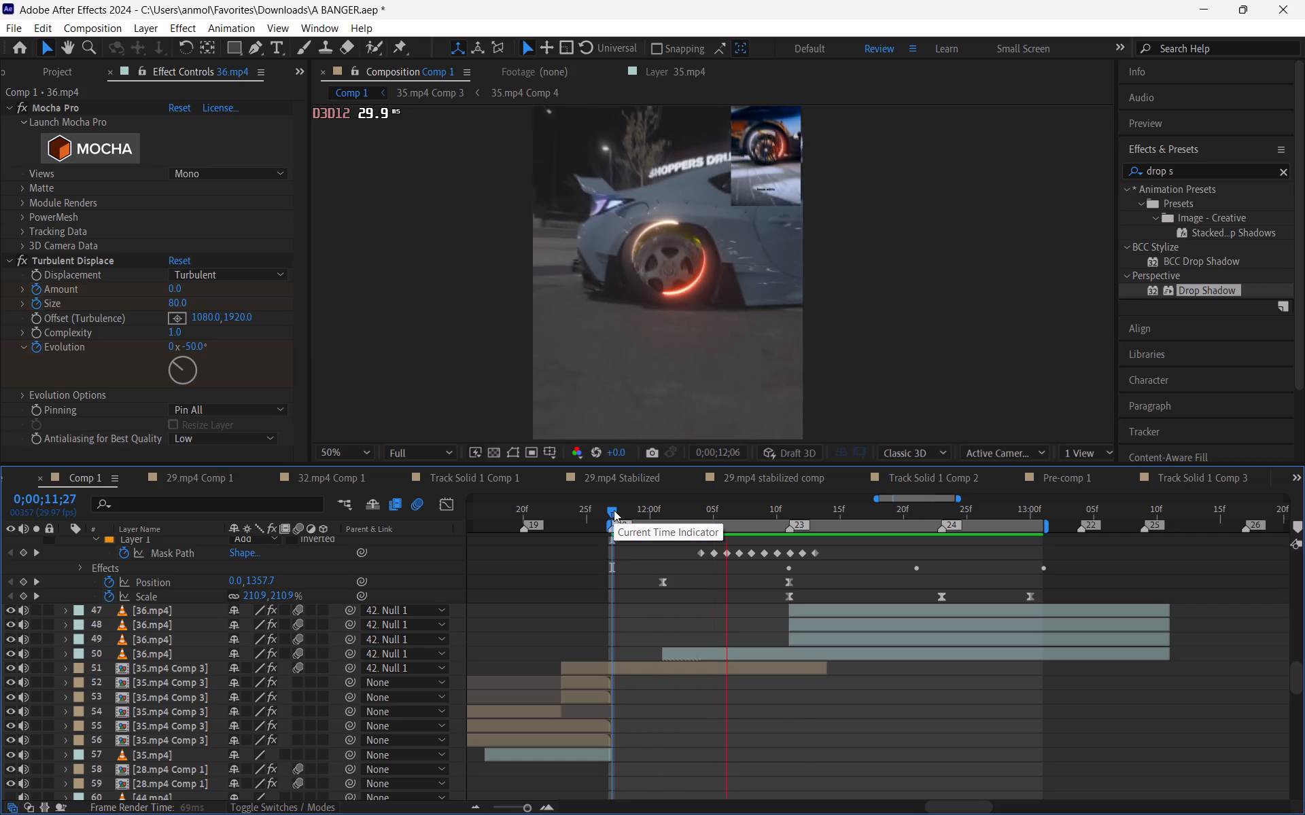
{"action": "left_click_drag", "start_coordinate": [616, 511], "coordinate": [791, 590]}
{"action": "key", "text": "space"}
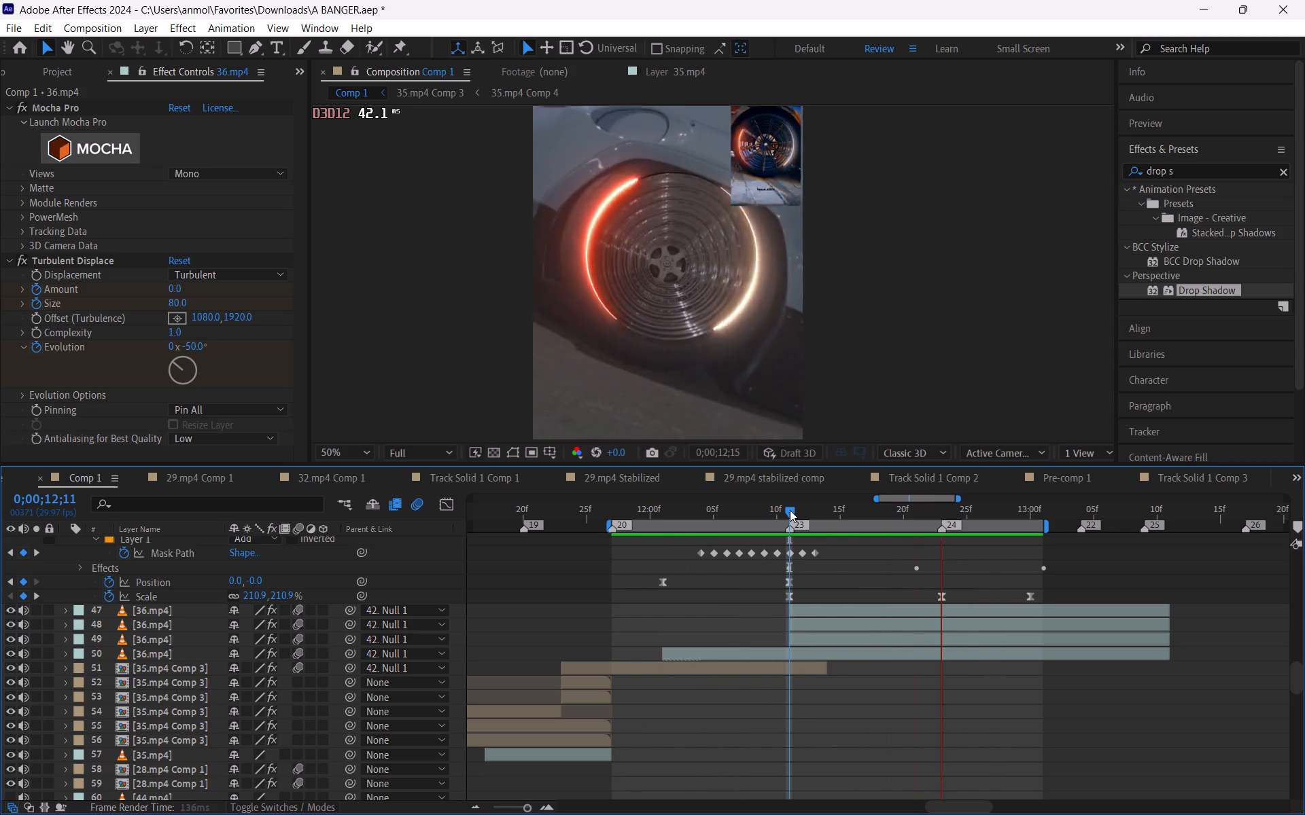
{"action": "left_click", "coordinate": [790, 510]}
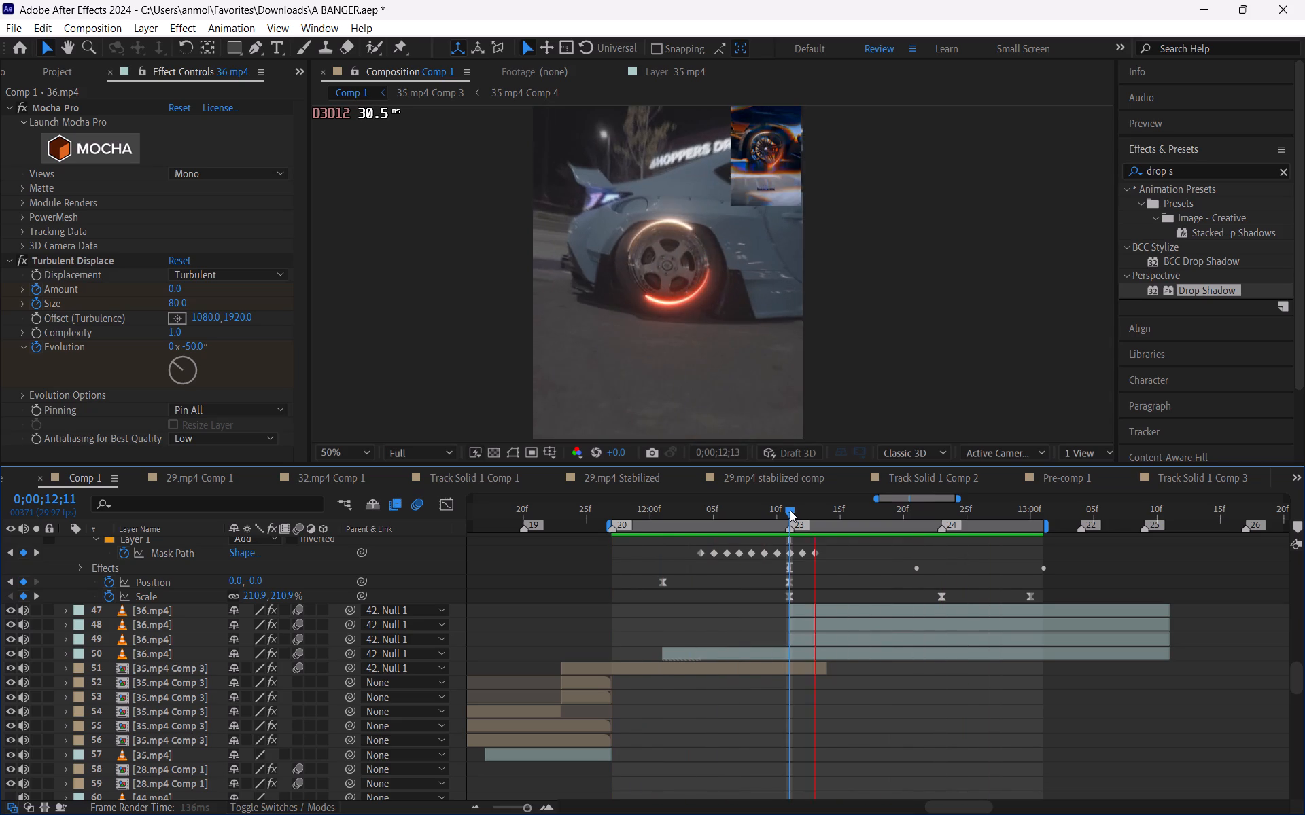
Save the A BANGER project.
{"action": "key", "text": "ctrl+s"}
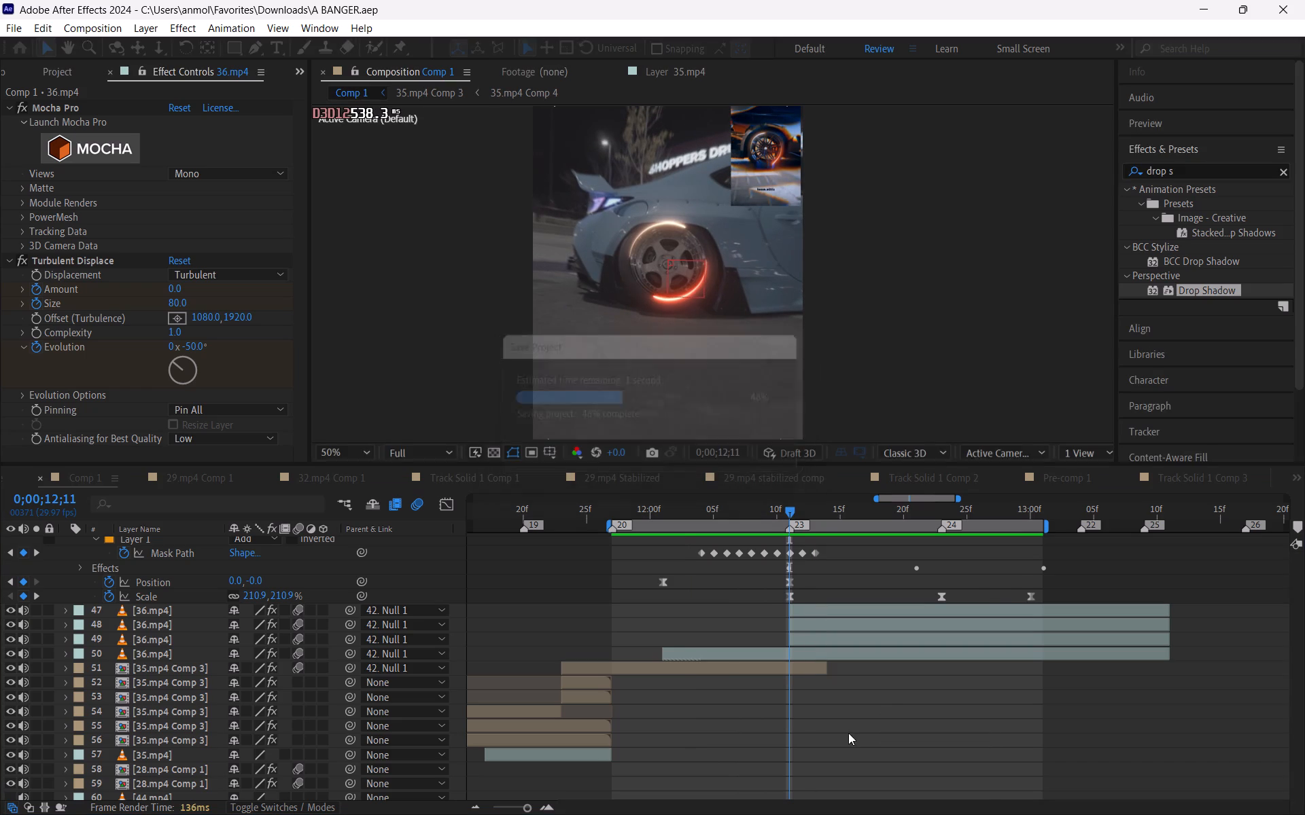
Replay the wheel shot from 12;11 to check the distortion.
{"action": "key", "text": "space"}
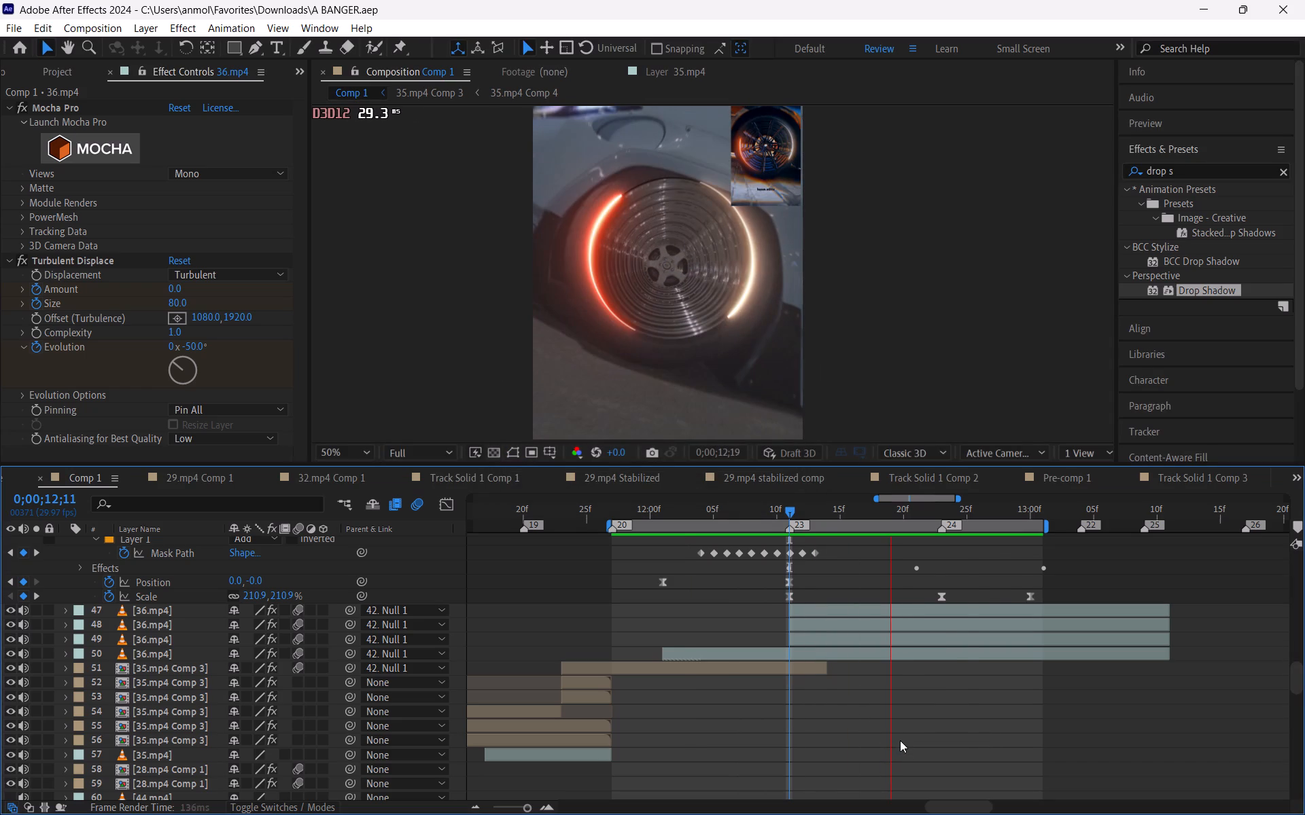
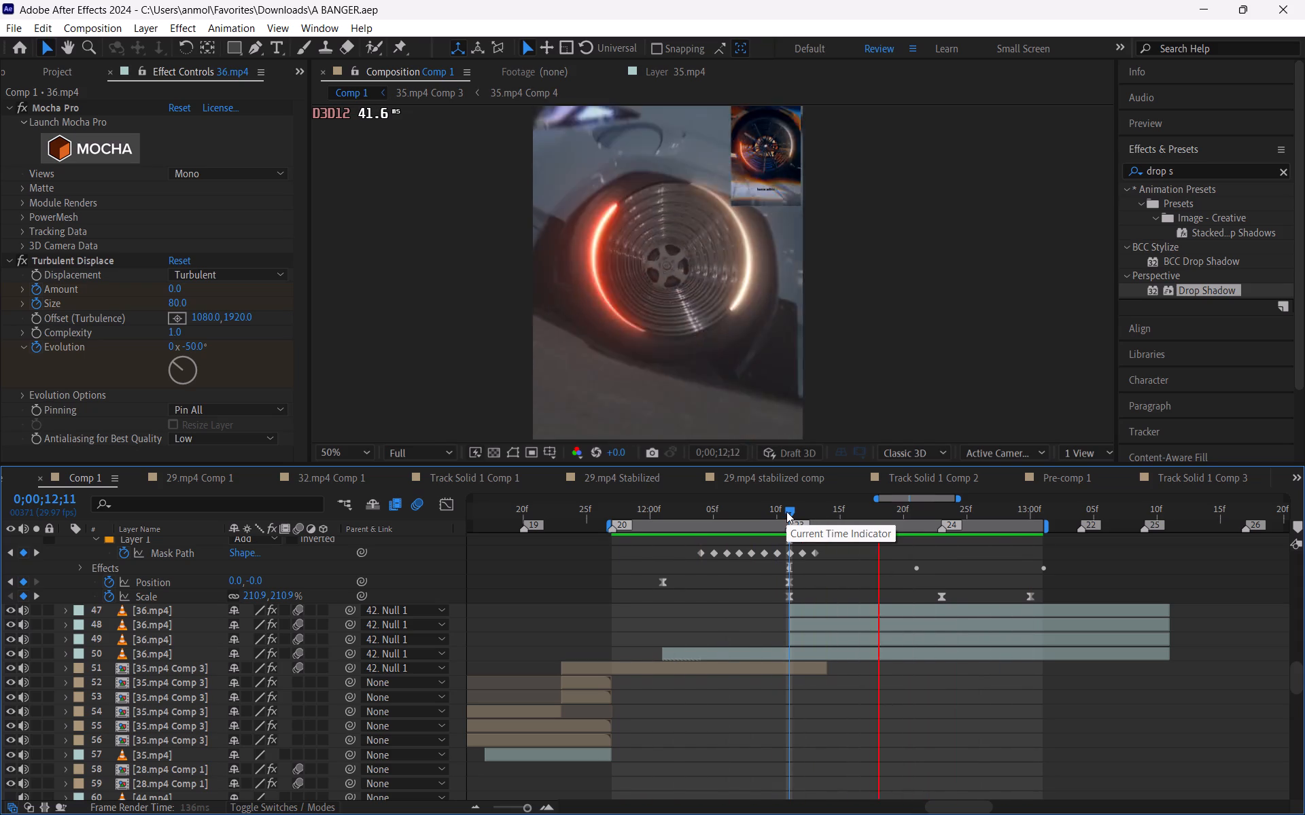
Apply Easy Ease to all of layer 45's Turbulent Displace keyframes for Amount, Size and Evolution.
{"action": "left_click_drag", "start_coordinate": [786, 511], "coordinate": [936, 571]}
{"action": "scroll", "coordinate": [937, 592], "scroll_direction": "up", "scroll_amount": 3}
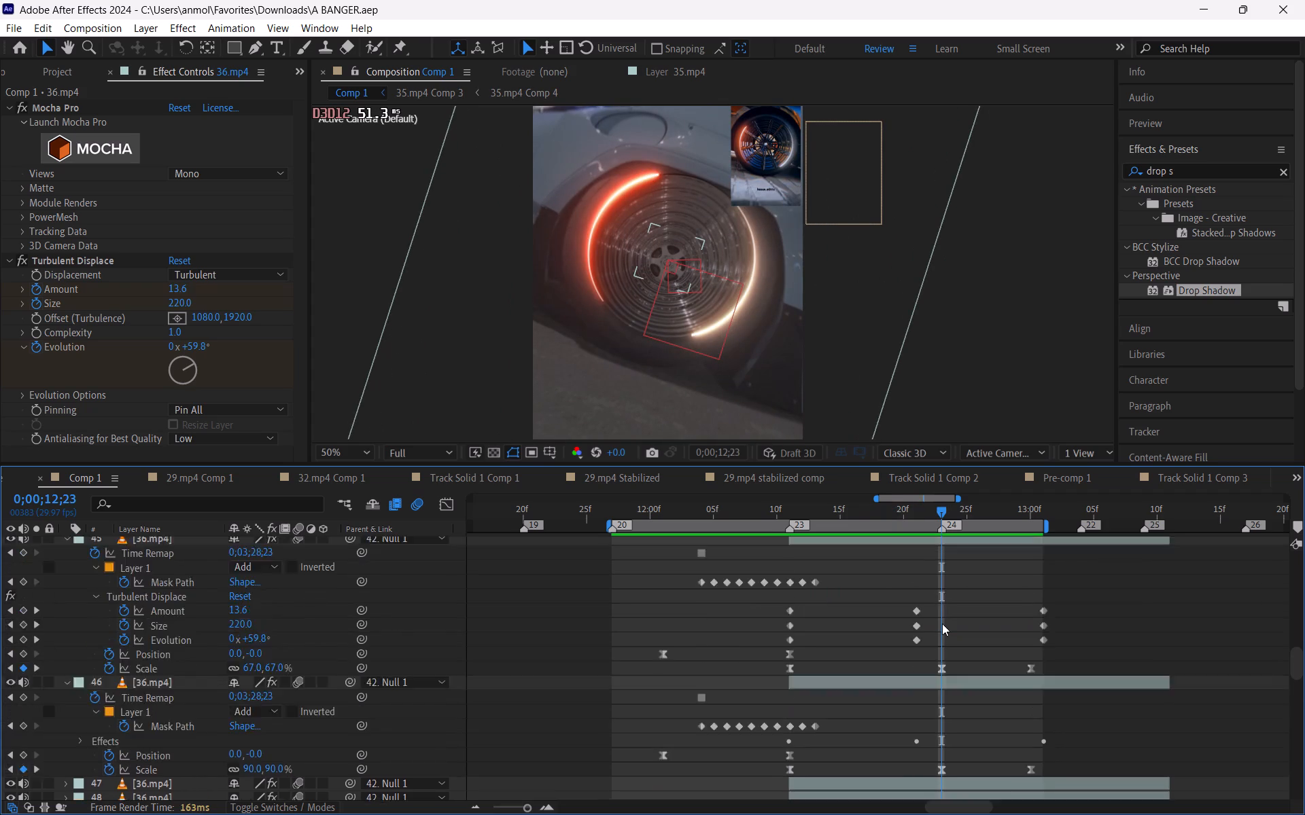
{"action": "scroll", "coordinate": [942, 623], "scroll_direction": "up", "scroll_amount": 5}
{"action": "scroll", "coordinate": [943, 623], "scroll_direction": "down", "scroll_amount": 5}
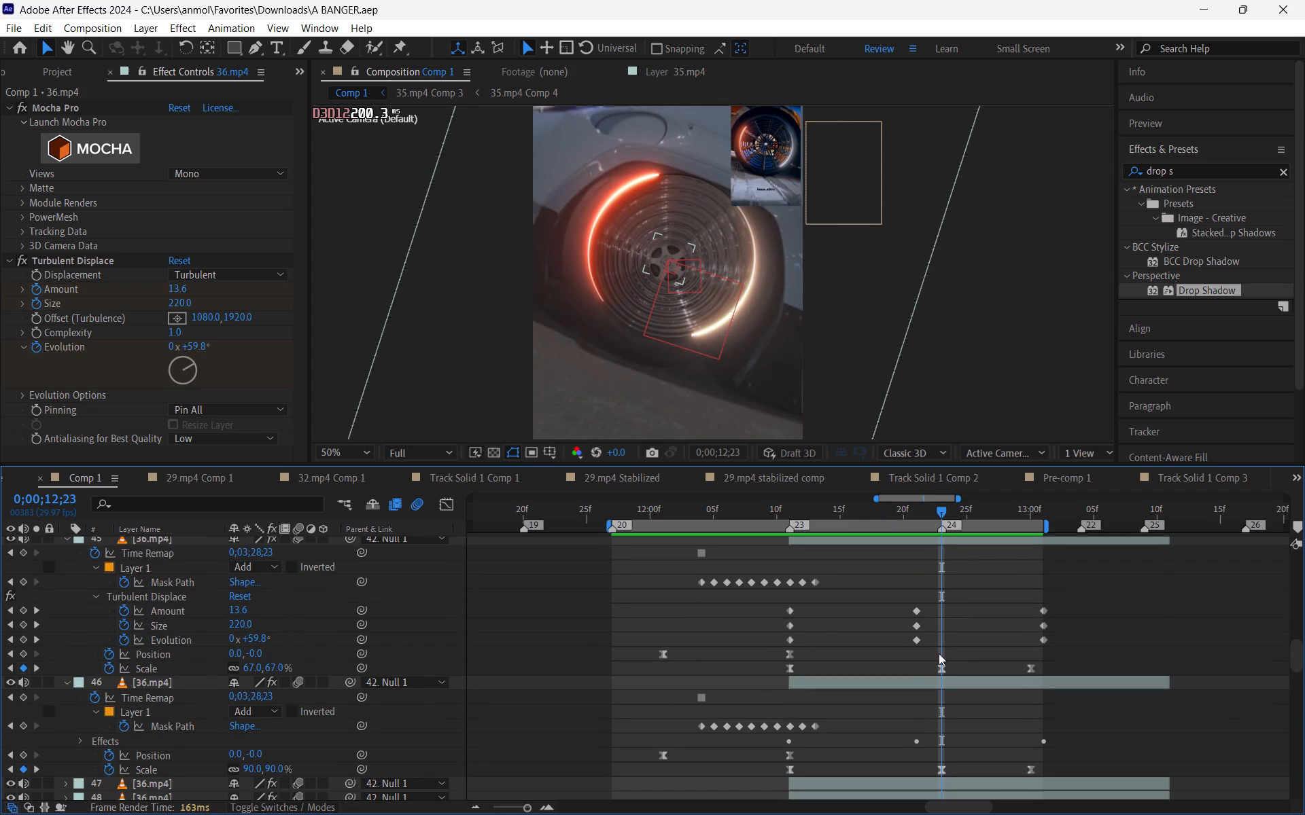
{"action": "left_click", "coordinate": [918, 509]}
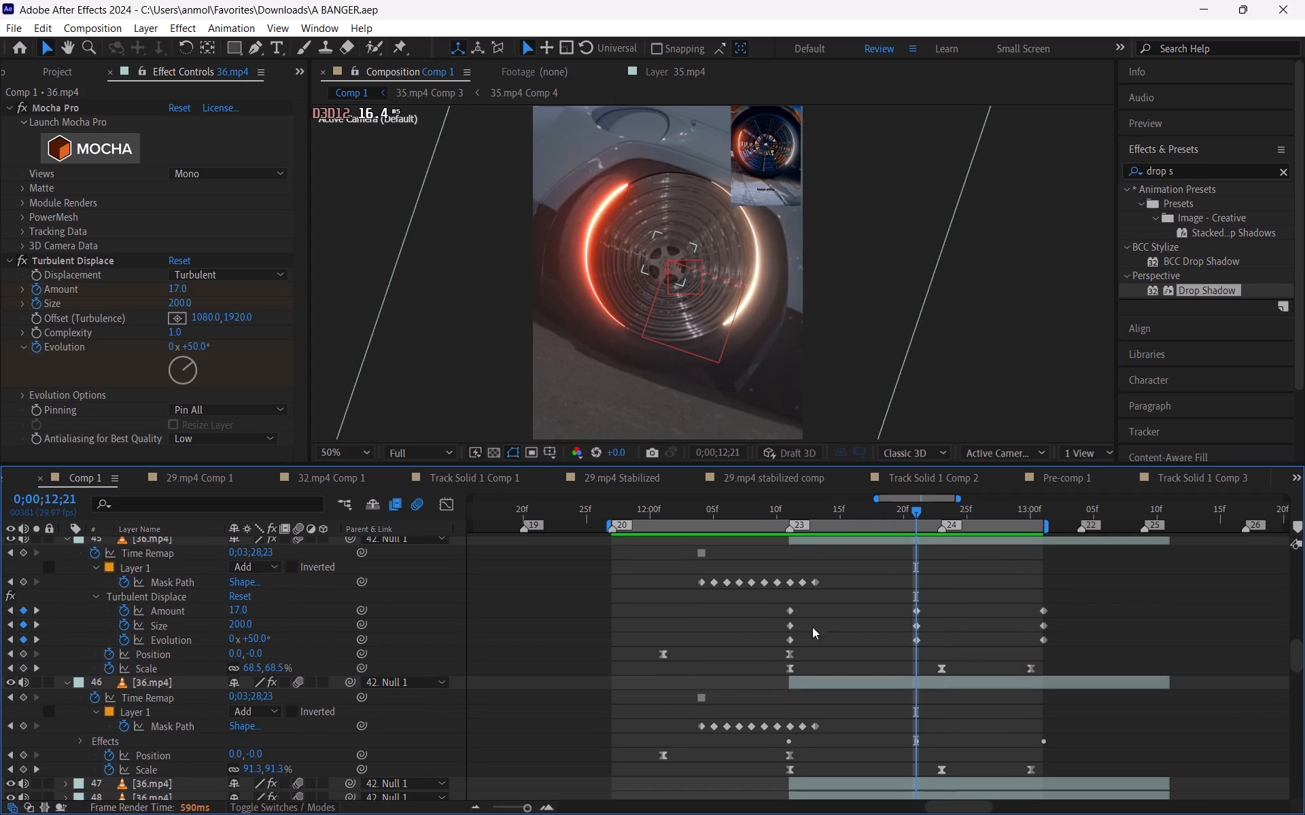
{"action": "left_click_drag", "start_coordinate": [757, 610], "coordinate": [1071, 645]}
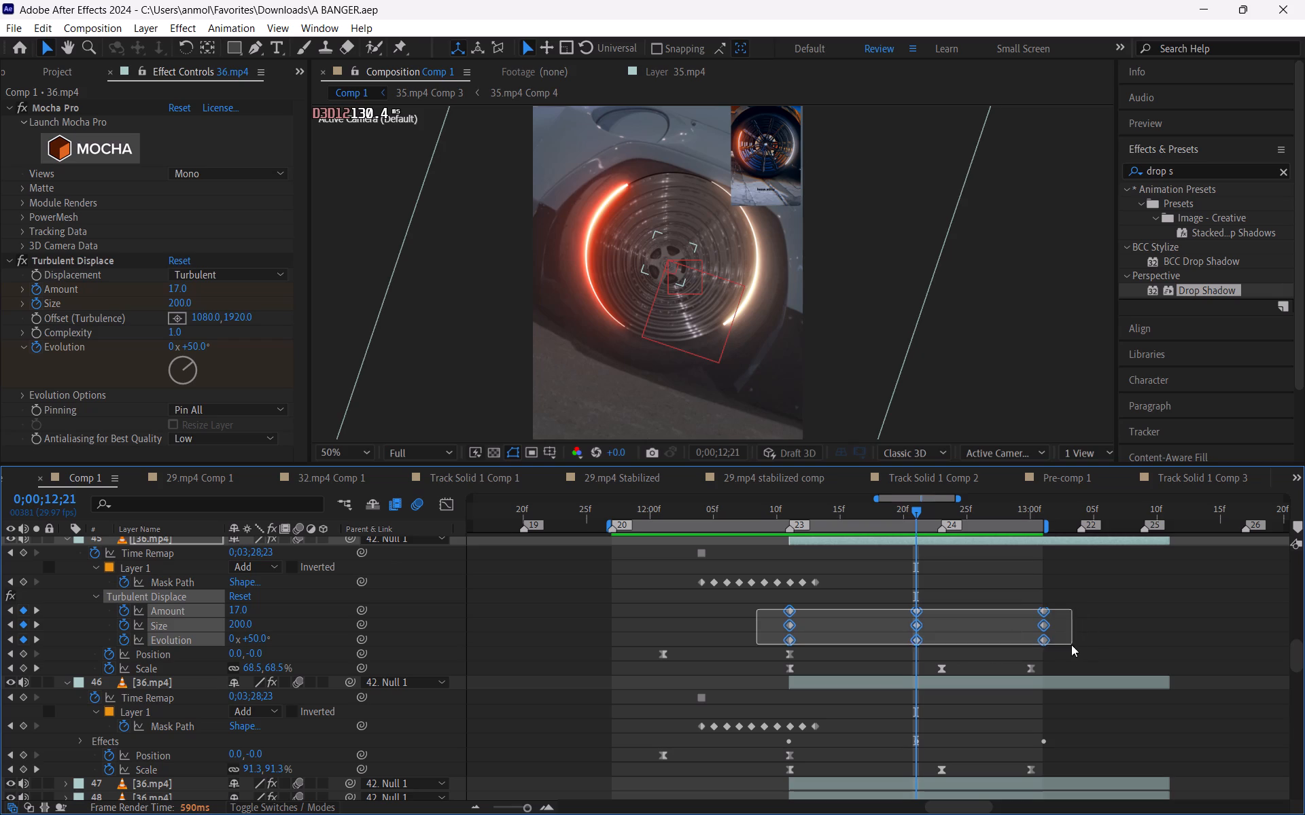
{"action": "left_click_drag", "start_coordinate": [1071, 645], "coordinate": [1066, 645]}
{"action": "right_click", "coordinate": [1043, 640]}
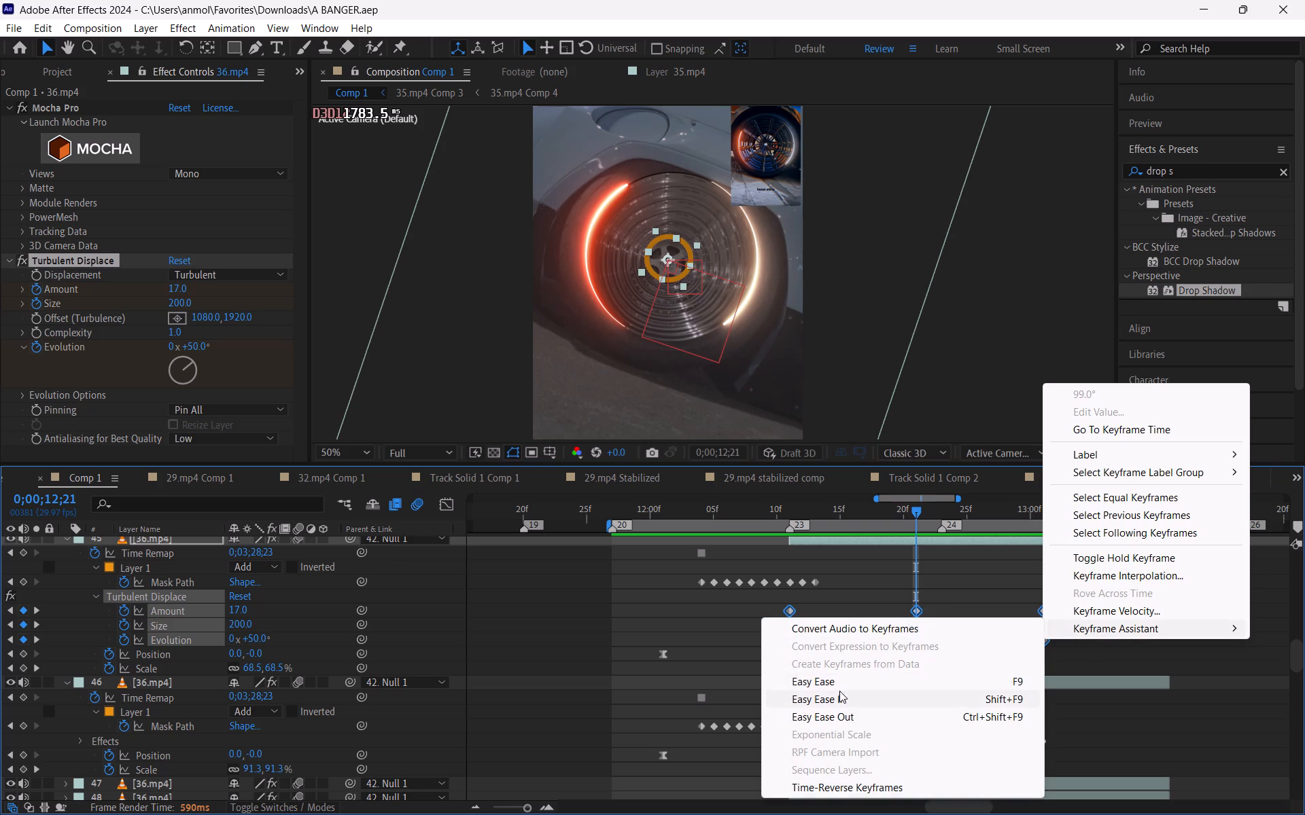
{"action": "left_click", "coordinate": [835, 683]}
In the speed graph, raise the outgoing influence of layer 45's Turbulent Displace keyframes at 12;11 to above 53%.
{"action": "left_click", "coordinate": [447, 505]}
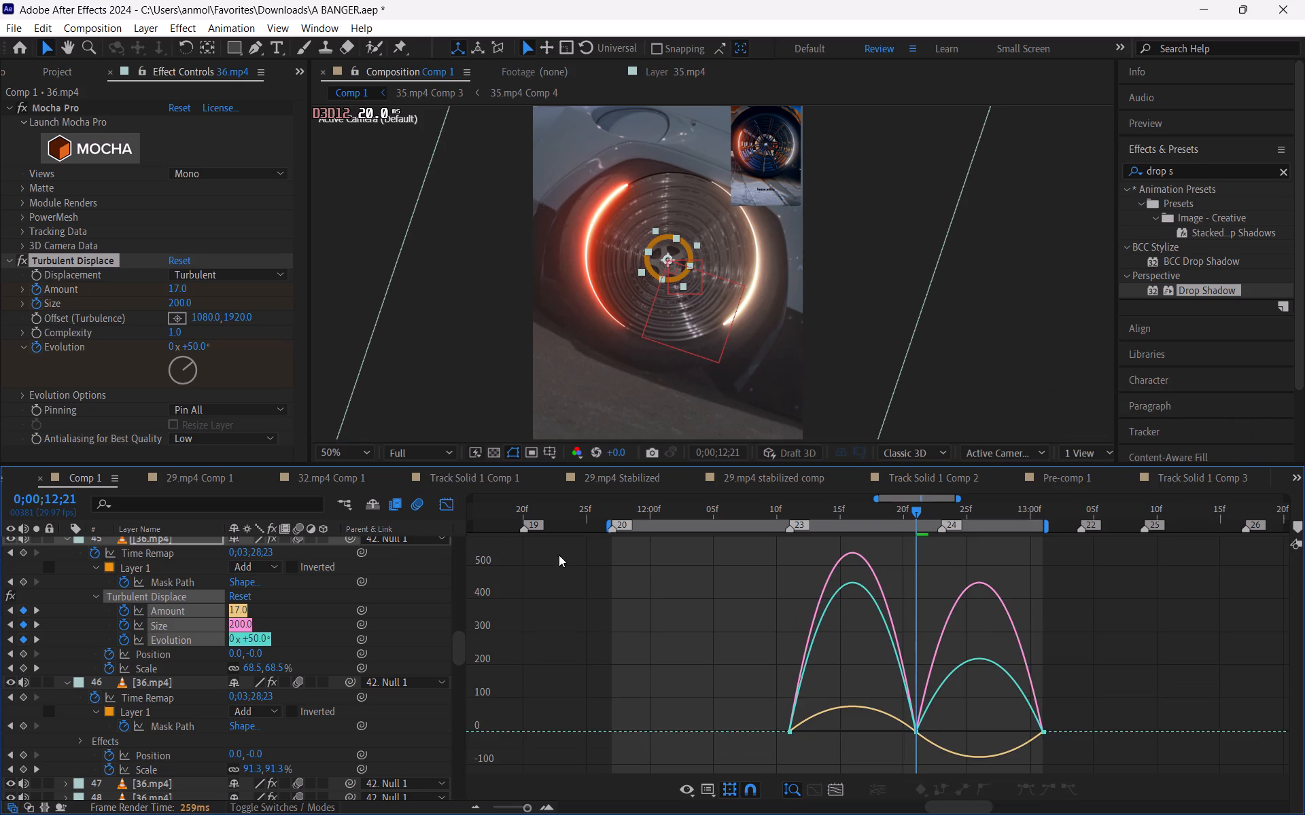
{"action": "left_click_drag", "start_coordinate": [766, 710], "coordinate": [814, 742]}
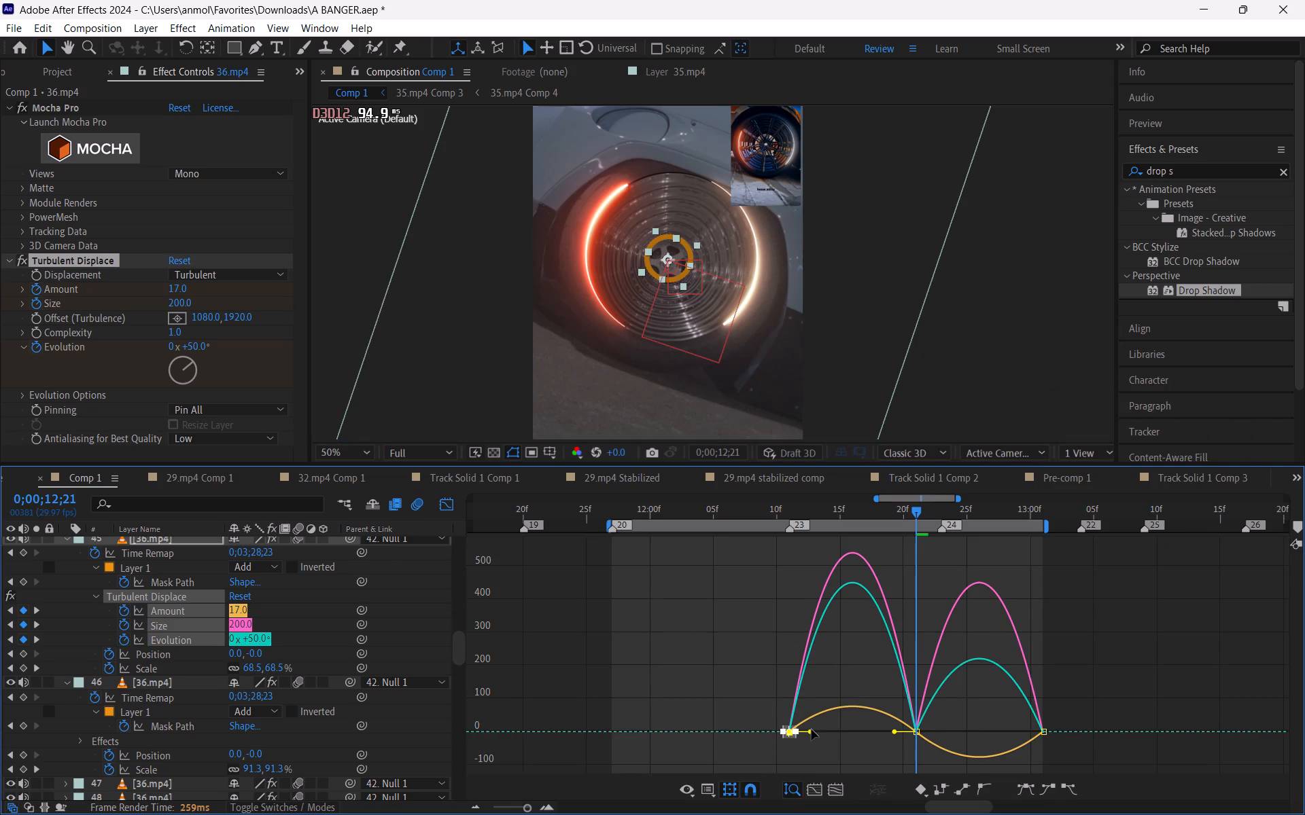
{"action": "left_click_drag", "start_coordinate": [810, 501], "coordinate": [793, 505]}
{"action": "left_click_drag", "start_coordinate": [792, 505], "coordinate": [793, 508]}
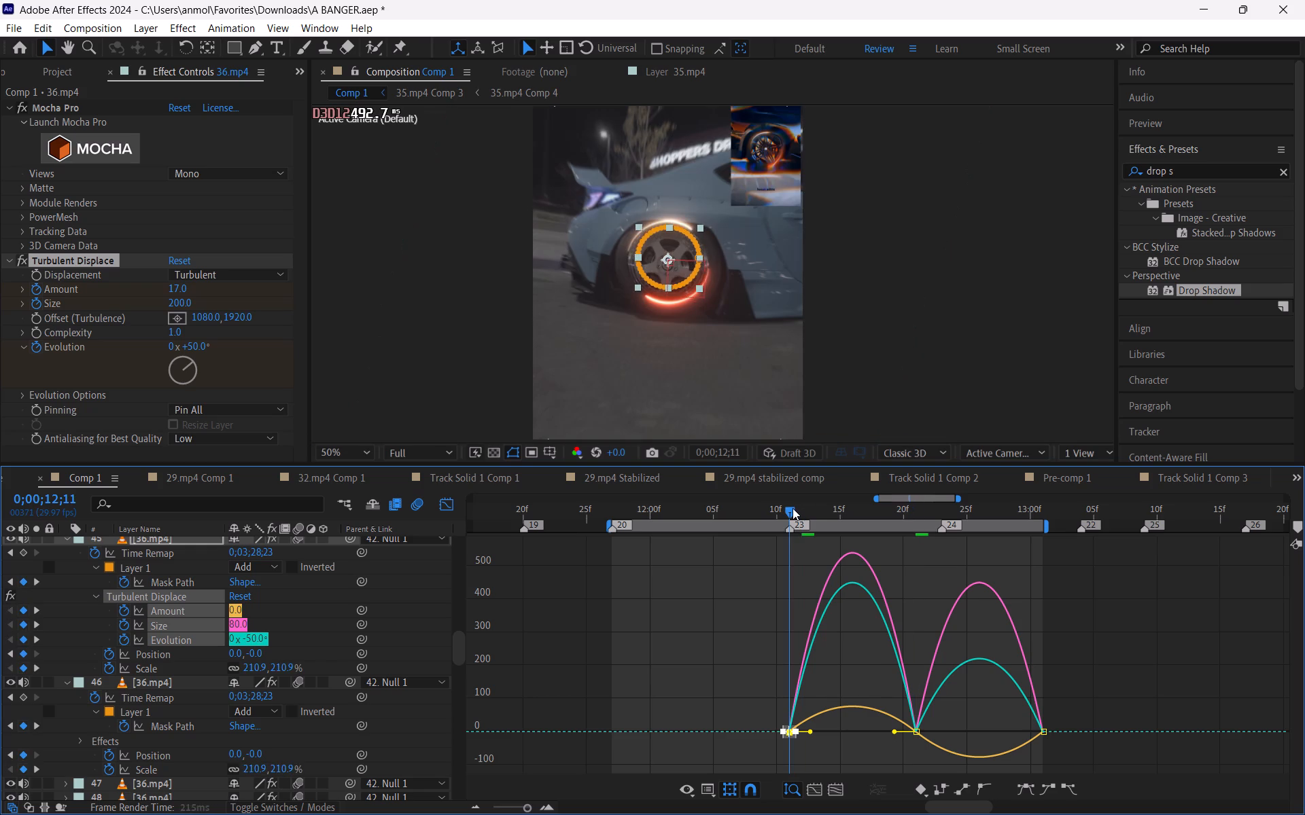
{"action": "left_click_drag", "start_coordinate": [793, 508], "coordinate": [822, 516]}
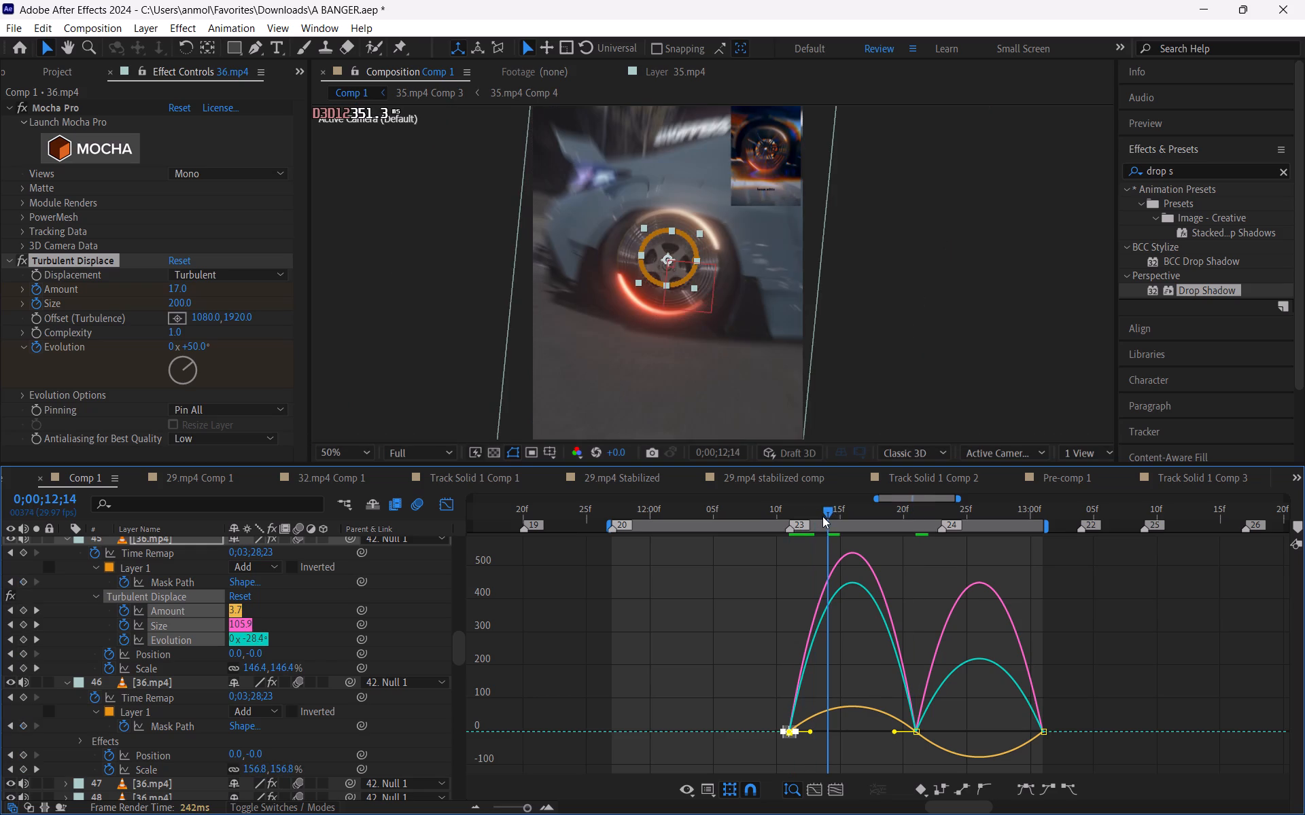
{"action": "left_click_drag", "start_coordinate": [822, 516], "coordinate": [847, 533]}
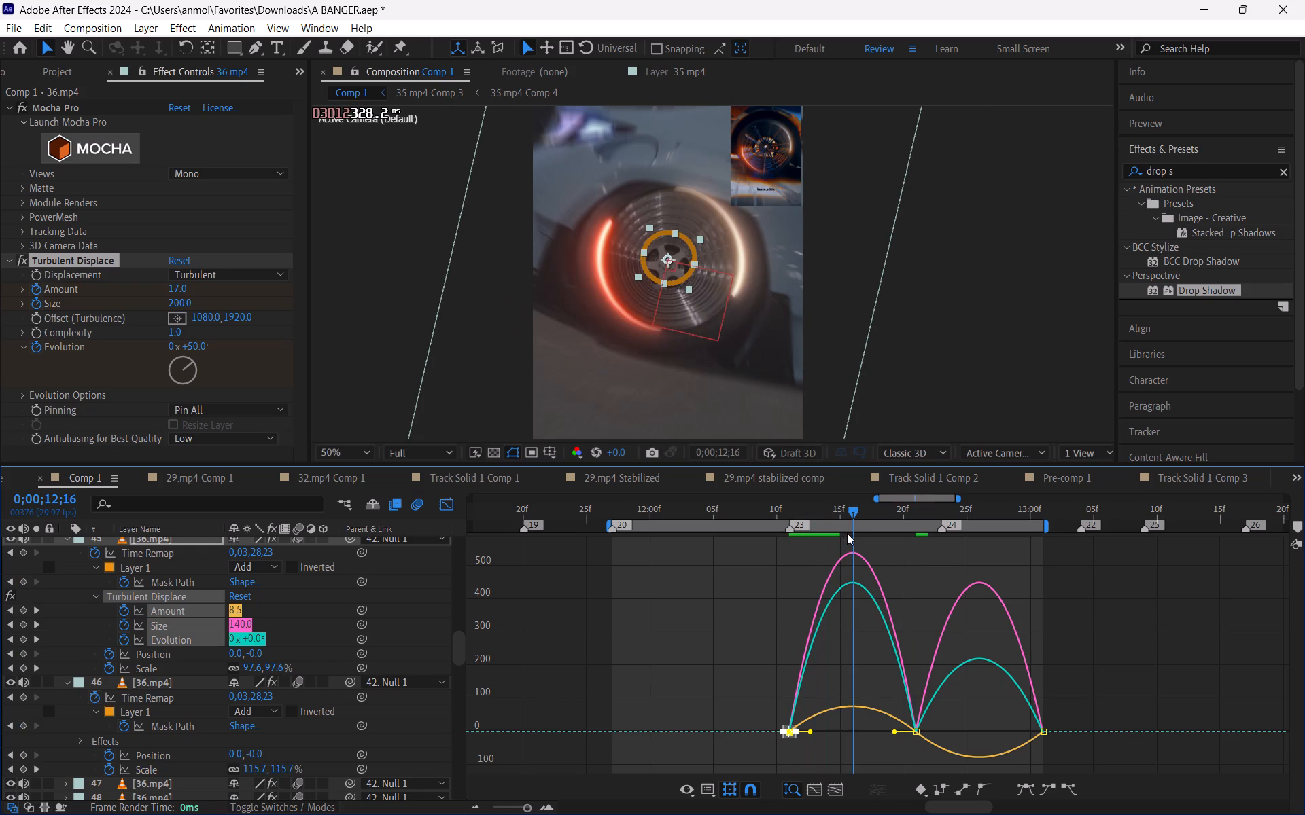
{"action": "left_click_drag", "start_coordinate": [847, 533], "coordinate": [841, 532]}
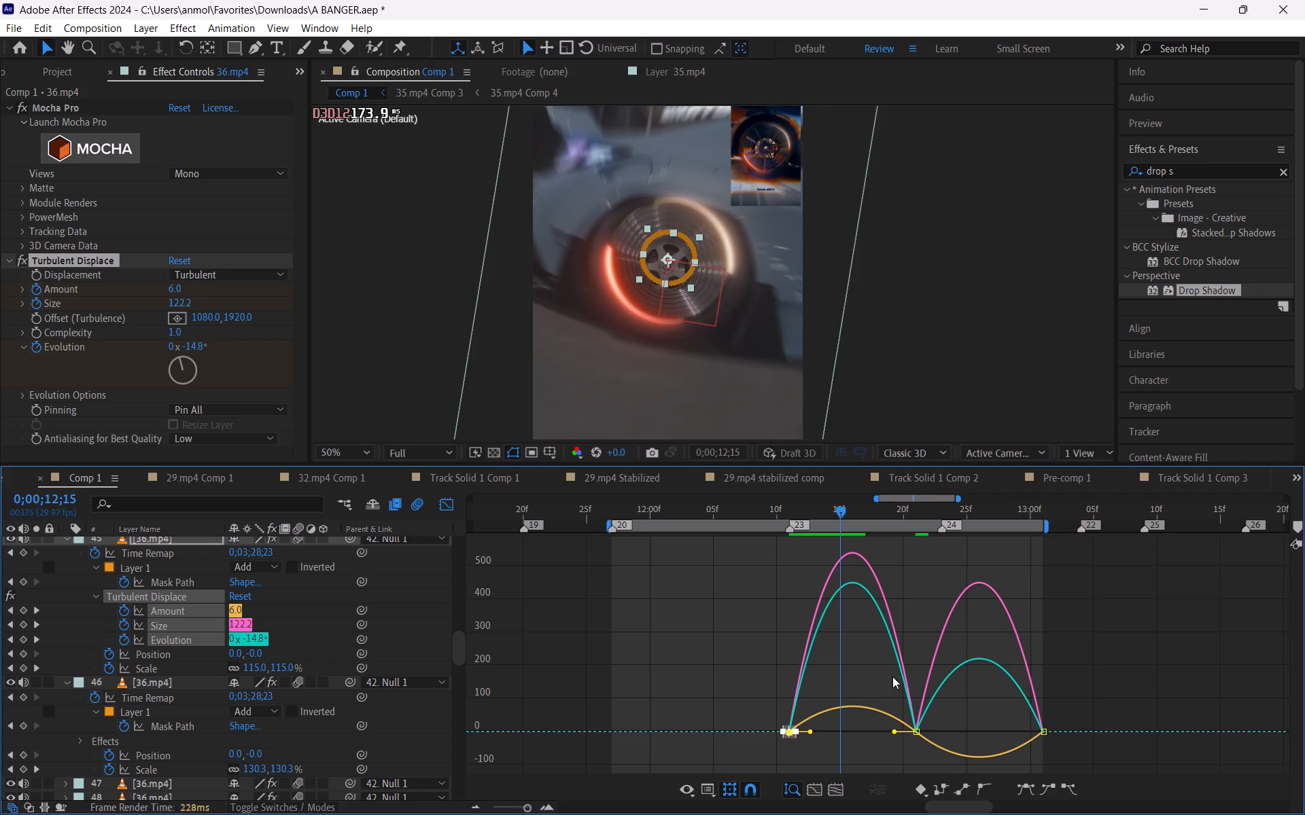
{"action": "left_click_drag", "start_coordinate": [808, 731], "coordinate": [821, 733]}
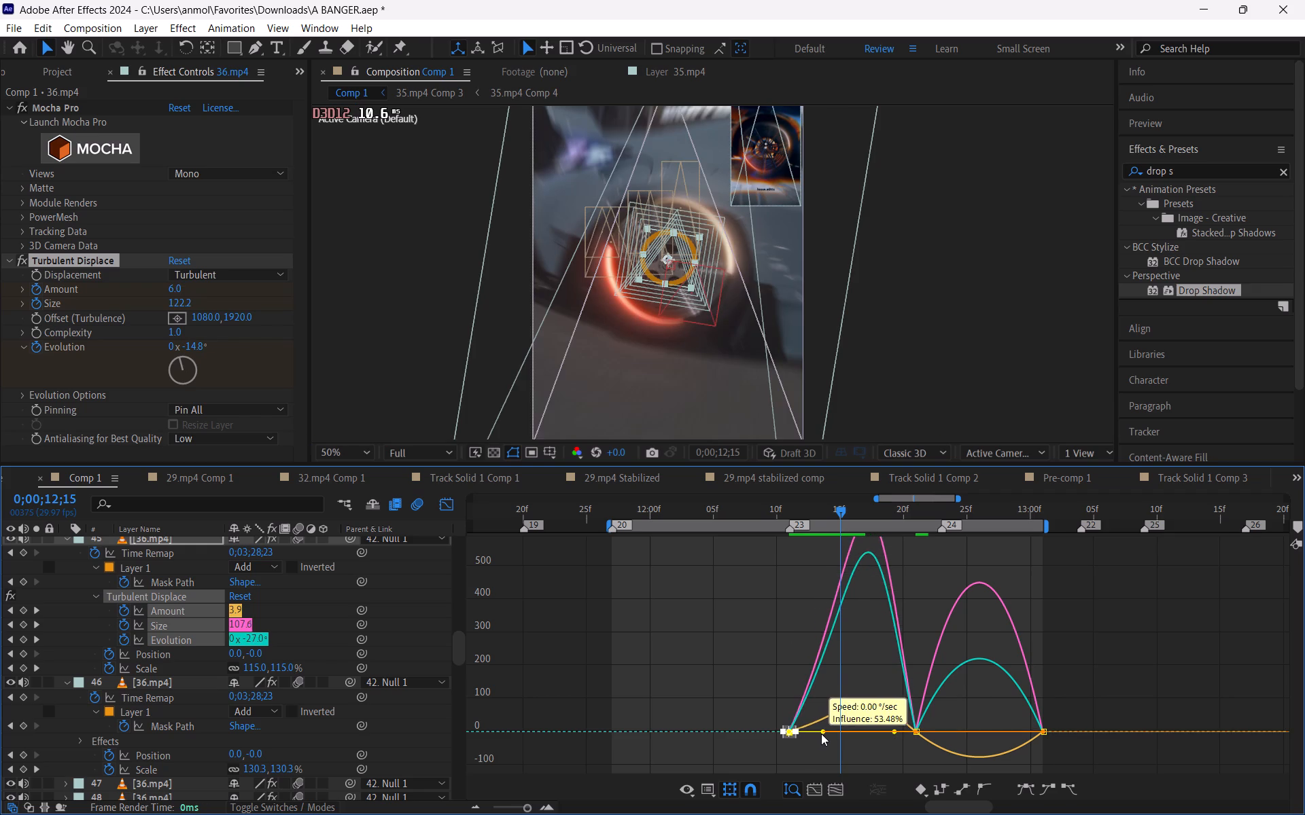
{"action": "left_click_drag", "start_coordinate": [821, 733], "coordinate": [826, 733]}
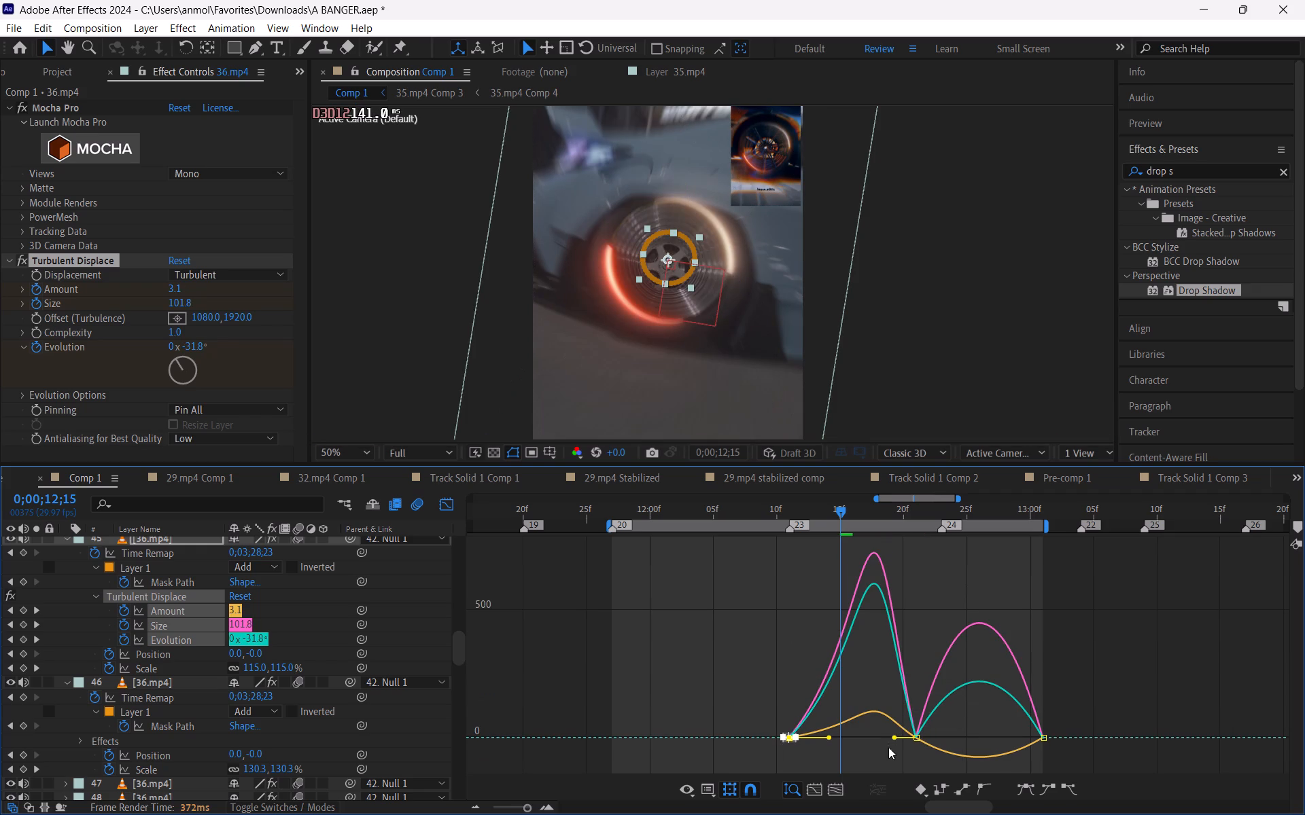
Raise the incoming influence of layer 45's Turbulent Displace keyframes at 12;21 to about 81%.
{"action": "left_click_drag", "start_coordinate": [890, 749], "coordinate": [932, 720]}
{"action": "left_click_drag", "start_coordinate": [897, 737], "coordinate": [865, 733]}
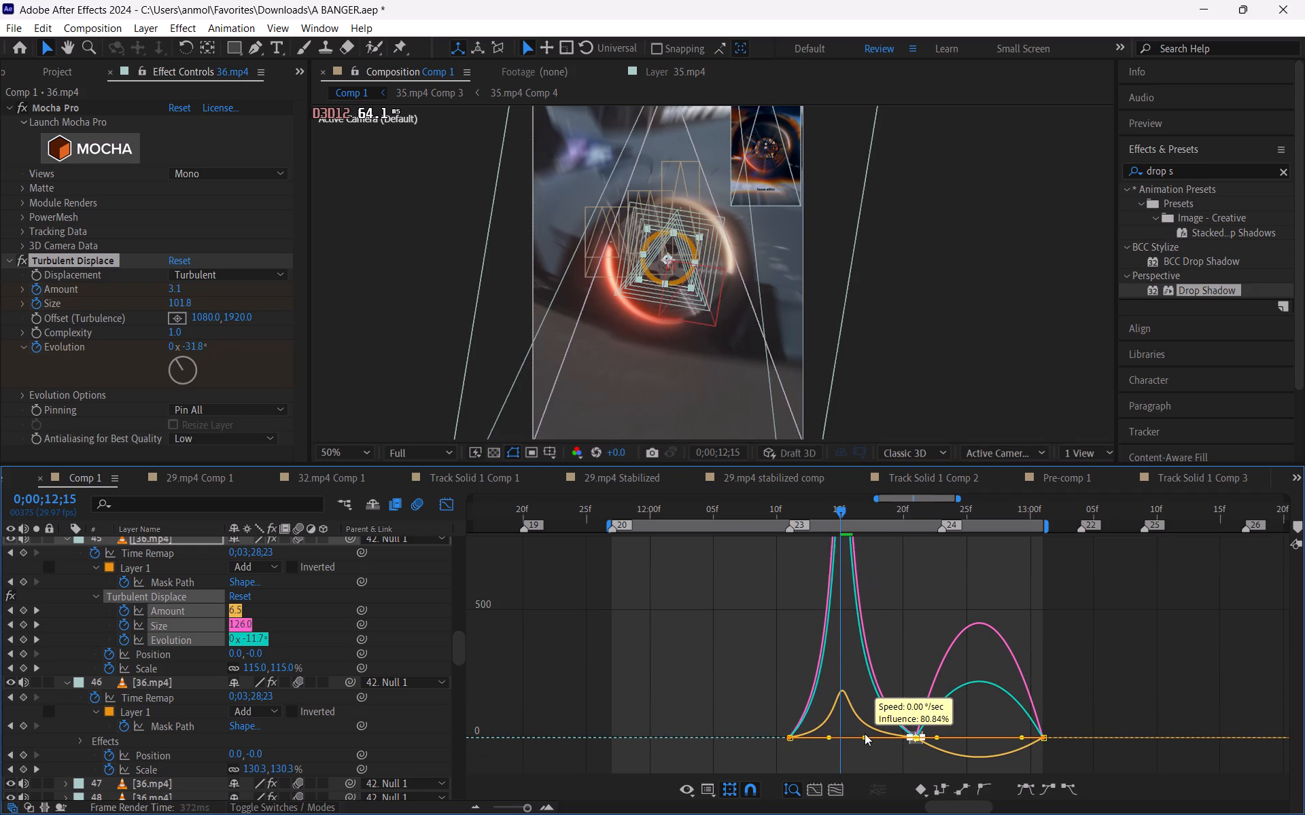
{"action": "left_click_drag", "start_coordinate": [865, 733], "coordinate": [864, 733]}
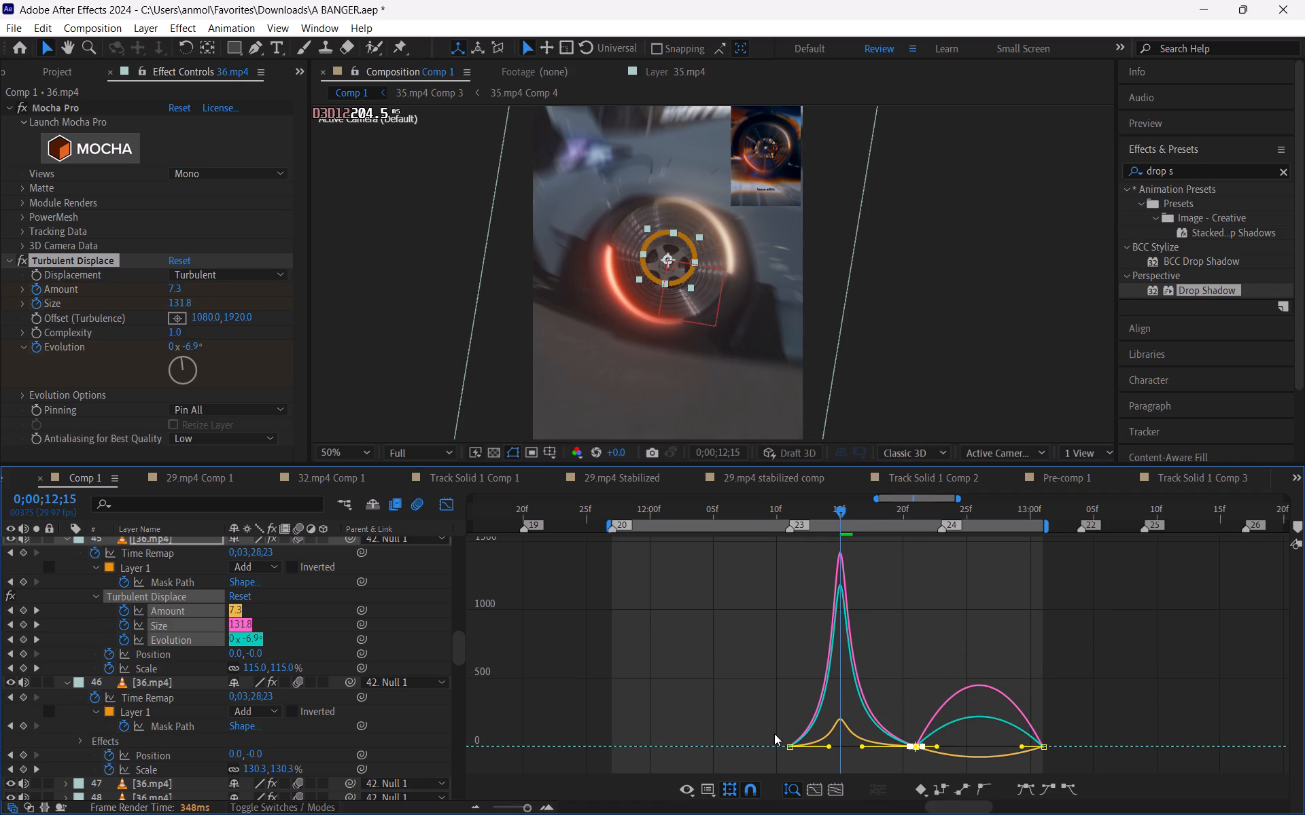
Shorten the 12;11 outgoing and 12;21 incoming eases slightly so the Turbulent Displace speed peaks between 12;14 and 12;15.
{"action": "left_click_drag", "start_coordinate": [773, 735], "coordinate": [796, 752]}
{"action": "left_click_drag", "start_coordinate": [829, 747], "coordinate": [816, 747]}
{"action": "left_click_drag", "start_coordinate": [909, 716], "coordinate": [933, 765]}
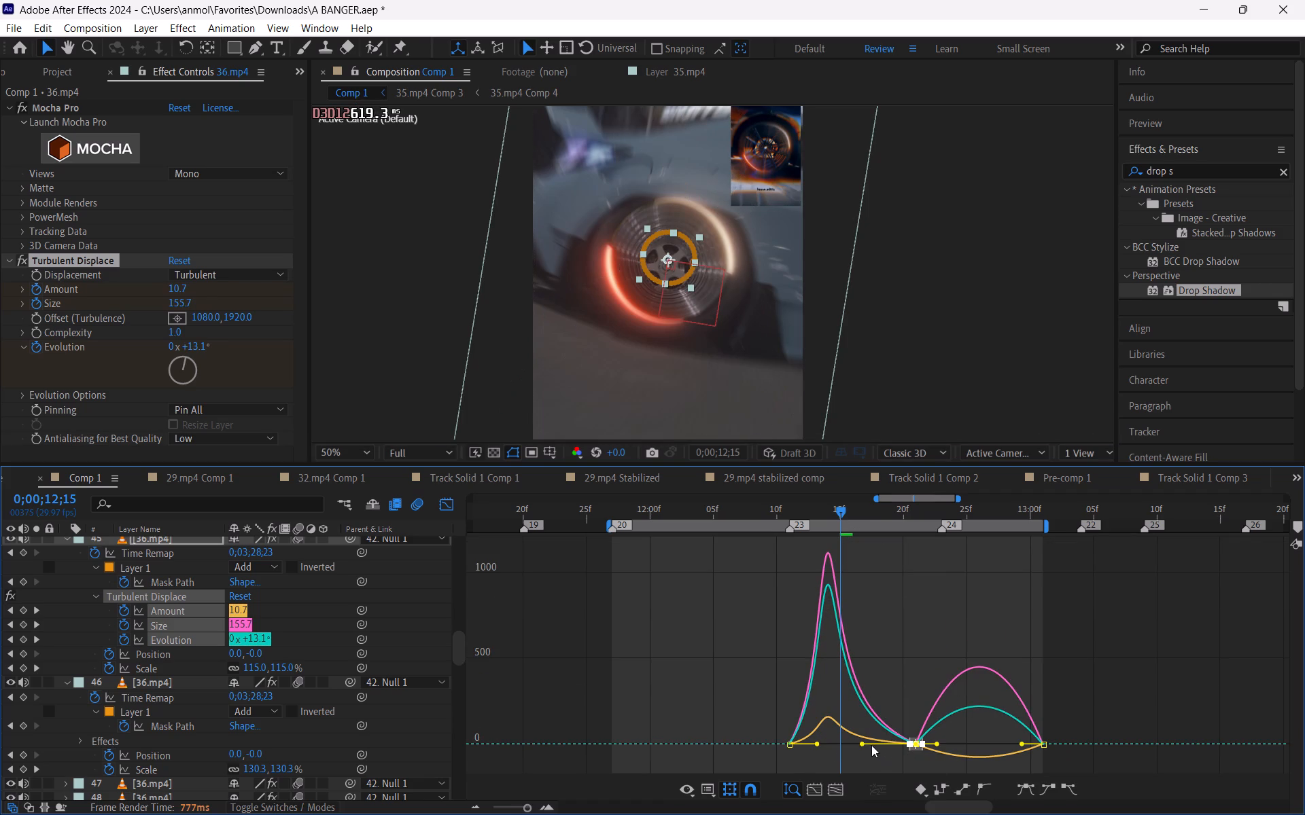
{"action": "left_click_drag", "start_coordinate": [861, 743], "coordinate": [868, 746]}
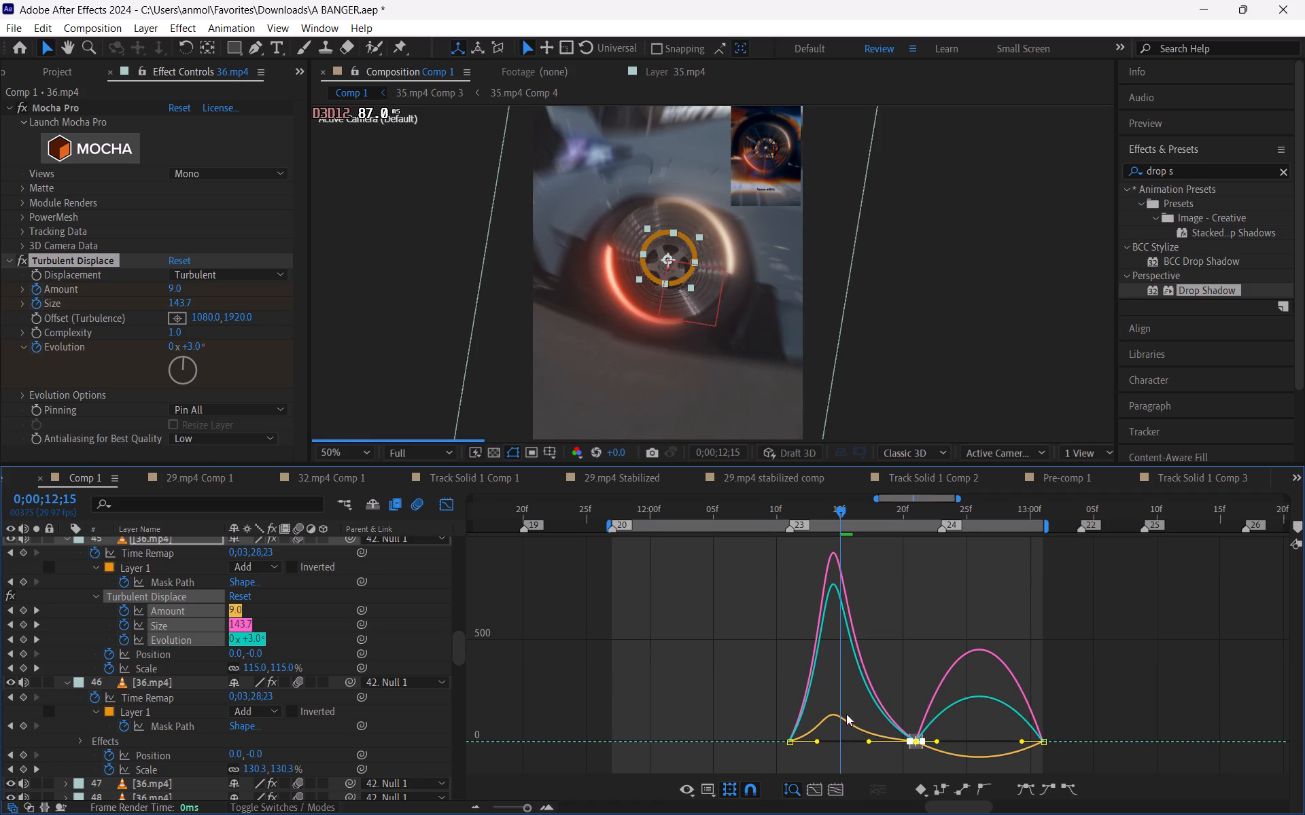
Examine the wheel shot frame by frame between 12;11 and 12;29 to check layer 45's eased distortion.
{"action": "left_click_drag", "start_coordinate": [833, 510], "coordinate": [795, 513]}
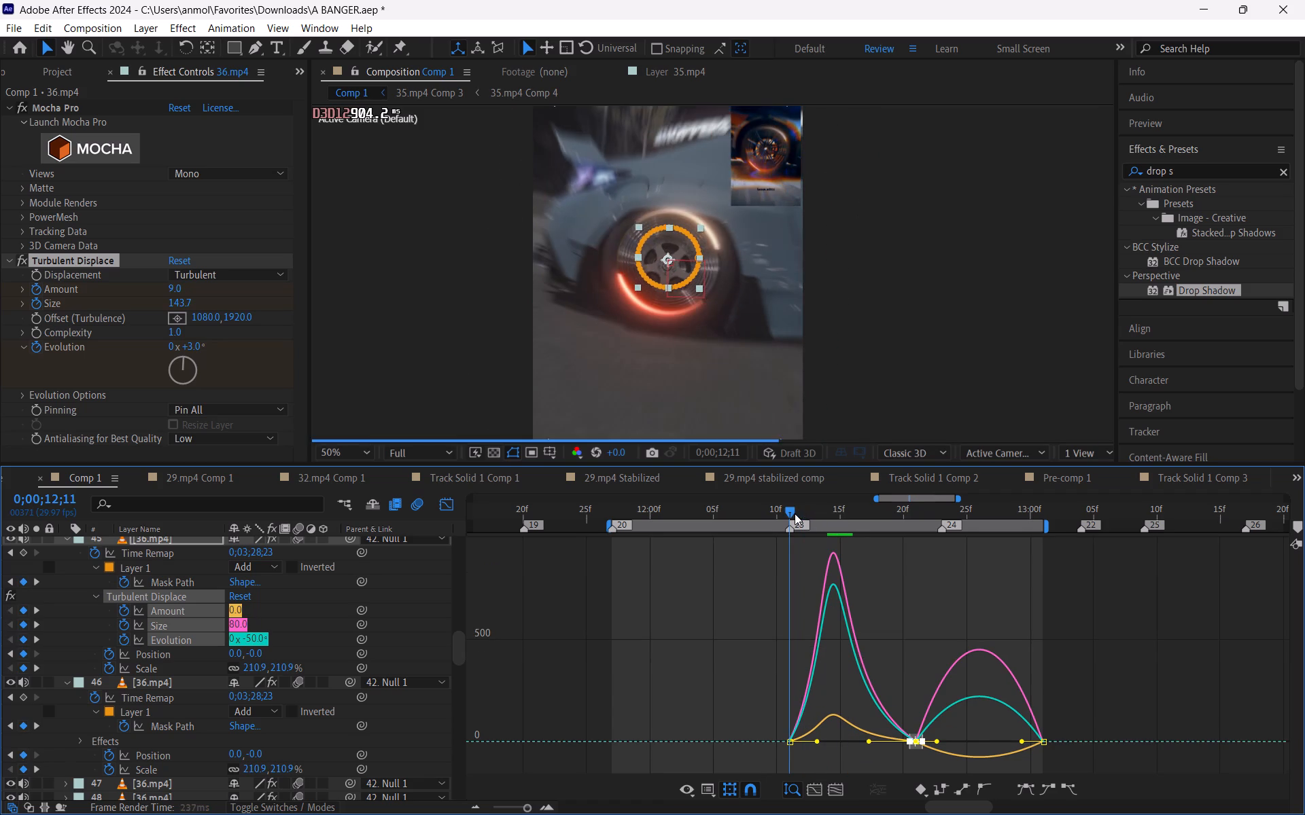
{"action": "left_click_drag", "start_coordinate": [795, 513], "coordinate": [794, 527]}
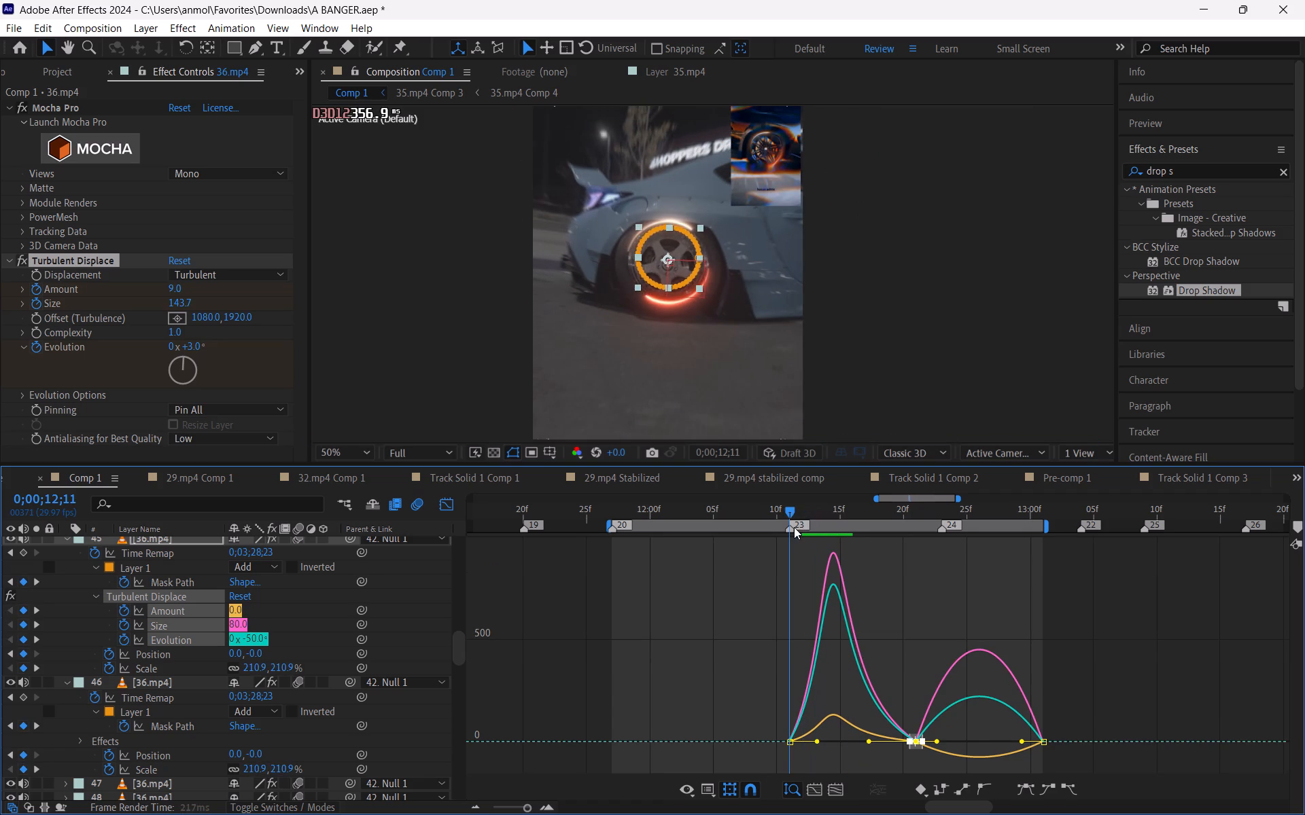
{"action": "left_click_drag", "start_coordinate": [794, 527], "coordinate": [855, 568]}
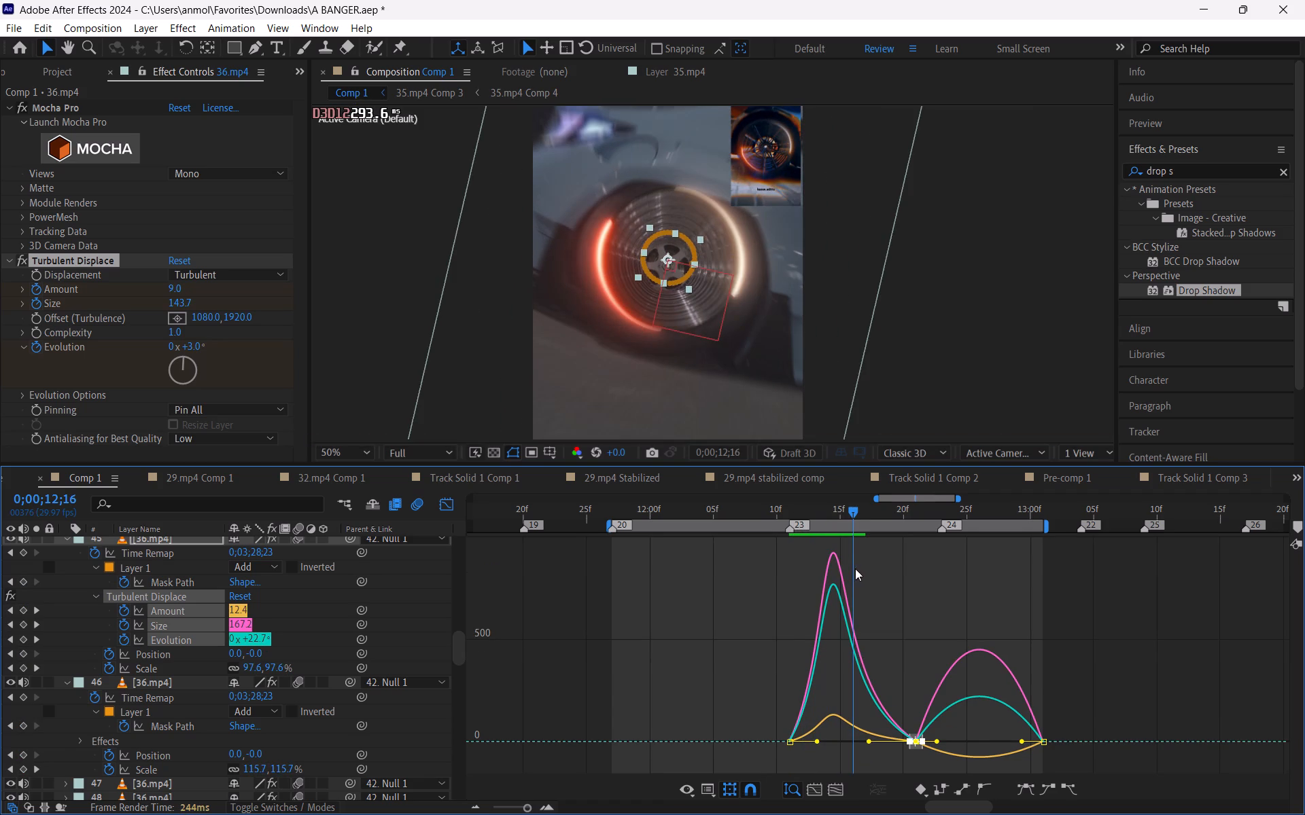
{"action": "left_click_drag", "start_coordinate": [855, 568], "coordinate": [871, 586]}
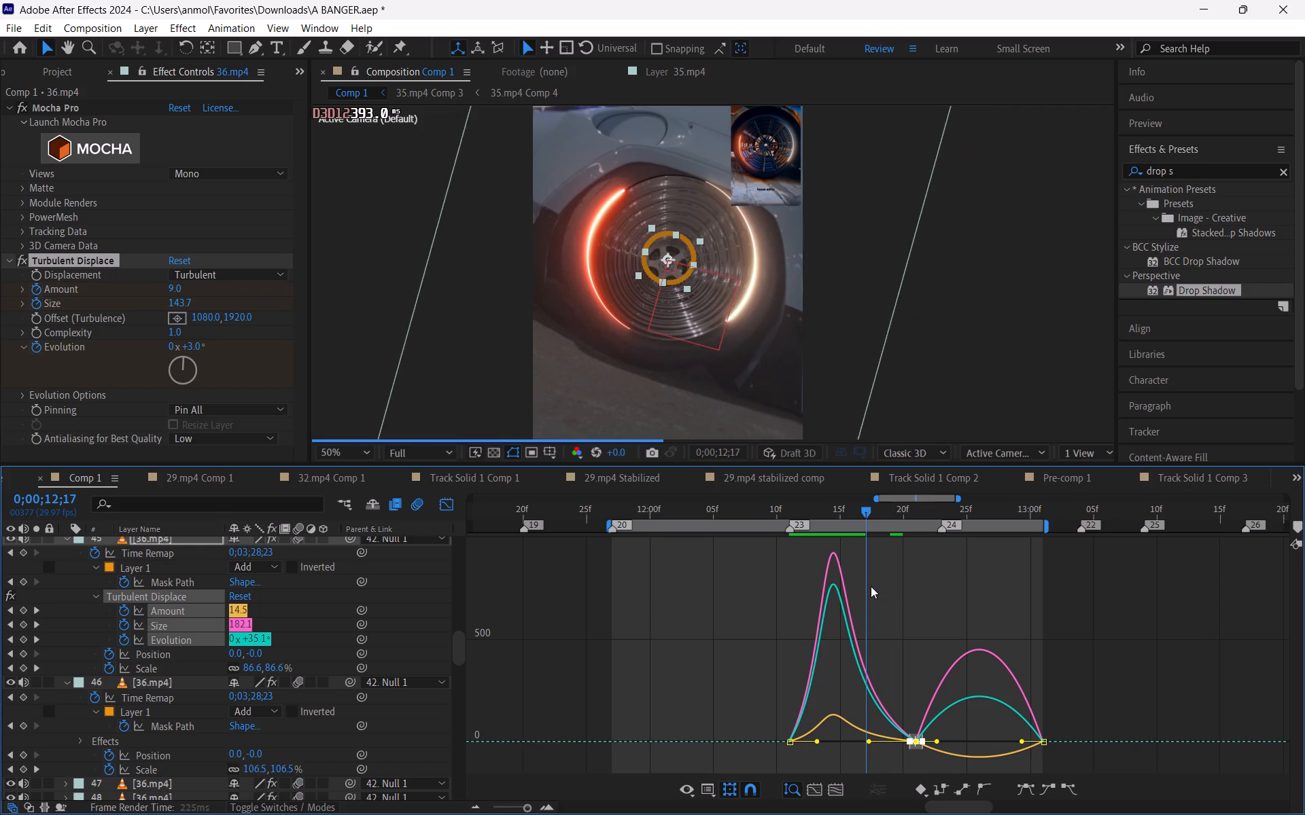
{"action": "left_click_drag", "start_coordinate": [871, 586], "coordinate": [920, 599]}
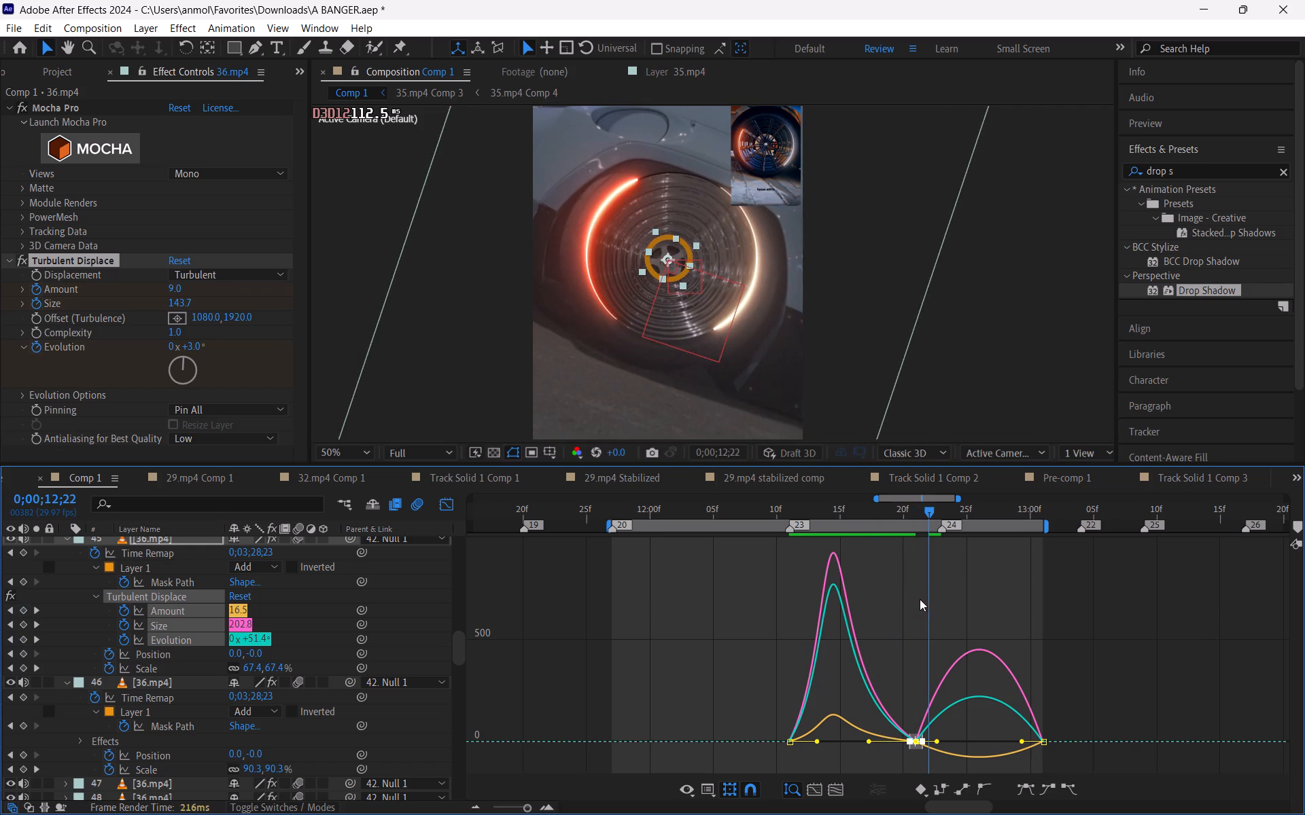
{"action": "left_click_drag", "start_coordinate": [920, 599], "coordinate": [816, 587]}
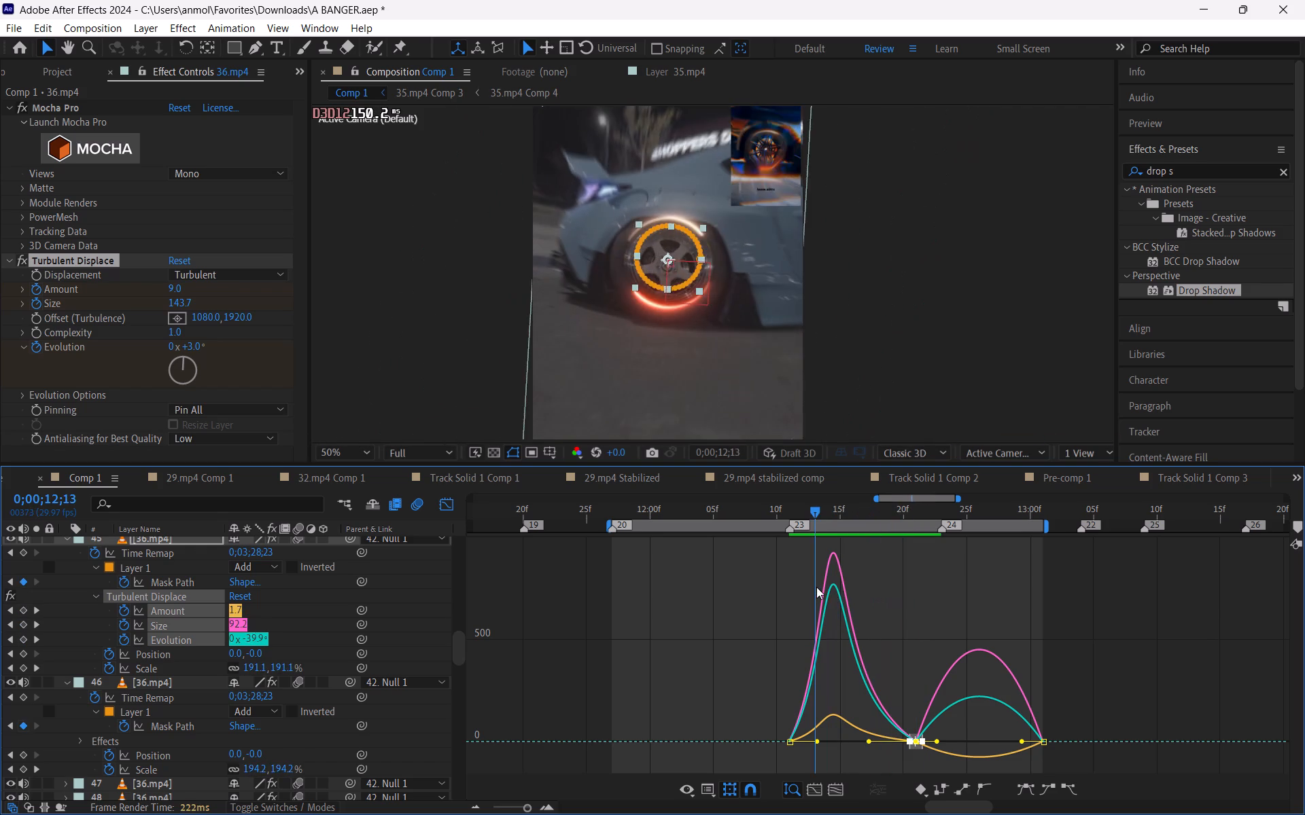
{"action": "left_click_drag", "start_coordinate": [816, 587], "coordinate": [942, 625]}
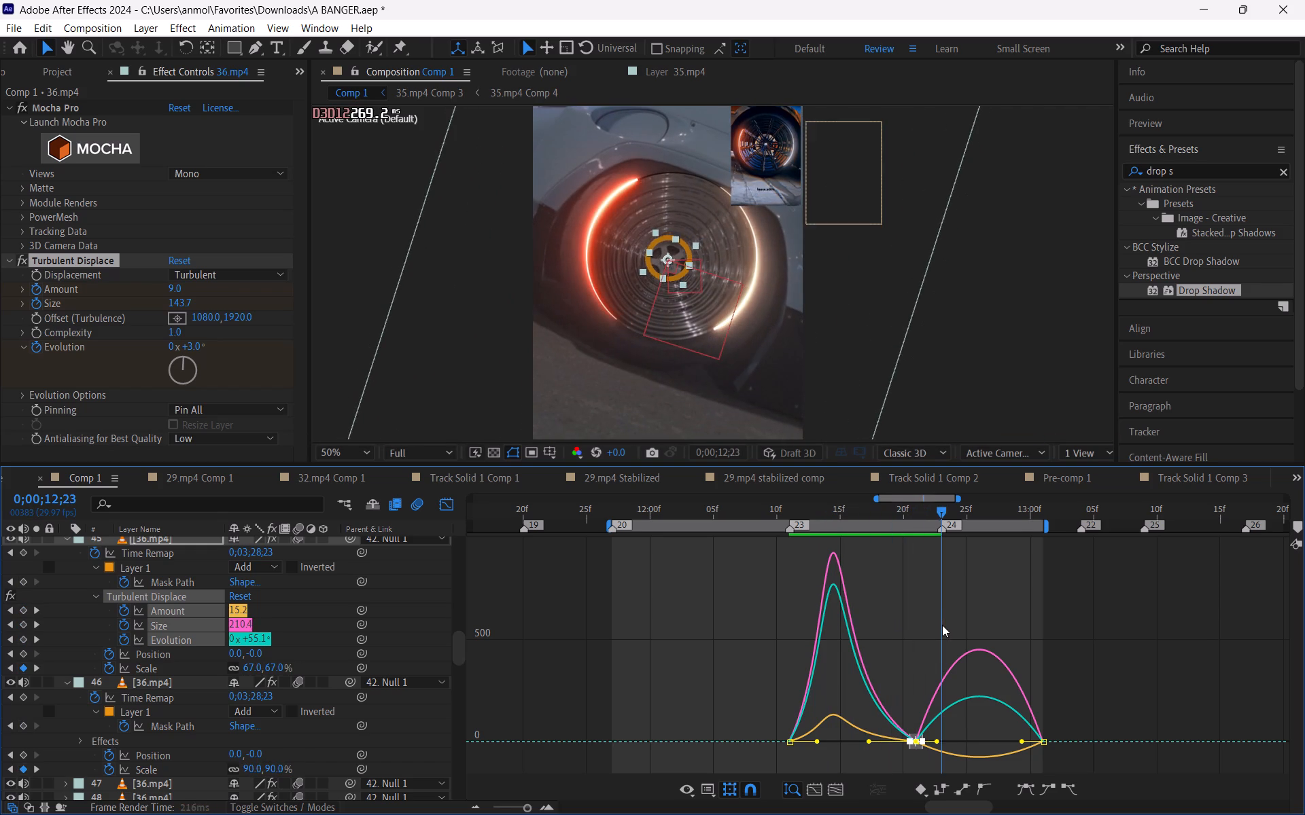
{"action": "left_click_drag", "start_coordinate": [942, 625], "coordinate": [962, 628]}
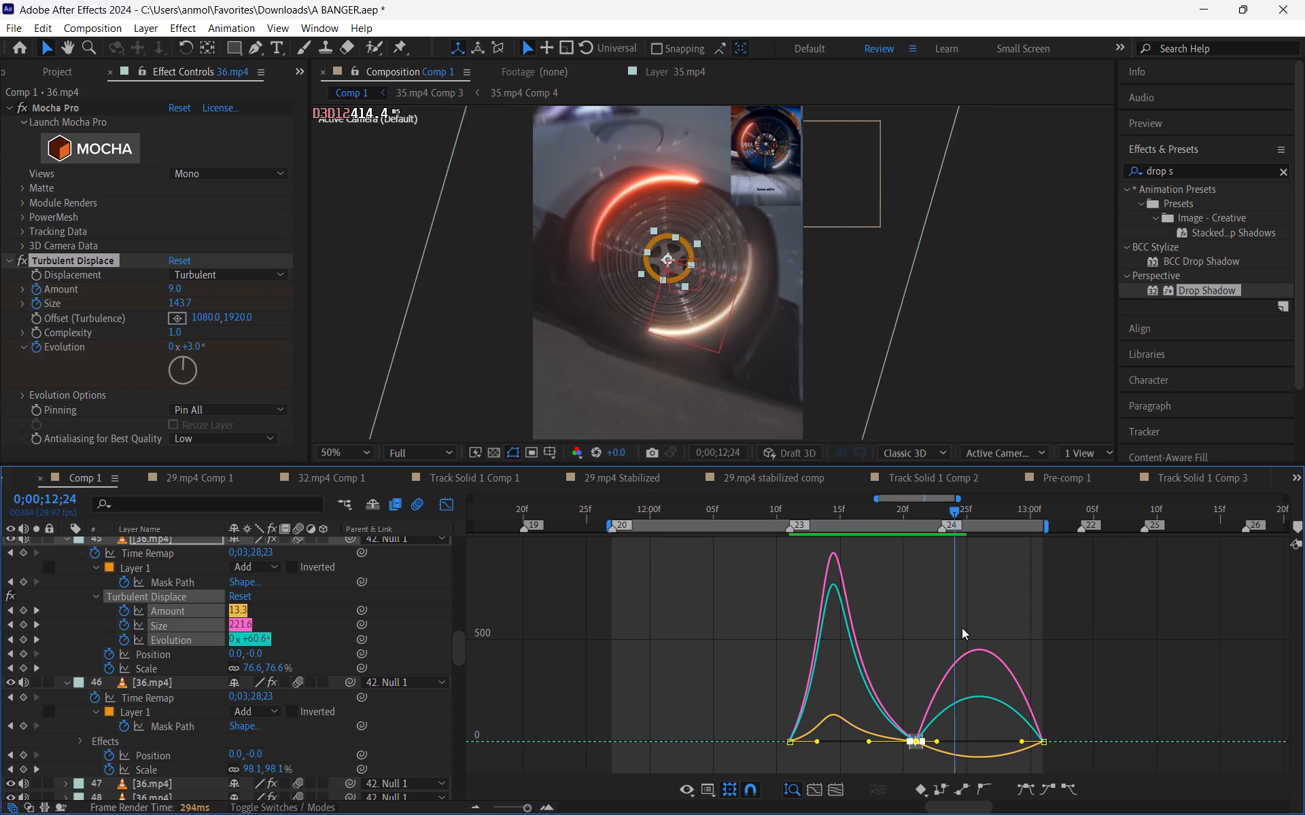
{"action": "left_click_drag", "start_coordinate": [962, 628], "coordinate": [988, 634]}
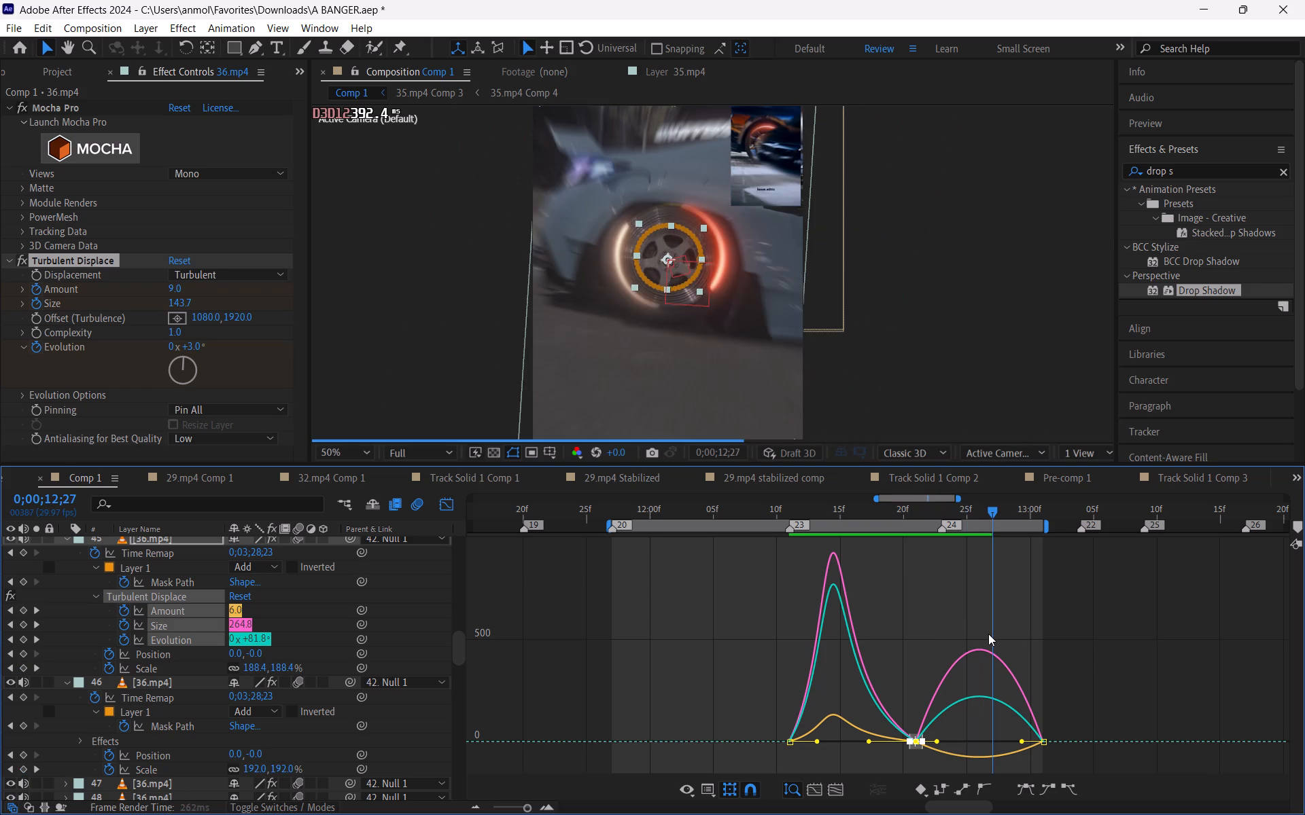
{"action": "left_click_drag", "start_coordinate": [988, 634], "coordinate": [1024, 647]}
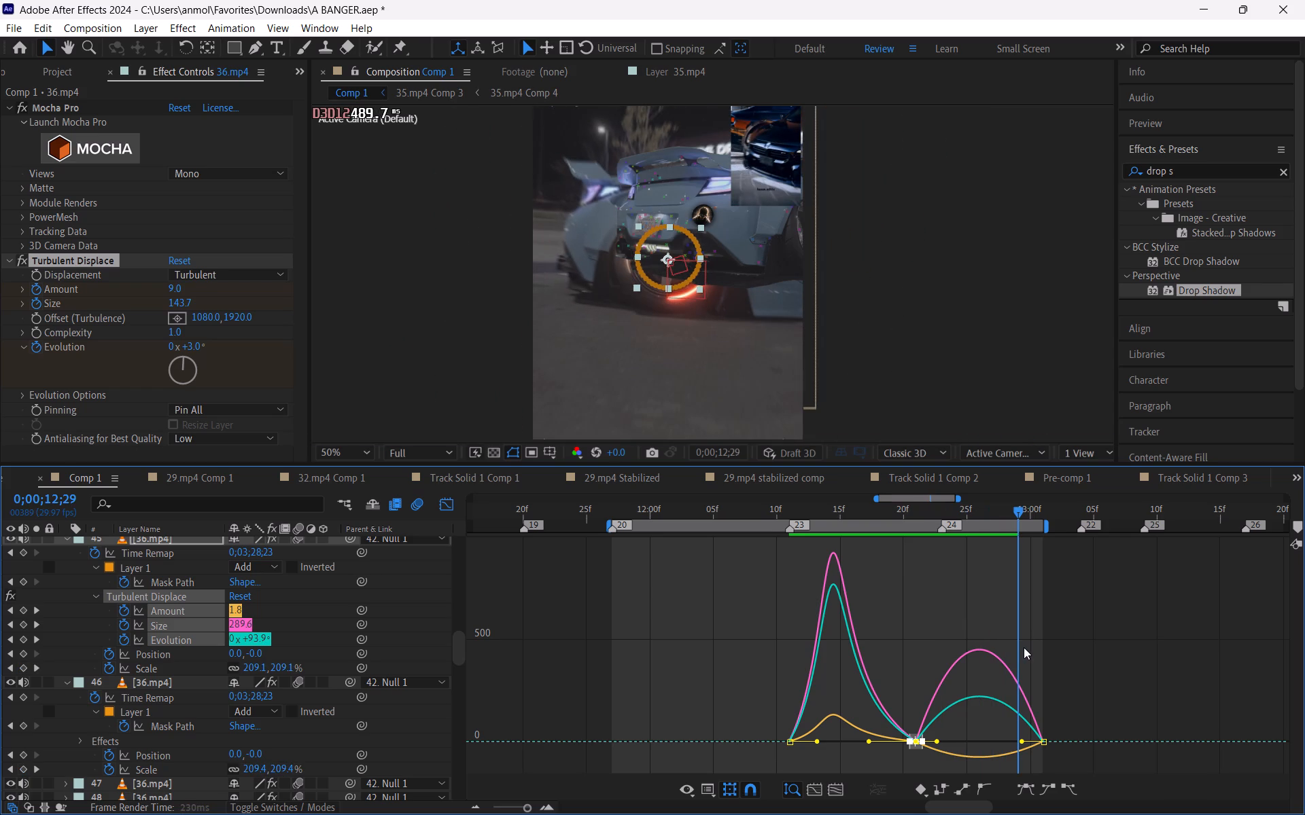
{"action": "left_click_drag", "start_coordinate": [1024, 647], "coordinate": [937, 638]}
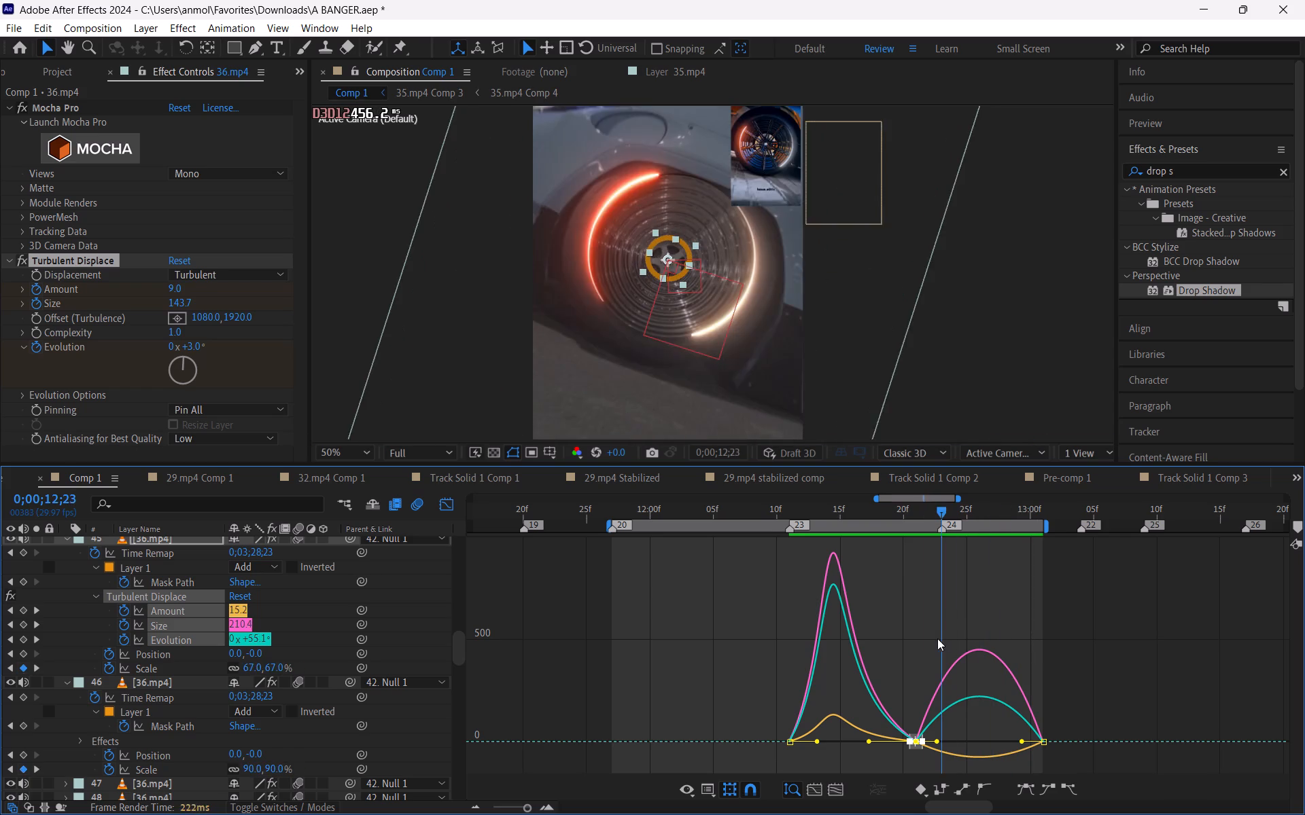
{"action": "left_click_drag", "start_coordinate": [937, 638], "coordinate": [808, 604]}
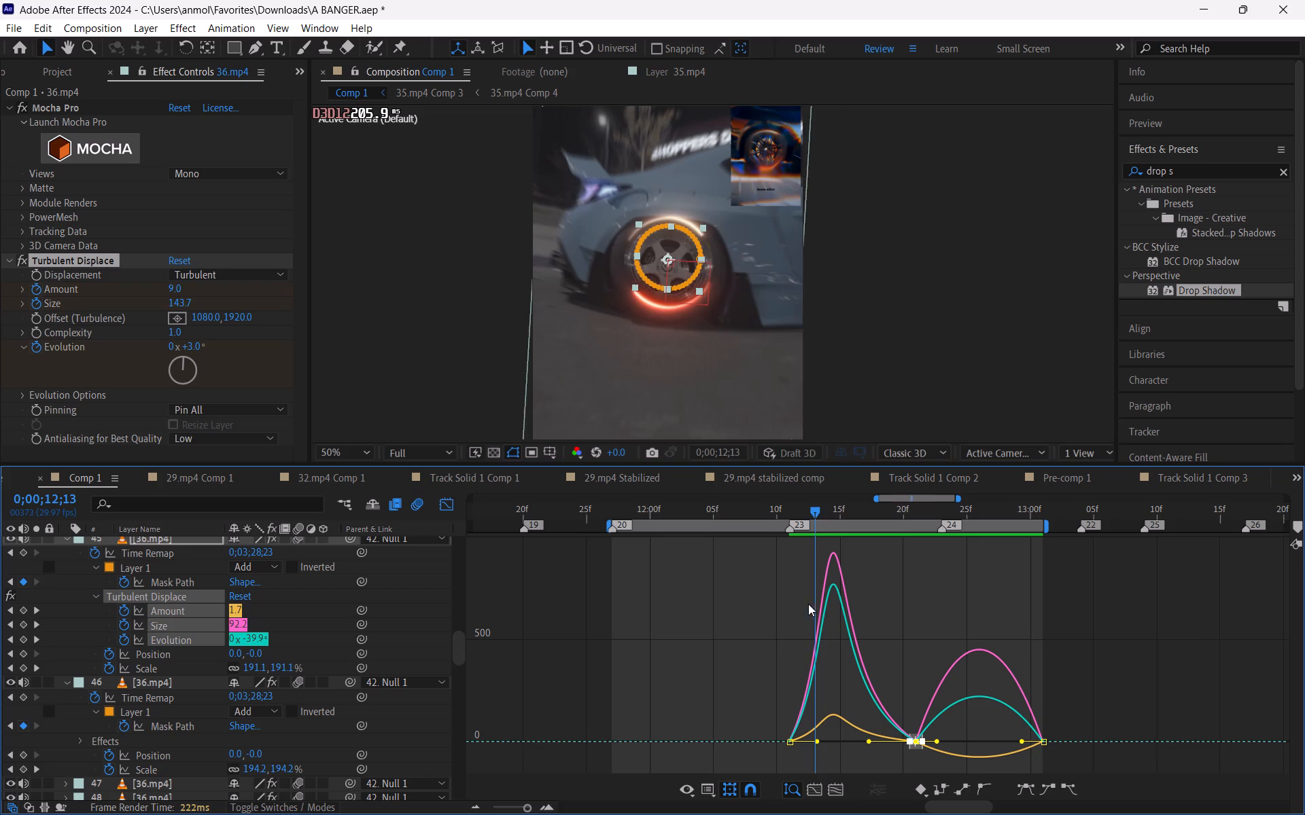
{"action": "left_click_drag", "start_coordinate": [808, 604], "coordinate": [816, 624]}
Preview the wheel shot in real time from 12;12 to check the eased distortion.
{"action": "left_click_drag", "start_coordinate": [816, 624], "coordinate": [797, 615]}
{"action": "key", "text": "space"}
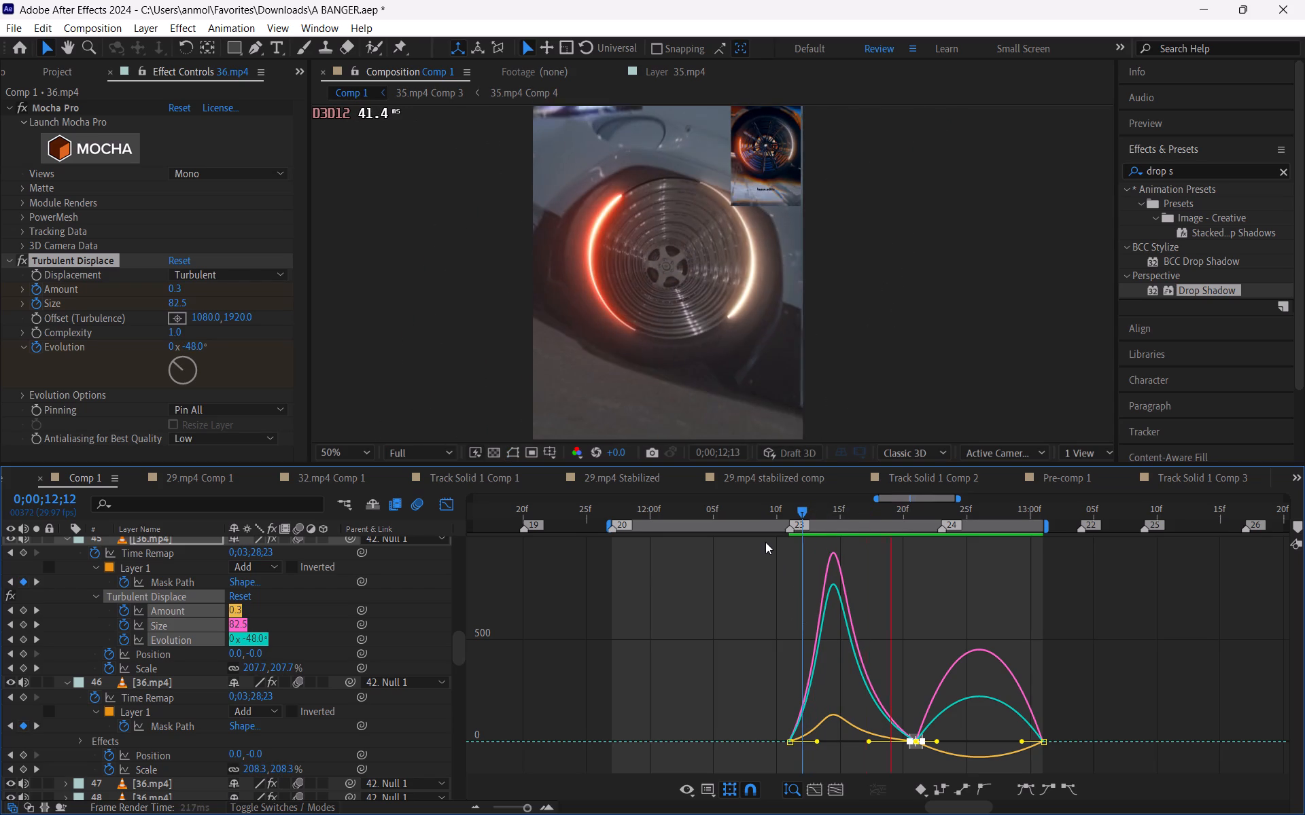
Scrub the wheel shot from 12;04 to 12;29, and play the work area in a loop to check the distortion's timing.
{"action": "left_click_drag", "start_coordinate": [782, 511], "coordinate": [688, 505]}
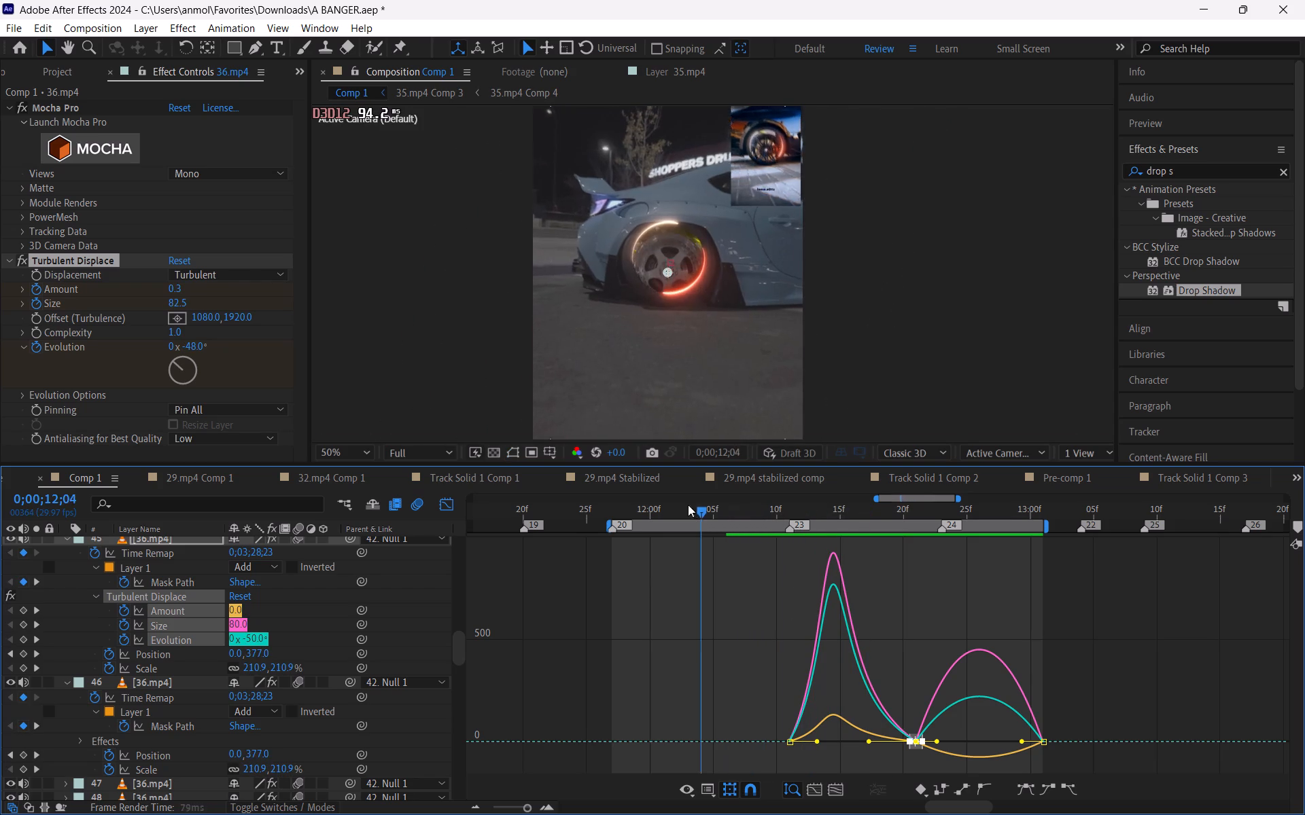
{"action": "left_click_drag", "start_coordinate": [688, 505], "coordinate": [713, 570]}
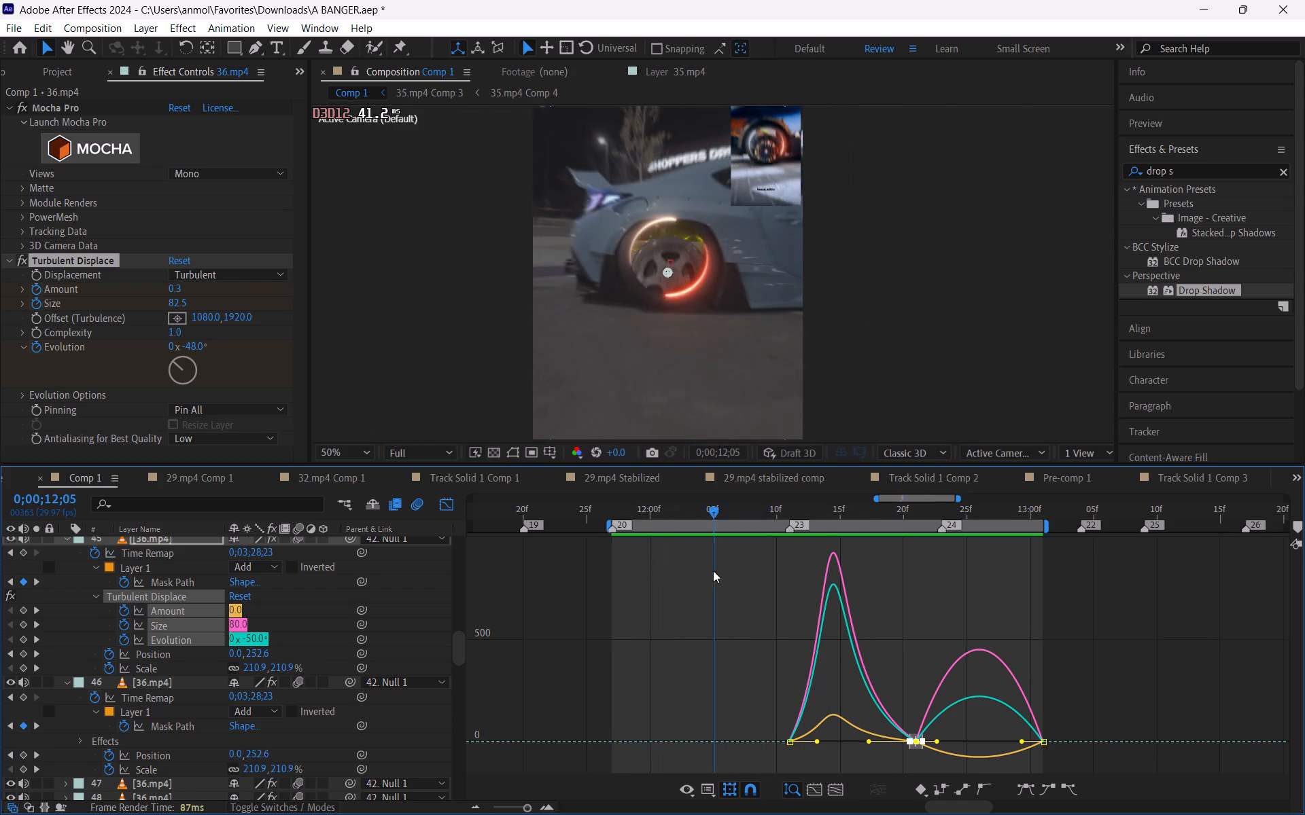
{"action": "left_click_drag", "start_coordinate": [713, 570], "coordinate": [1020, 583]}
{"action": "key", "text": "space"}
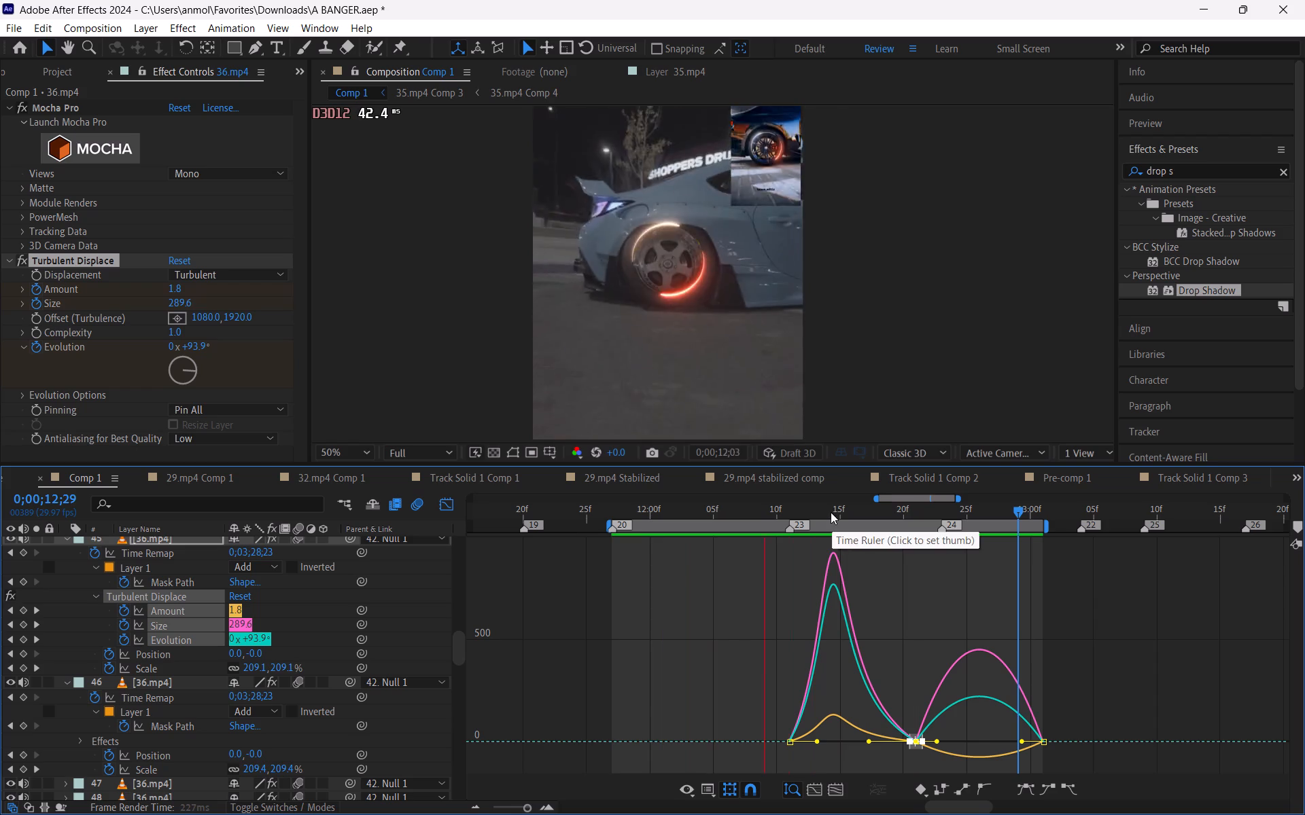
Scrub the wheel shot between 12;14 and 12;23 to check the distortion against the Turbulent Displace speed peak.
{"action": "left_click_drag", "start_coordinate": [831, 512], "coordinate": [945, 579]}
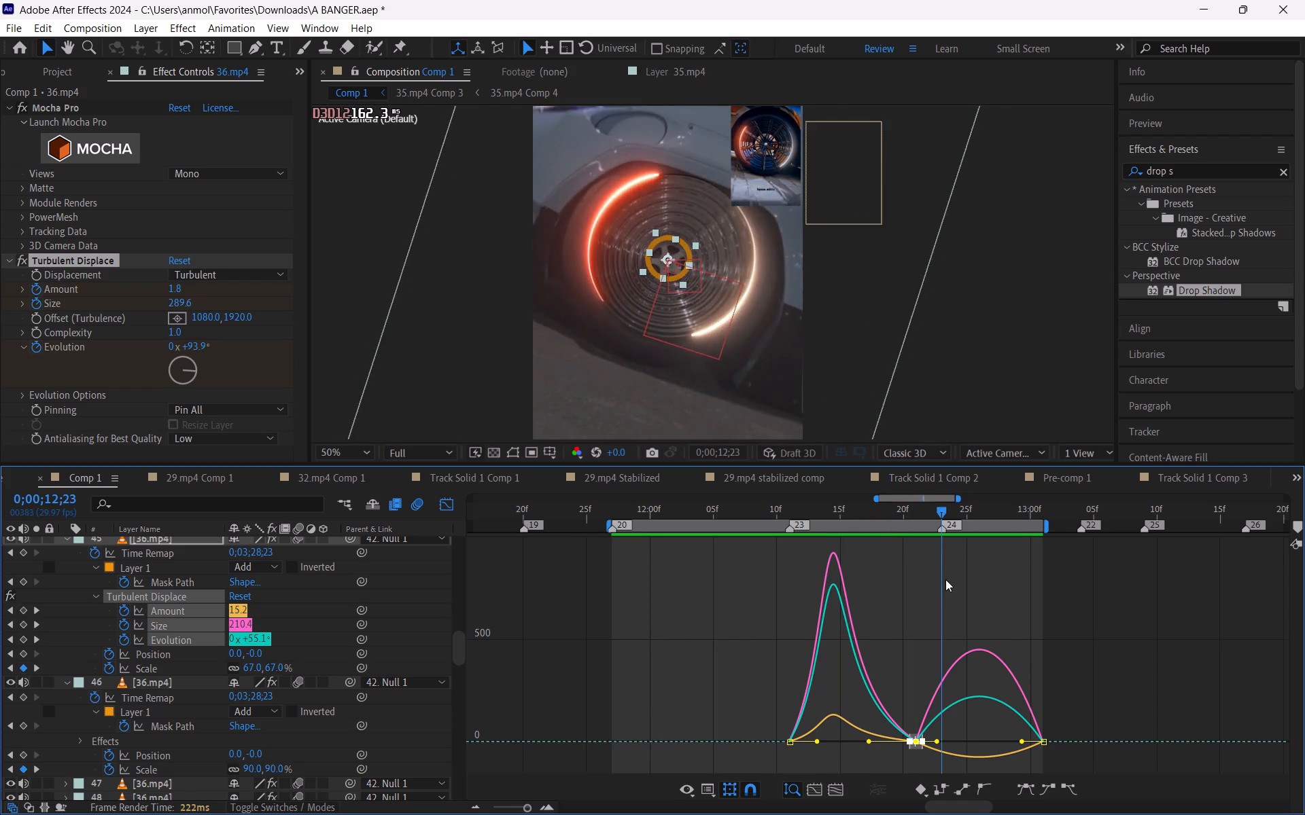
{"action": "left_click_drag", "start_coordinate": [945, 579], "coordinate": [831, 590]}
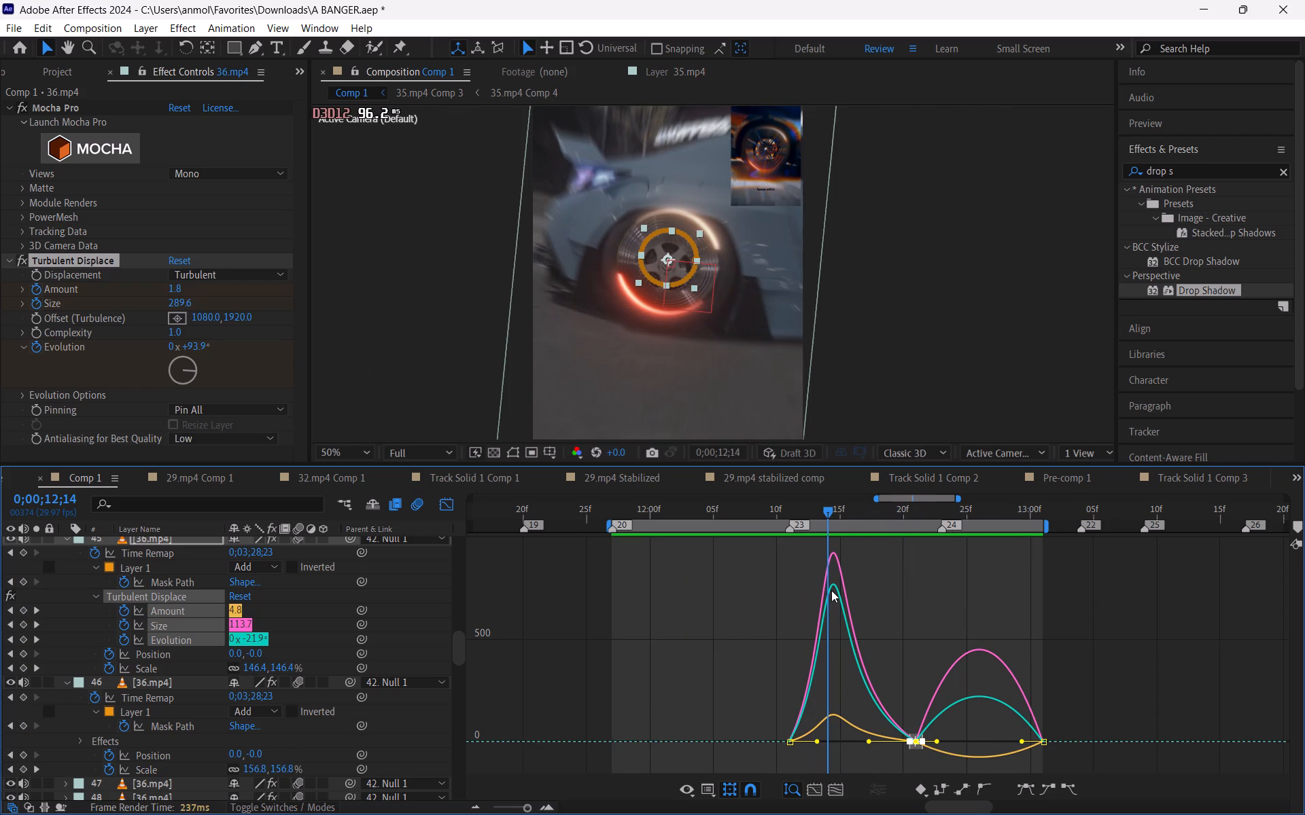
{"action": "left_click_drag", "start_coordinate": [831, 590], "coordinate": [832, 592]}
{"action": "left_click_drag", "start_coordinate": [832, 592], "coordinate": [836, 595]}
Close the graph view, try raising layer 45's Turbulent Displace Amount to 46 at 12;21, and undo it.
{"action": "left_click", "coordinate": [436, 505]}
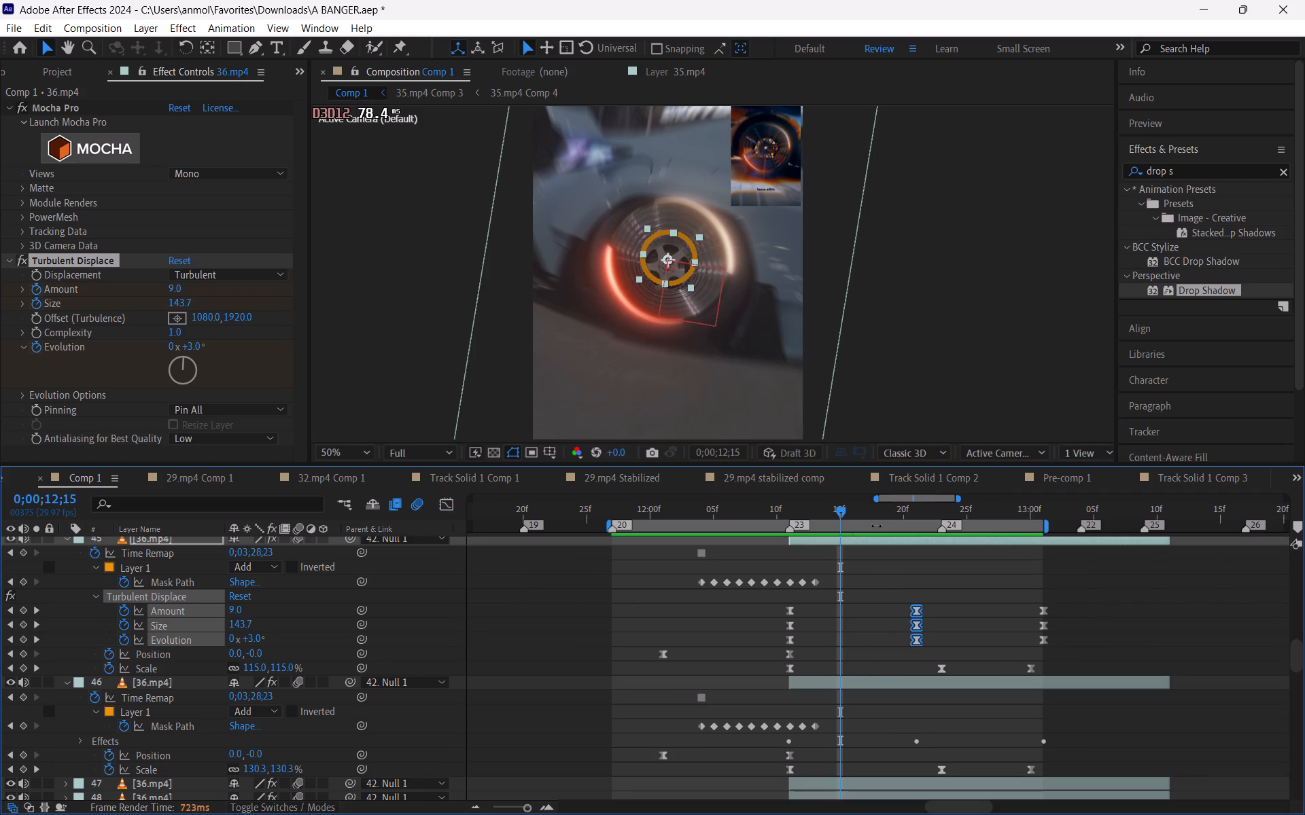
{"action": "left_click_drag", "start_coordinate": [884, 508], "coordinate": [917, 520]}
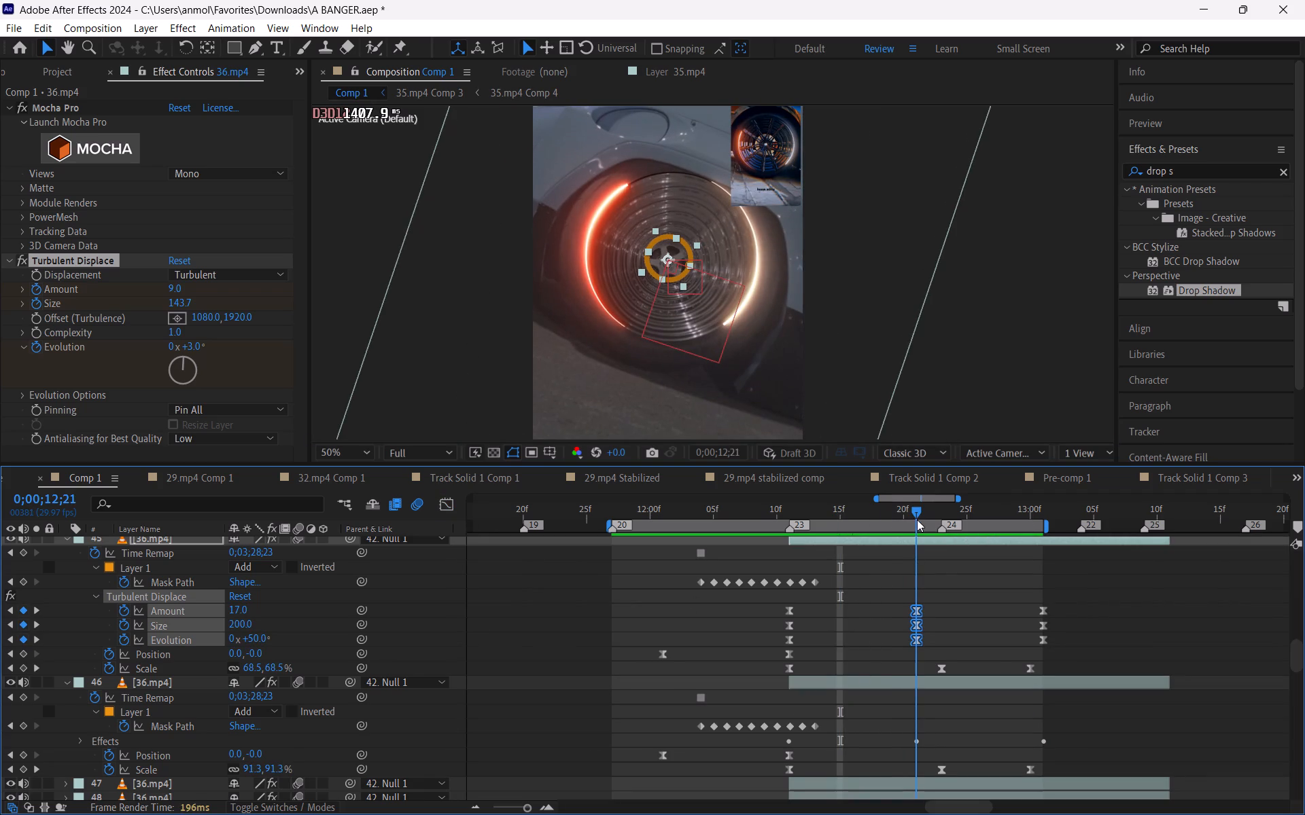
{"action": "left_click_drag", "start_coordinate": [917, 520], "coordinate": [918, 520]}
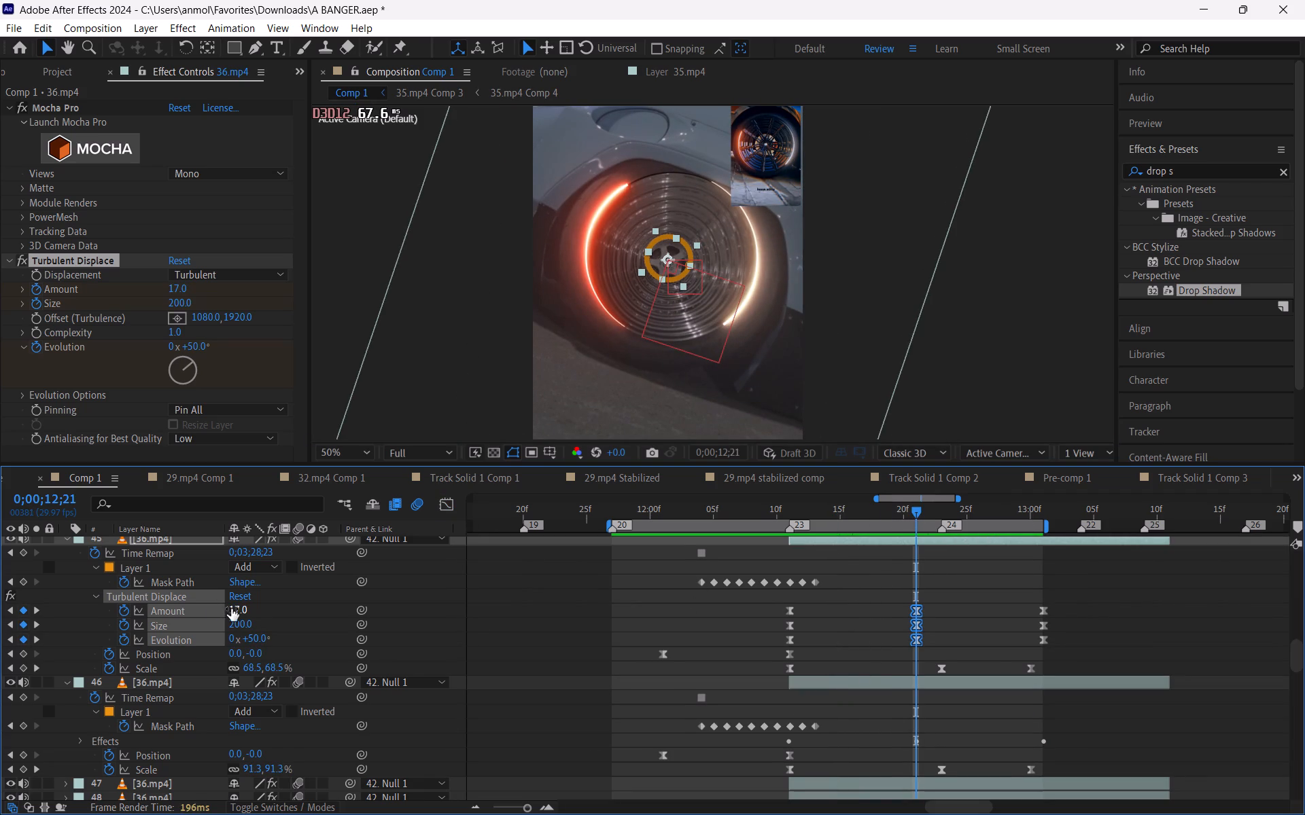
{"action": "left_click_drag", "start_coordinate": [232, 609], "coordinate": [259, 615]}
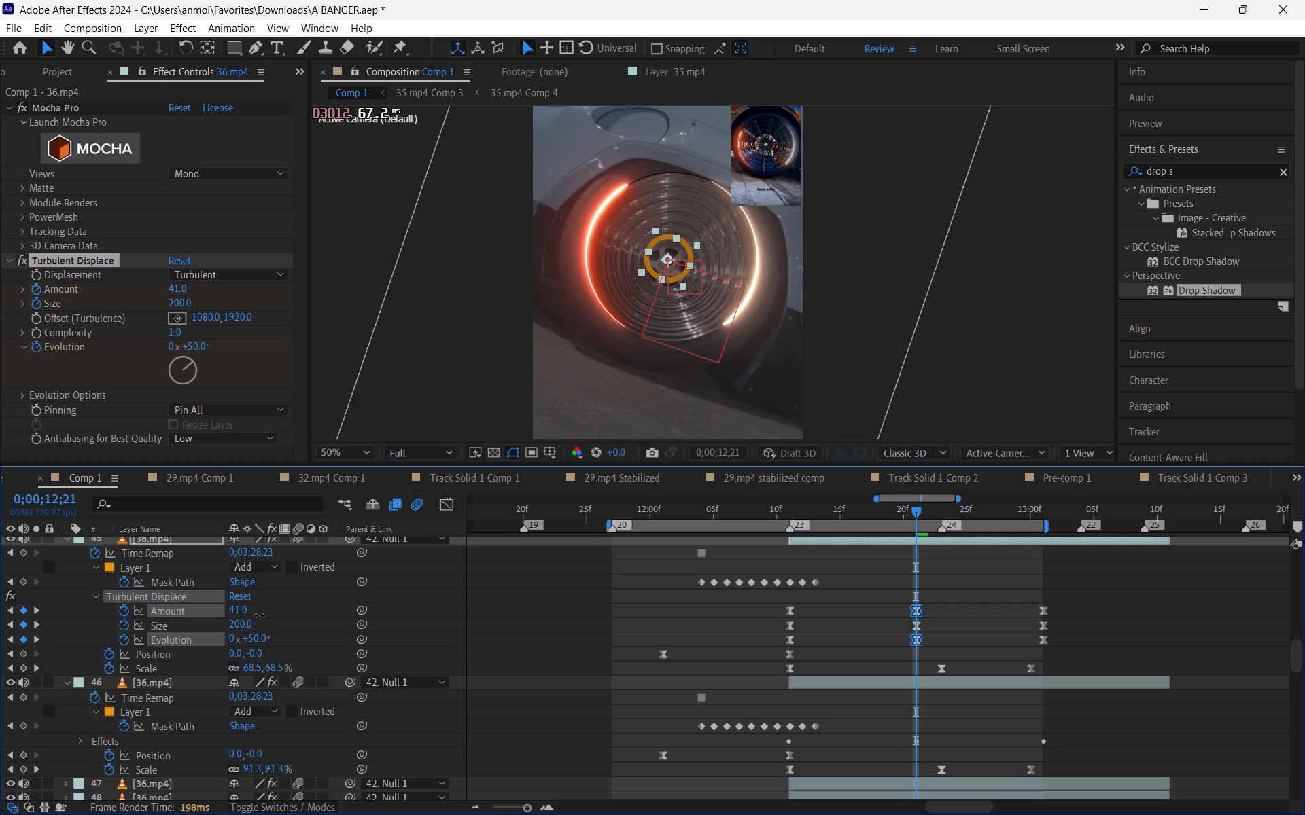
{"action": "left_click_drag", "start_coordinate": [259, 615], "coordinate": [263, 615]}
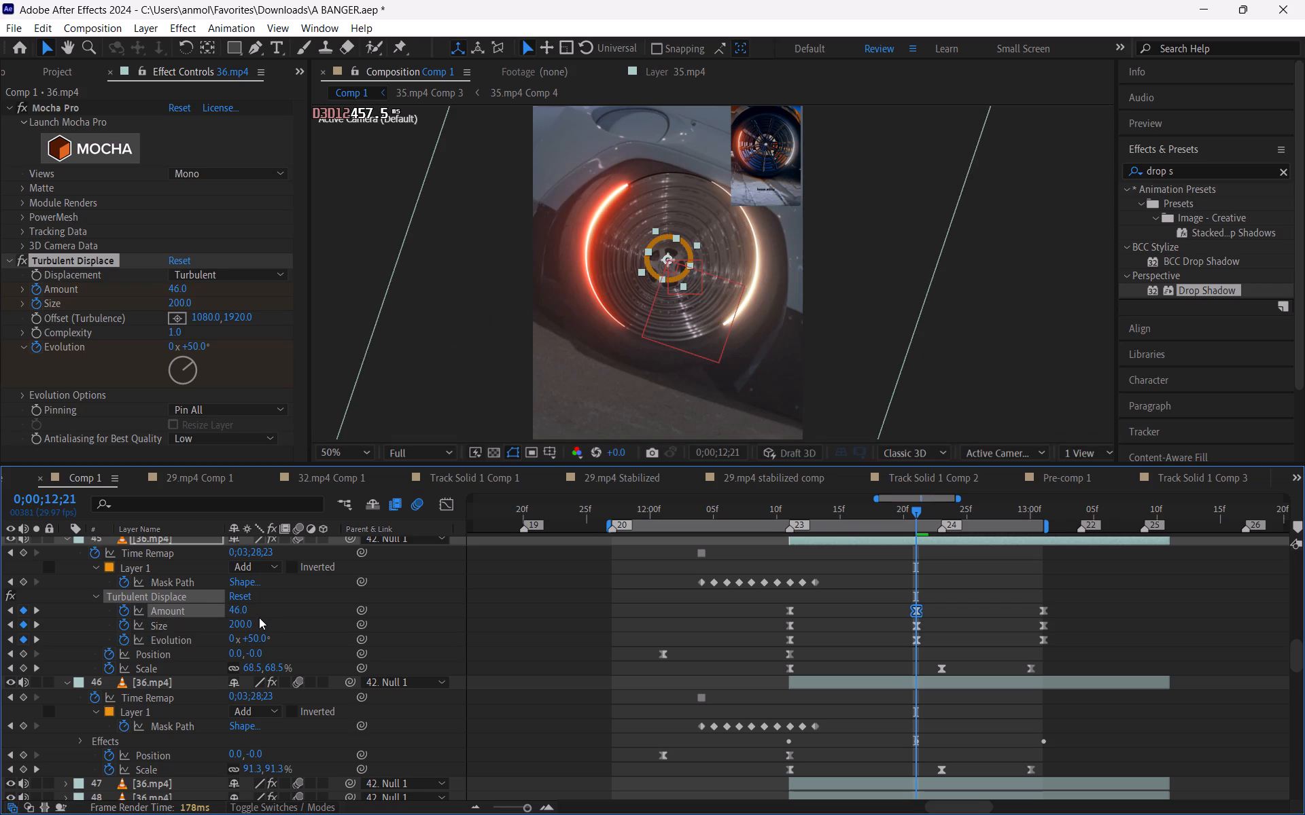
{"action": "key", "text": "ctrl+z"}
Reveal layer 46's keyframed properties and set the current time to 12;11, where its Turbulent Displace keyframes start.
{"action": "left_click", "coordinate": [802, 619]}
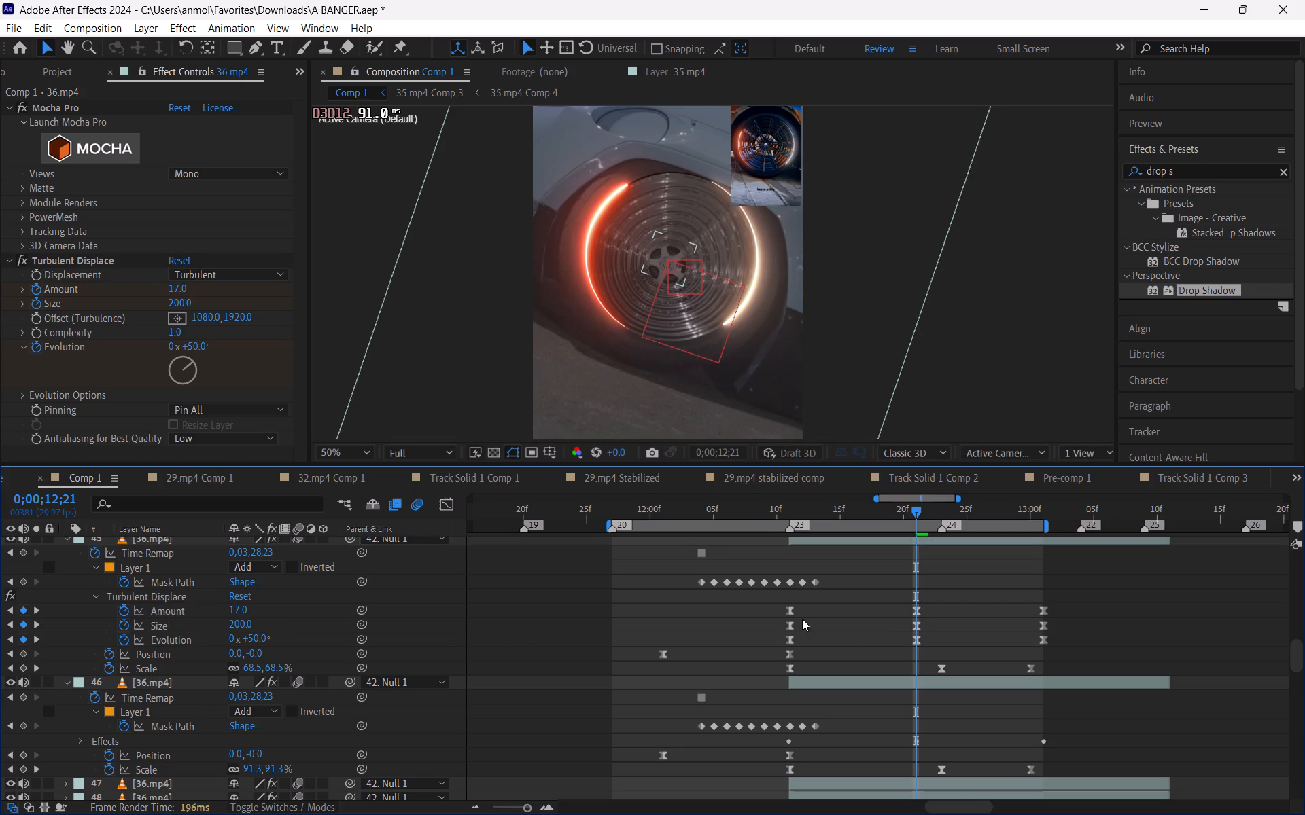
{"action": "left_click_drag", "start_coordinate": [765, 600], "coordinate": [1053, 649]}
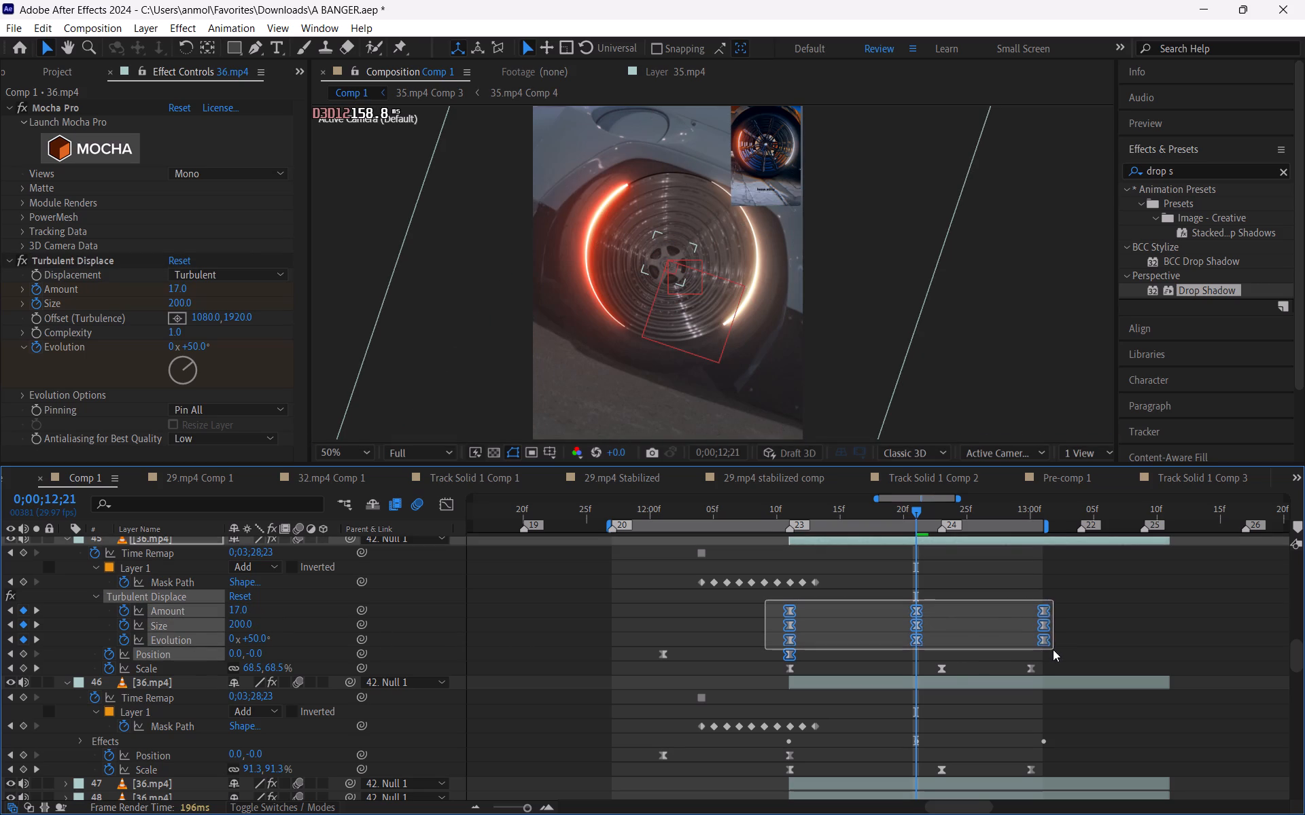
{"action": "left_click", "coordinate": [950, 679]}
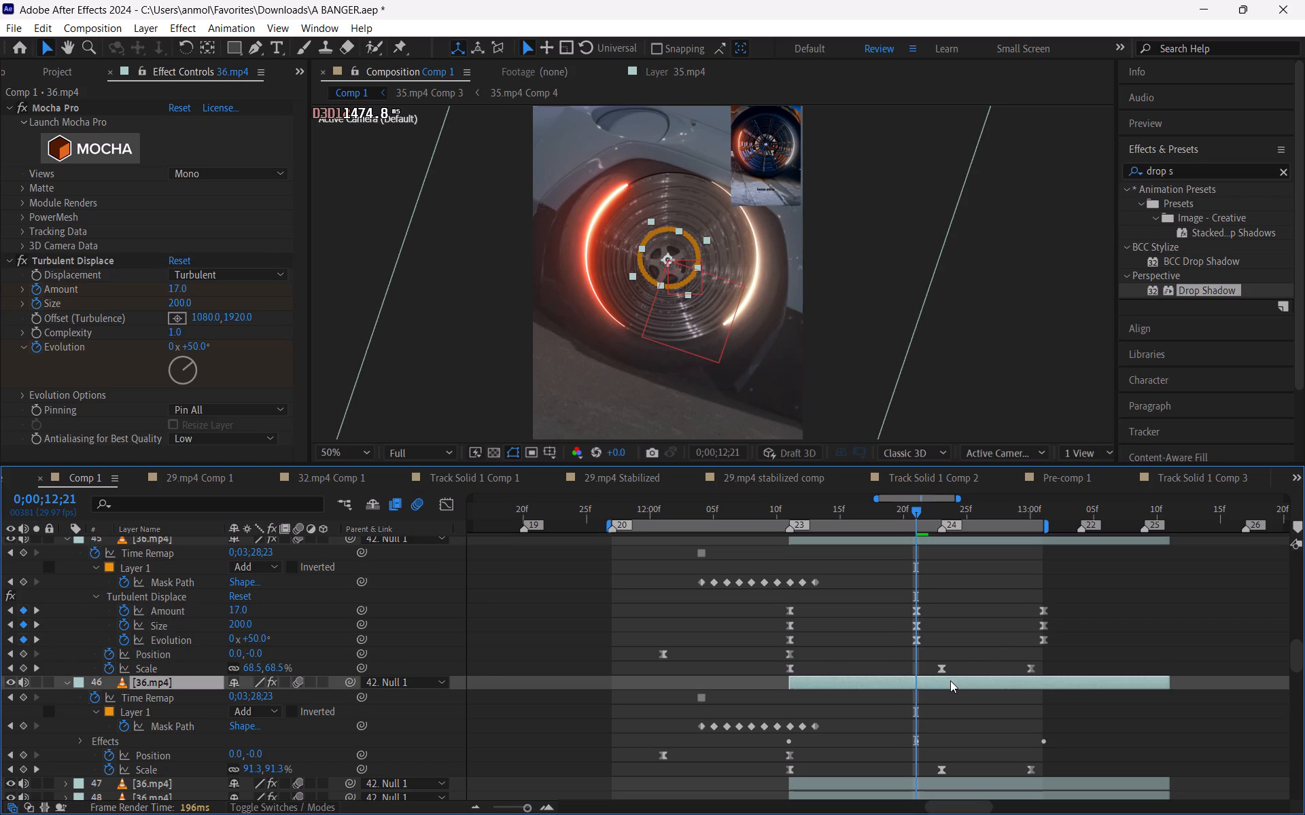
{"action": "key", "text": "u"}
{"action": "key", "text": "u"}
{"action": "scroll", "coordinate": [947, 680], "scroll_direction": "down", "scroll_amount": 1}
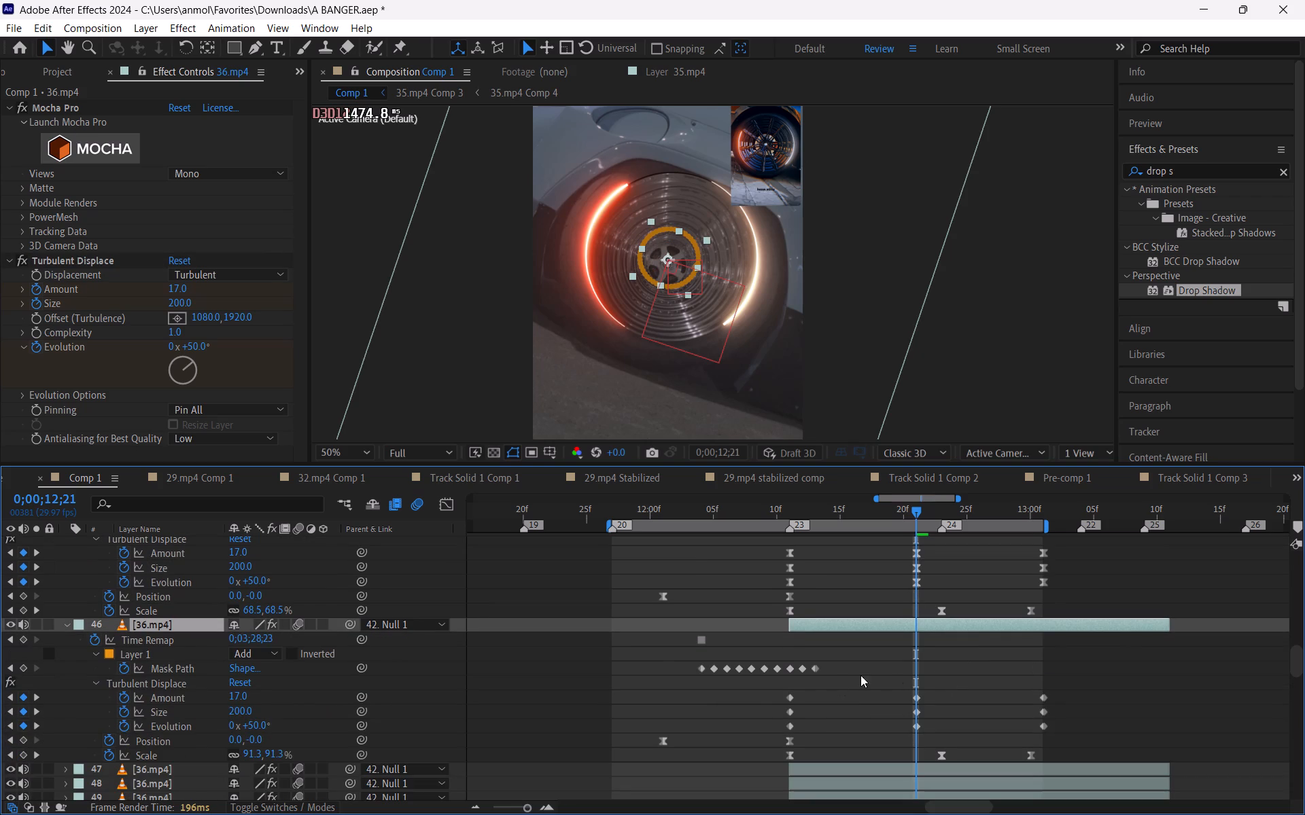
{"action": "left_click_drag", "start_coordinate": [777, 690], "coordinate": [1058, 729]}
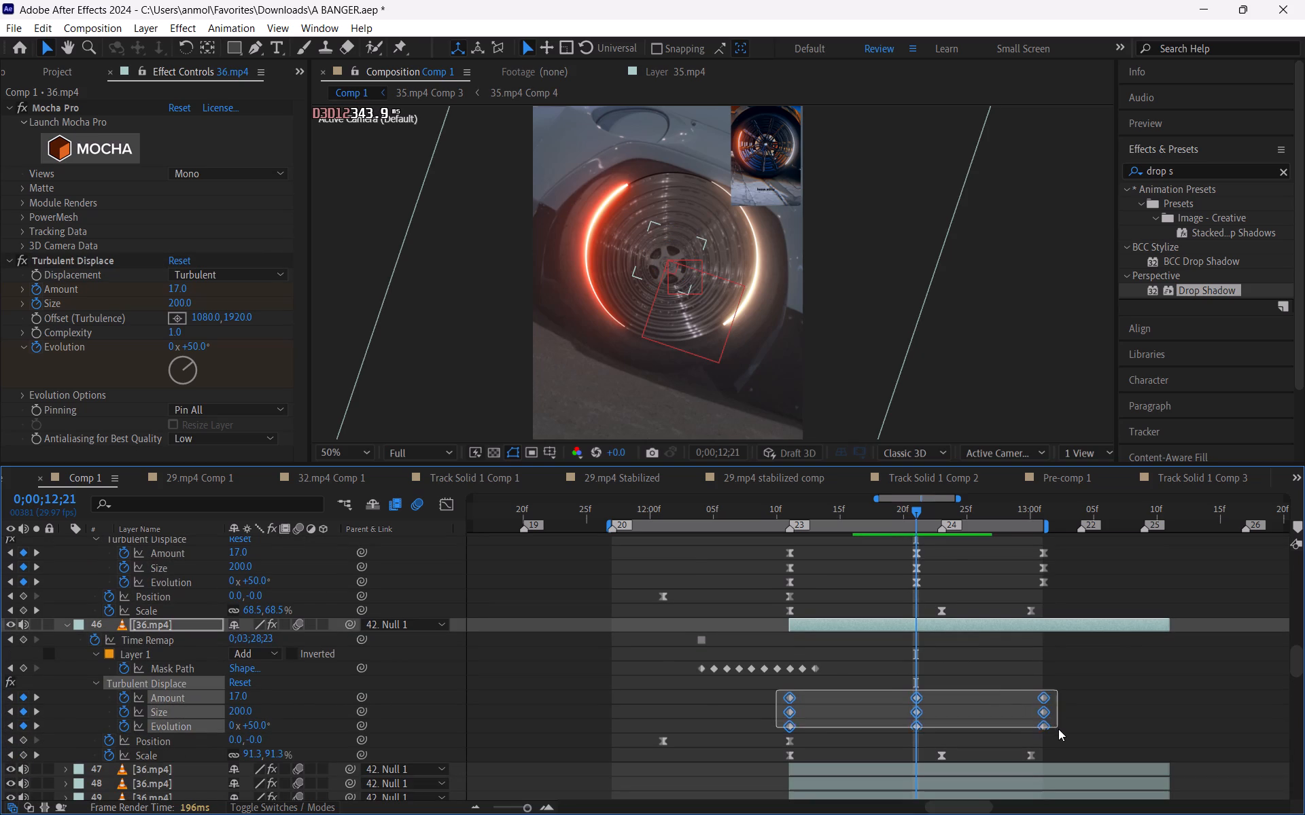
{"action": "left_click_drag", "start_coordinate": [1058, 729], "coordinate": [1058, 730]}
{"action": "left_click", "coordinate": [790, 519]}
{"action": "left_click", "coordinate": [786, 510]}
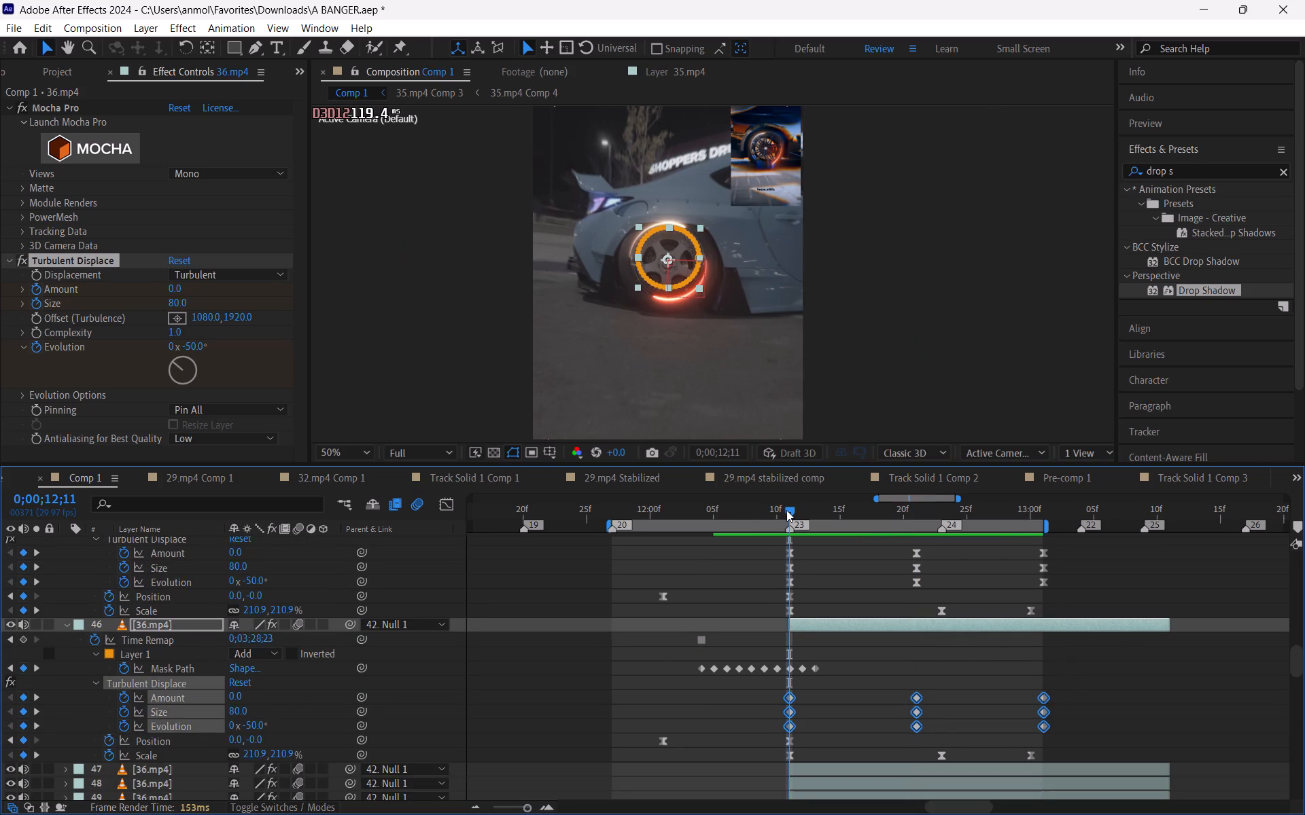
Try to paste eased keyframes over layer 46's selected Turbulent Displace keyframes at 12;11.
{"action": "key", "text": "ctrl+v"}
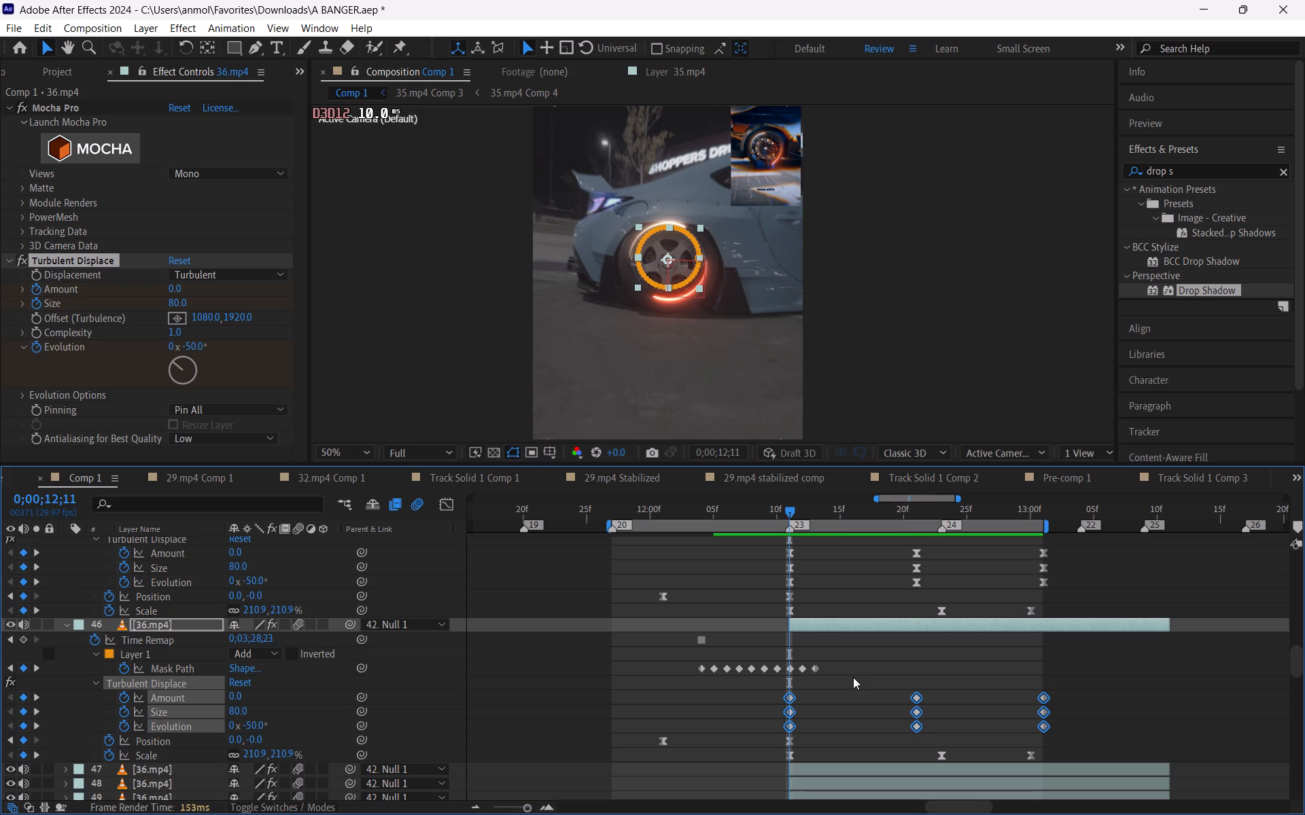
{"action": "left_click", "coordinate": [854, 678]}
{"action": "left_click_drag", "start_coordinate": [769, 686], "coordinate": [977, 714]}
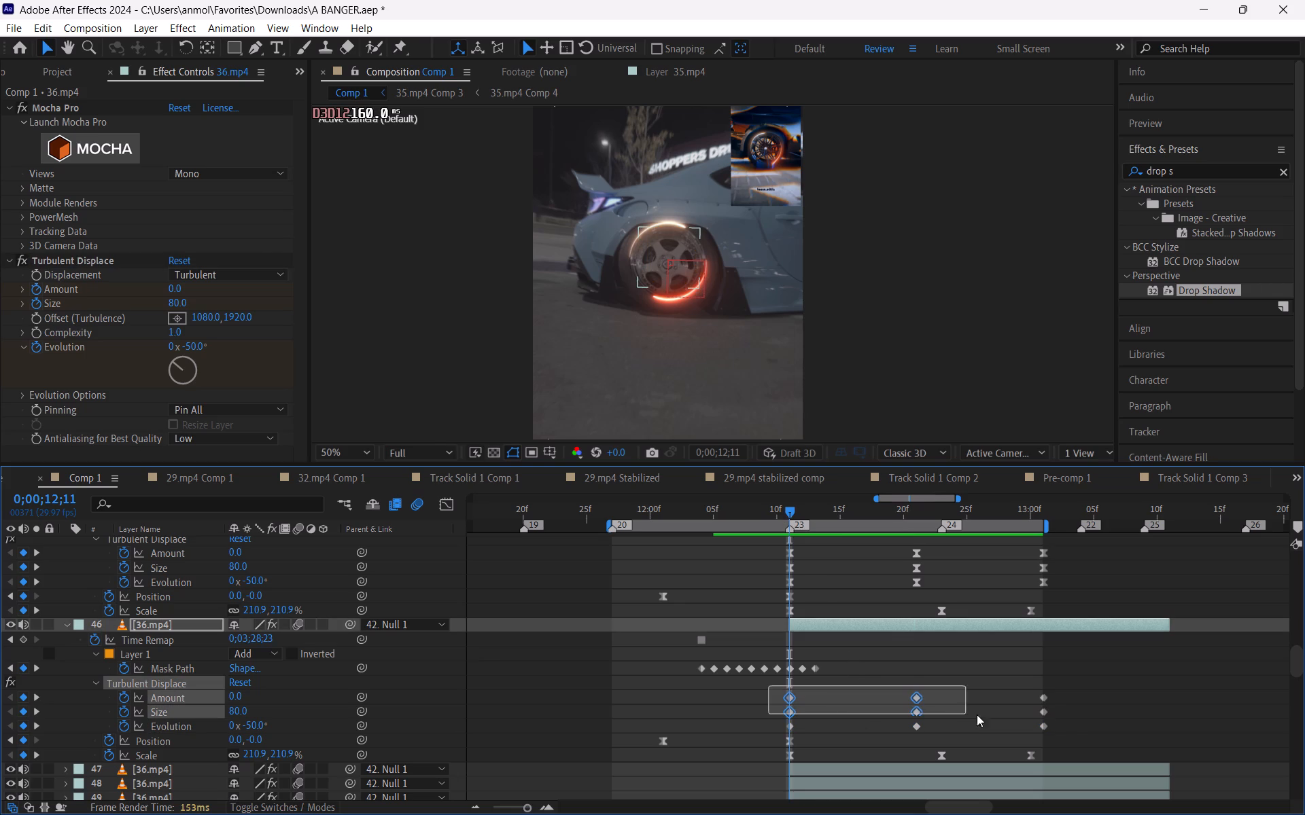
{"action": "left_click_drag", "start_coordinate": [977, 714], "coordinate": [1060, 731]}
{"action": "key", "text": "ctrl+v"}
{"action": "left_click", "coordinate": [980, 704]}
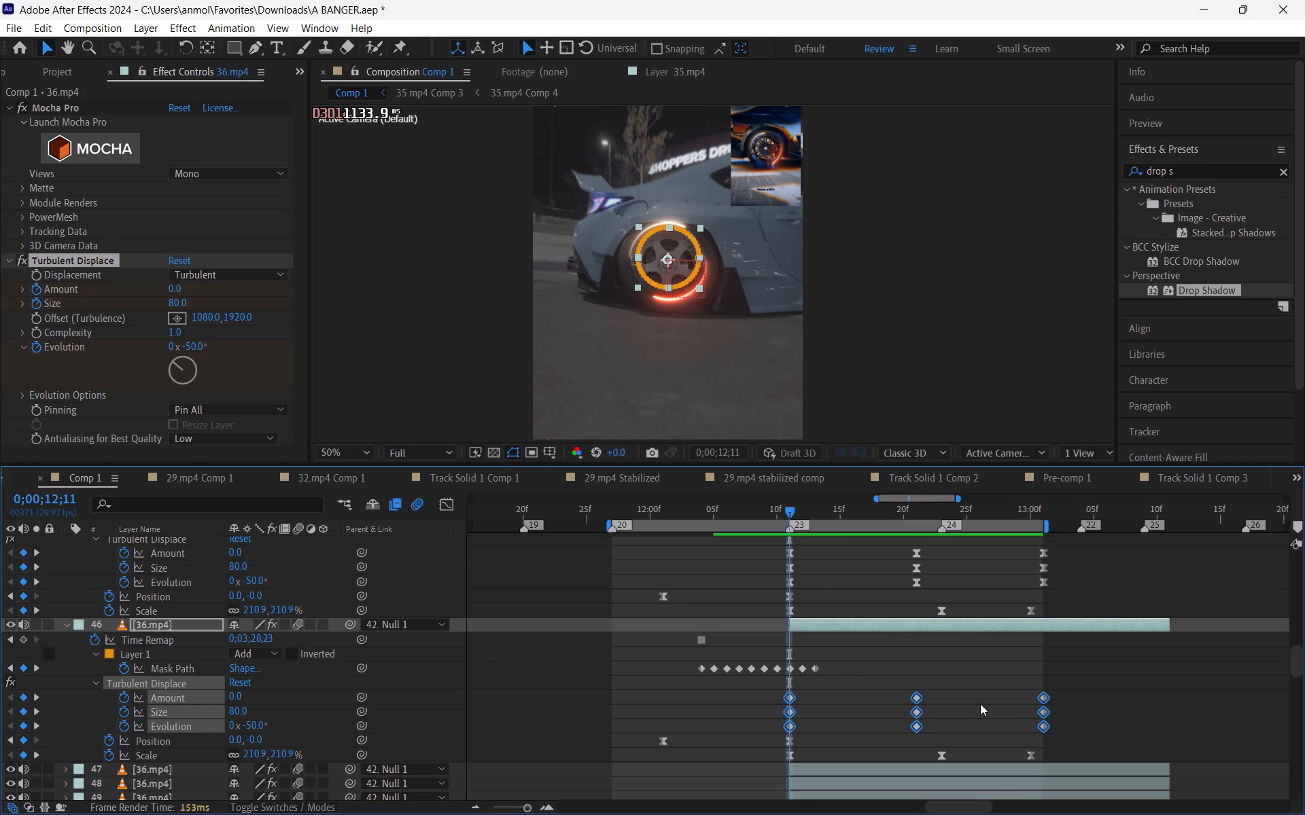
Delete all Amount, Size and Evolution keyframes from layer 46's Turbulent Displace.
{"action": "left_click_drag", "start_coordinate": [765, 686], "coordinate": [1071, 732]}
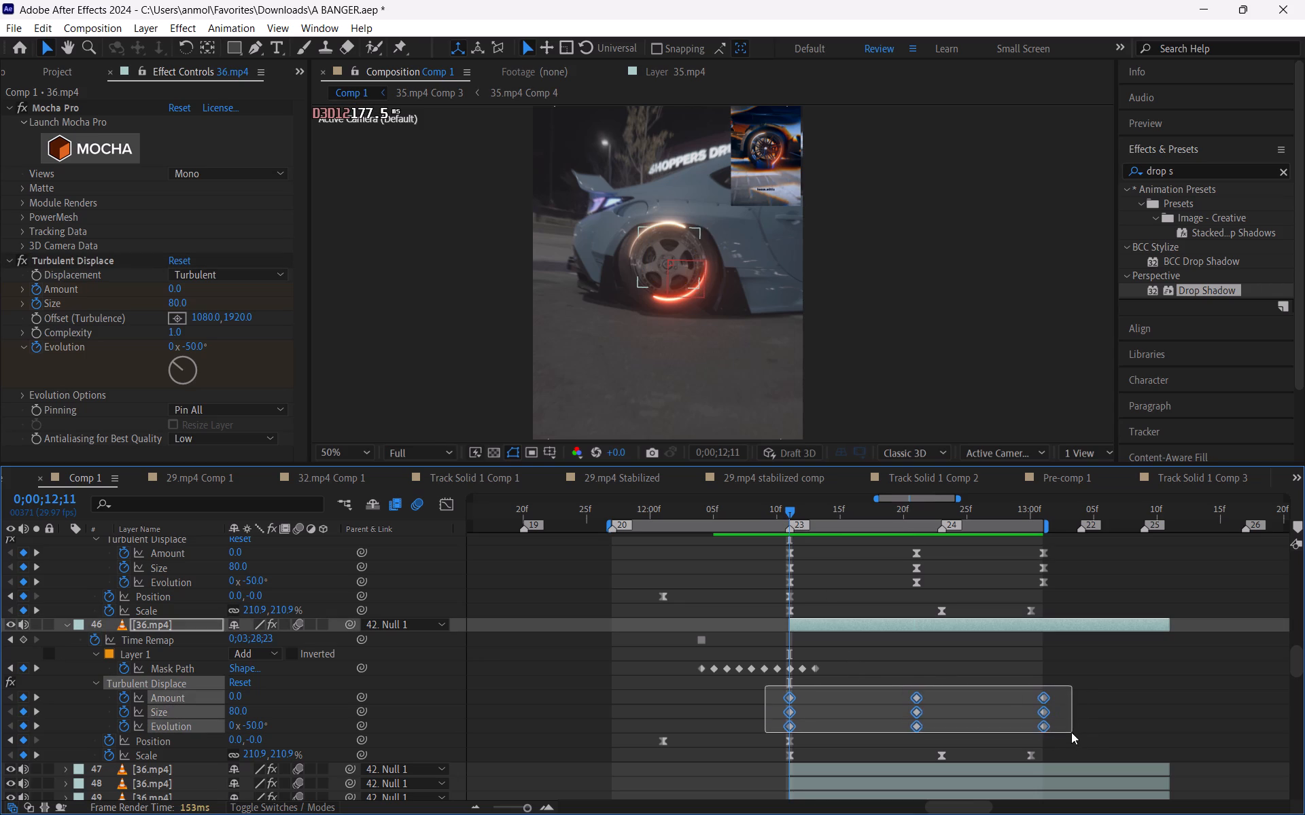
{"action": "left_click_drag", "start_coordinate": [1071, 732], "coordinate": [996, 712]}
{"action": "left_click_drag", "start_coordinate": [879, 691], "coordinate": [1073, 736]}
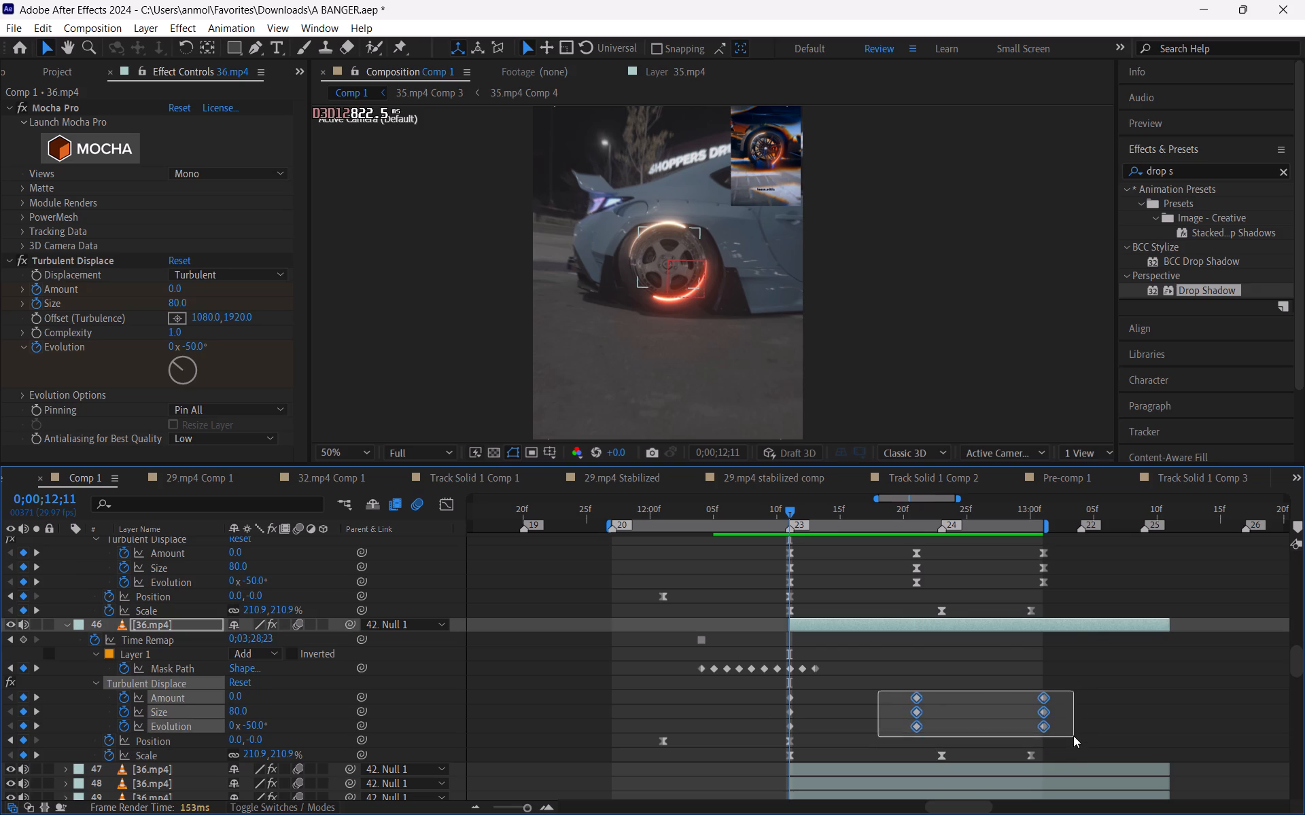
{"action": "left_click_drag", "start_coordinate": [1073, 736], "coordinate": [1070, 731]}
{"action": "key", "text": "Delete"}
{"action": "left_click_drag", "start_coordinate": [806, 691], "coordinate": [780, 717]}
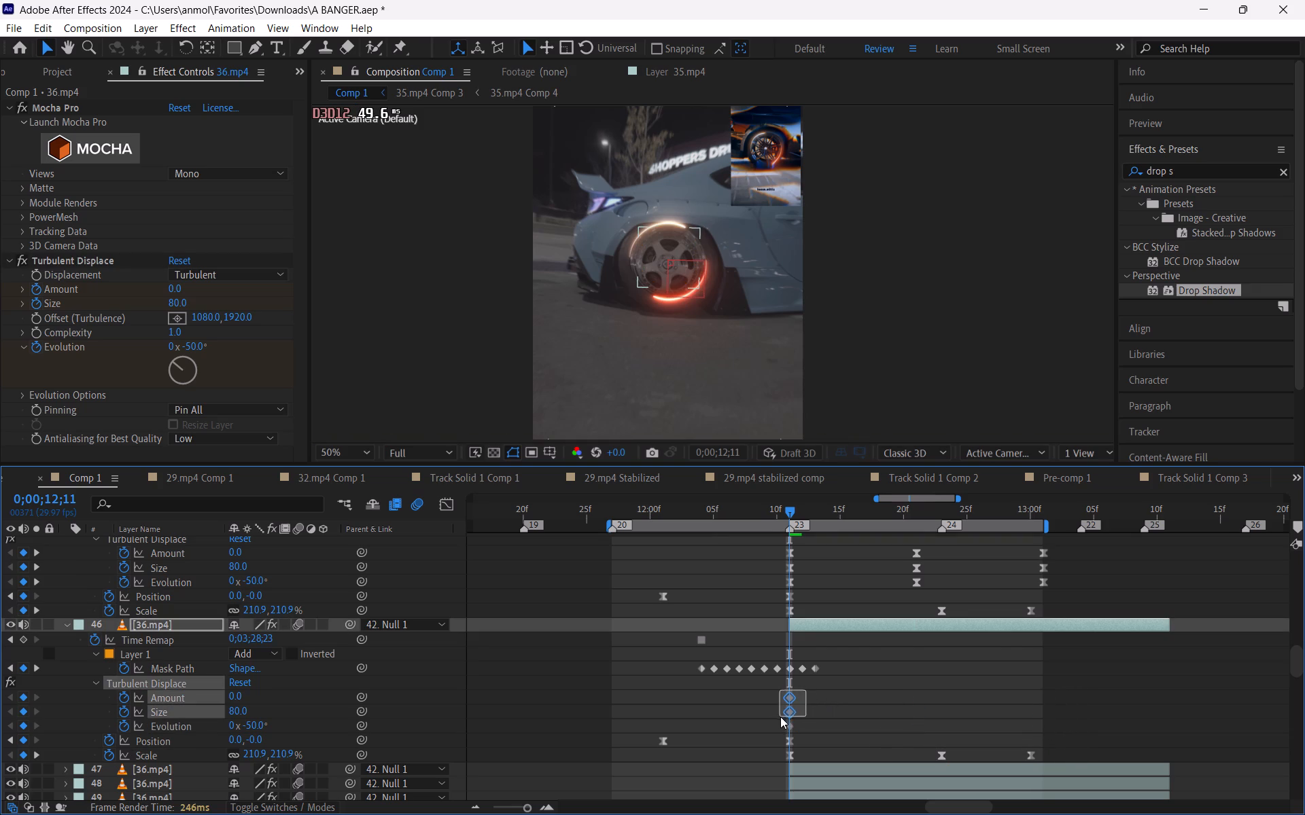
{"action": "left_click_drag", "start_coordinate": [780, 717], "coordinate": [778, 727]}
{"action": "key", "text": "Delete"}
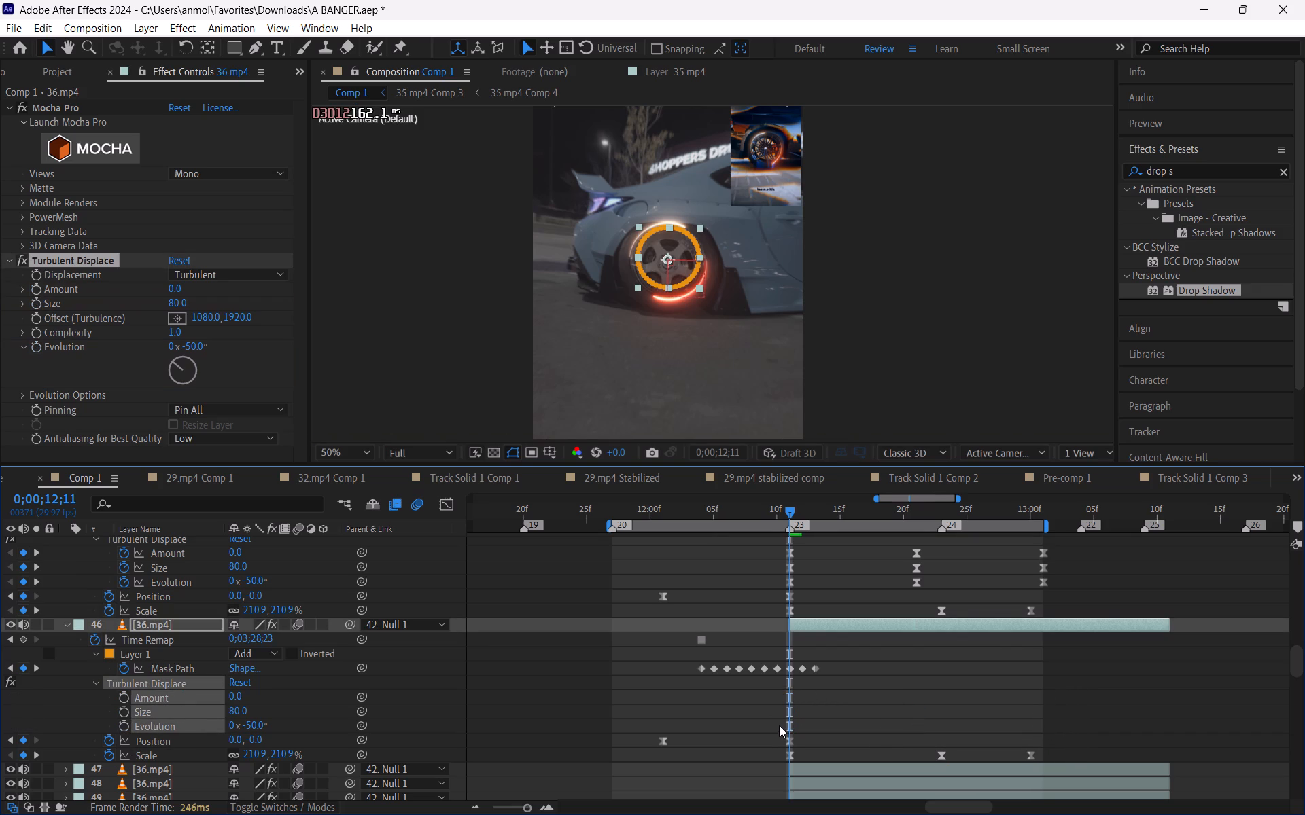
Copy layer 45's eased Turbulent Displace Amount, Size and Evolution keyframes onto layer 46, starting at 12;11.
{"action": "left_click_drag", "start_coordinate": [768, 551], "coordinate": [956, 583]}
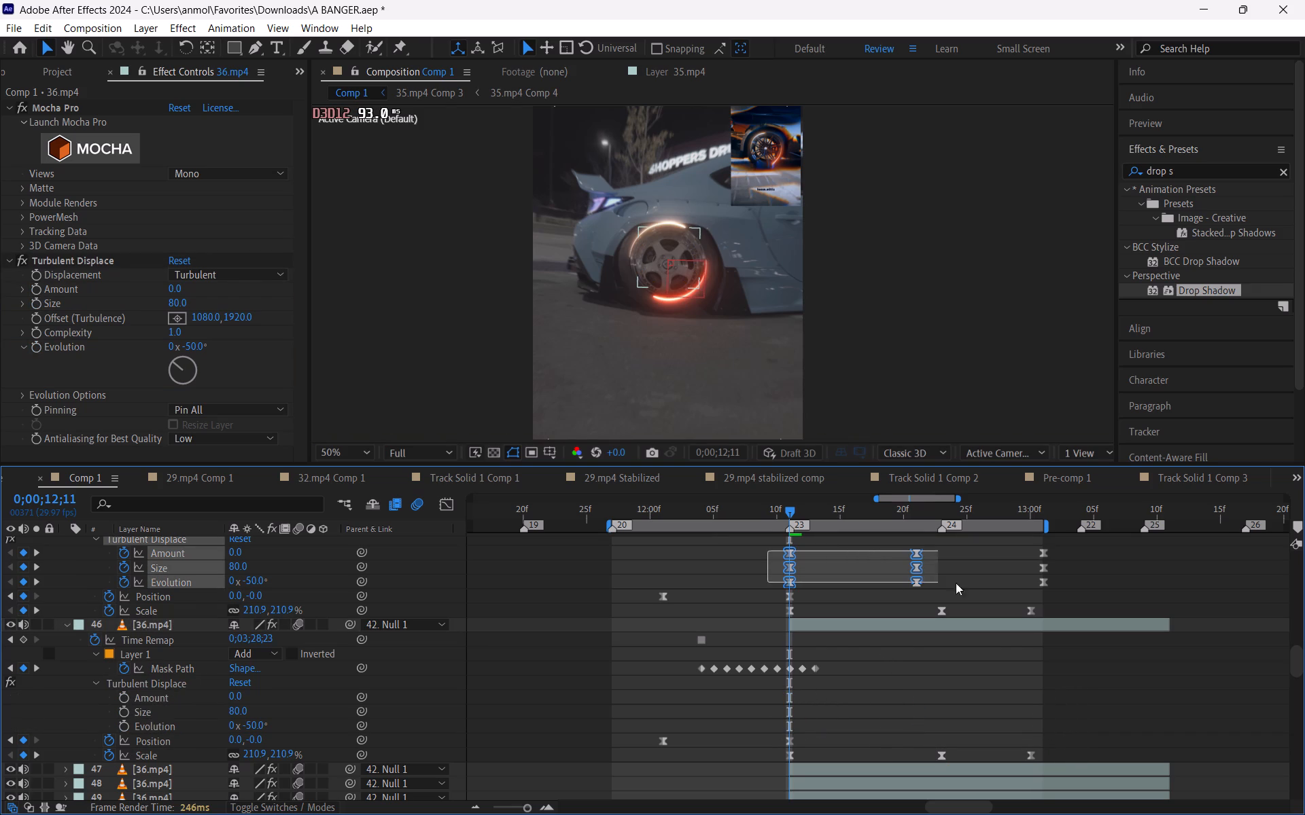
{"action": "left_click_drag", "start_coordinate": [956, 583], "coordinate": [1052, 587]}
{"action": "key", "text": "ctrl+c"}
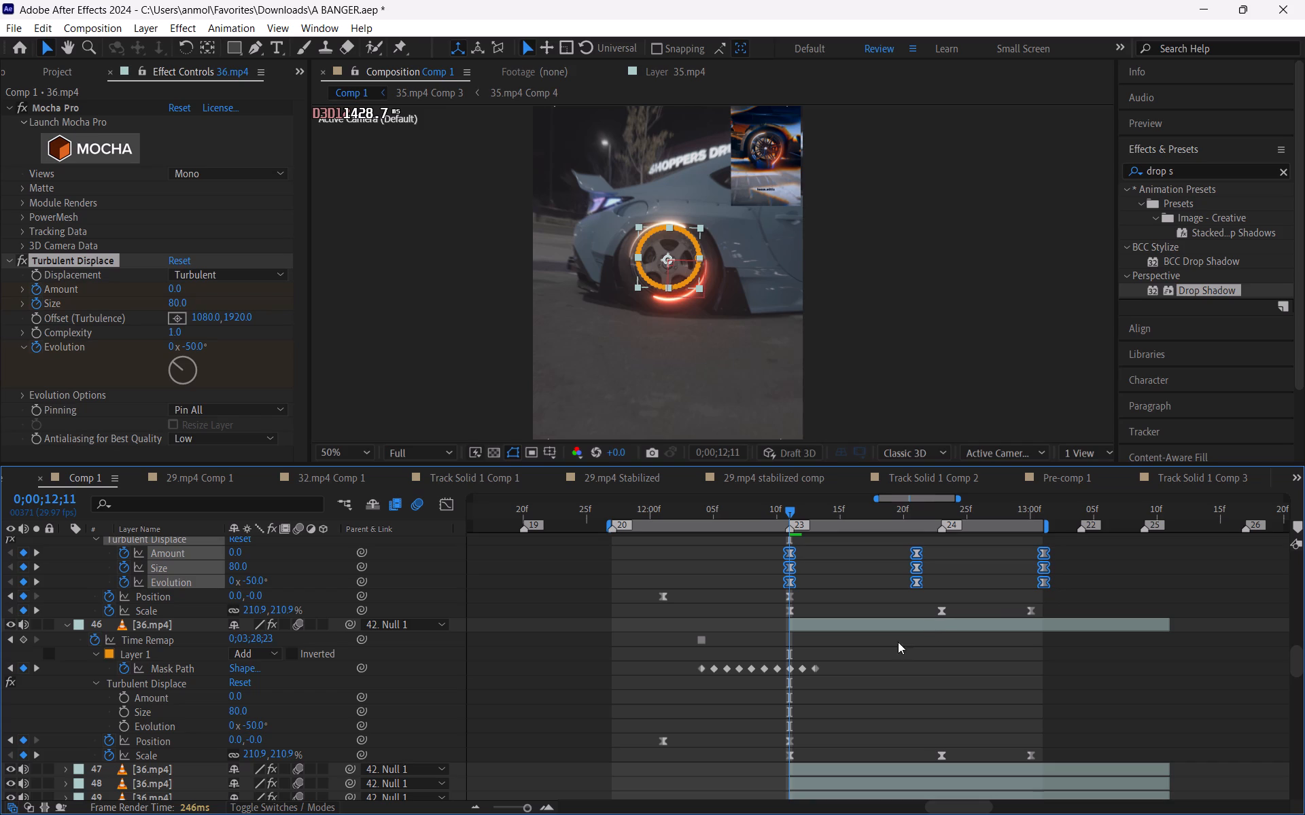
{"action": "left_click", "coordinate": [852, 626]}
{"action": "key", "text": "ctrl+v"}
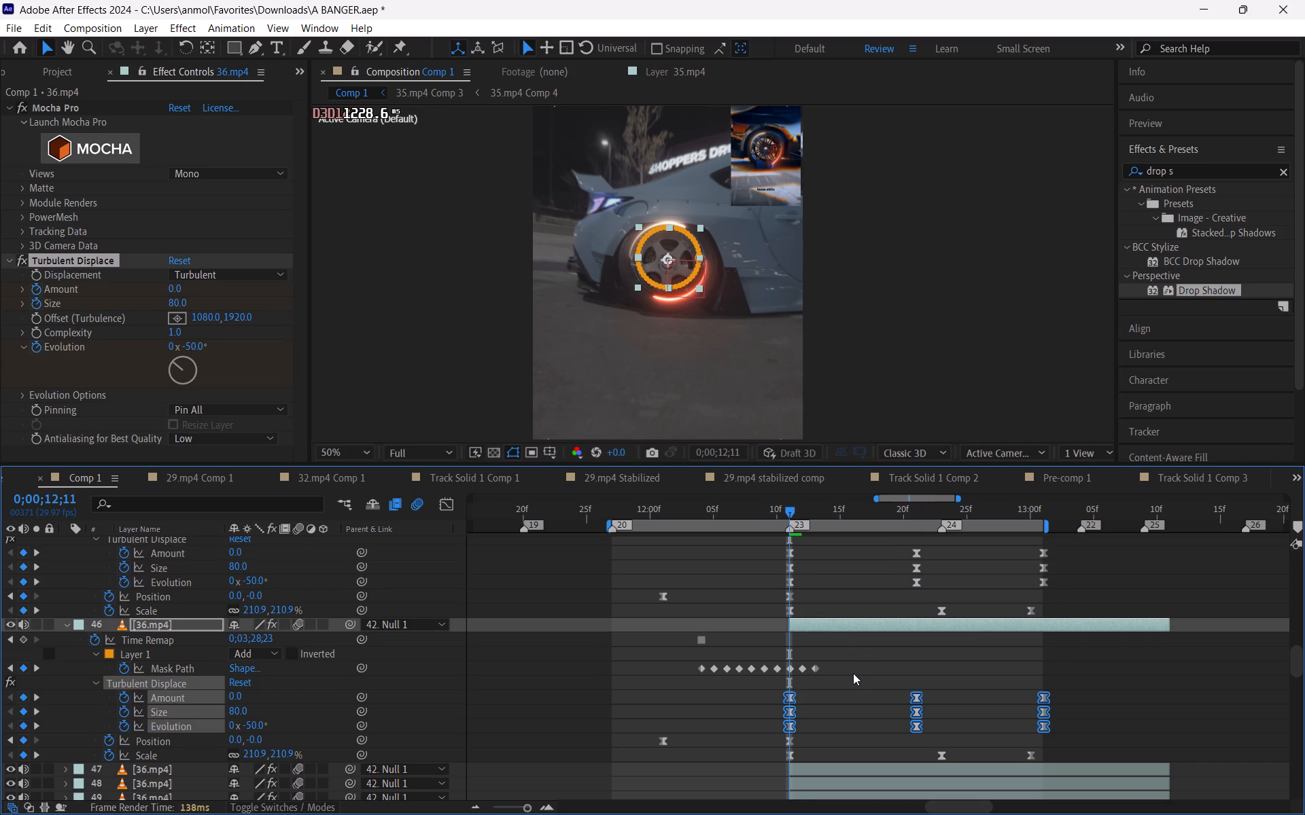
Replace layer 47's linear Turbulent Displace Amount, Size and Evolution keyframes with the copied eased ones at 12;11.
{"action": "scroll", "coordinate": [853, 673], "scroll_direction": "down", "scroll_amount": 1}
{"action": "left_click", "coordinate": [858, 713]}
{"action": "key", "text": "u"}
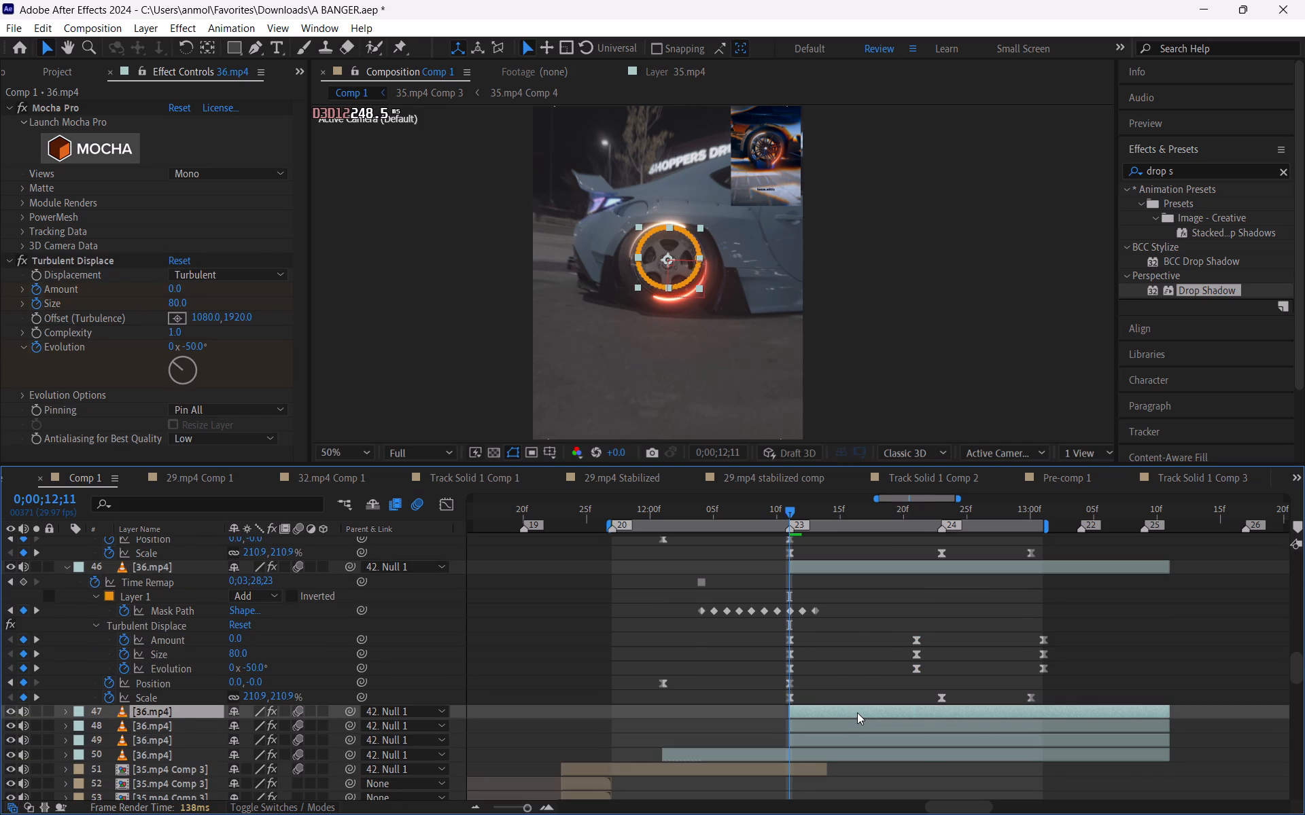
{"action": "scroll", "coordinate": [856, 712], "scroll_direction": "down", "scroll_amount": 2}
{"action": "left_click_drag", "start_coordinate": [773, 660], "coordinate": [1051, 702]}
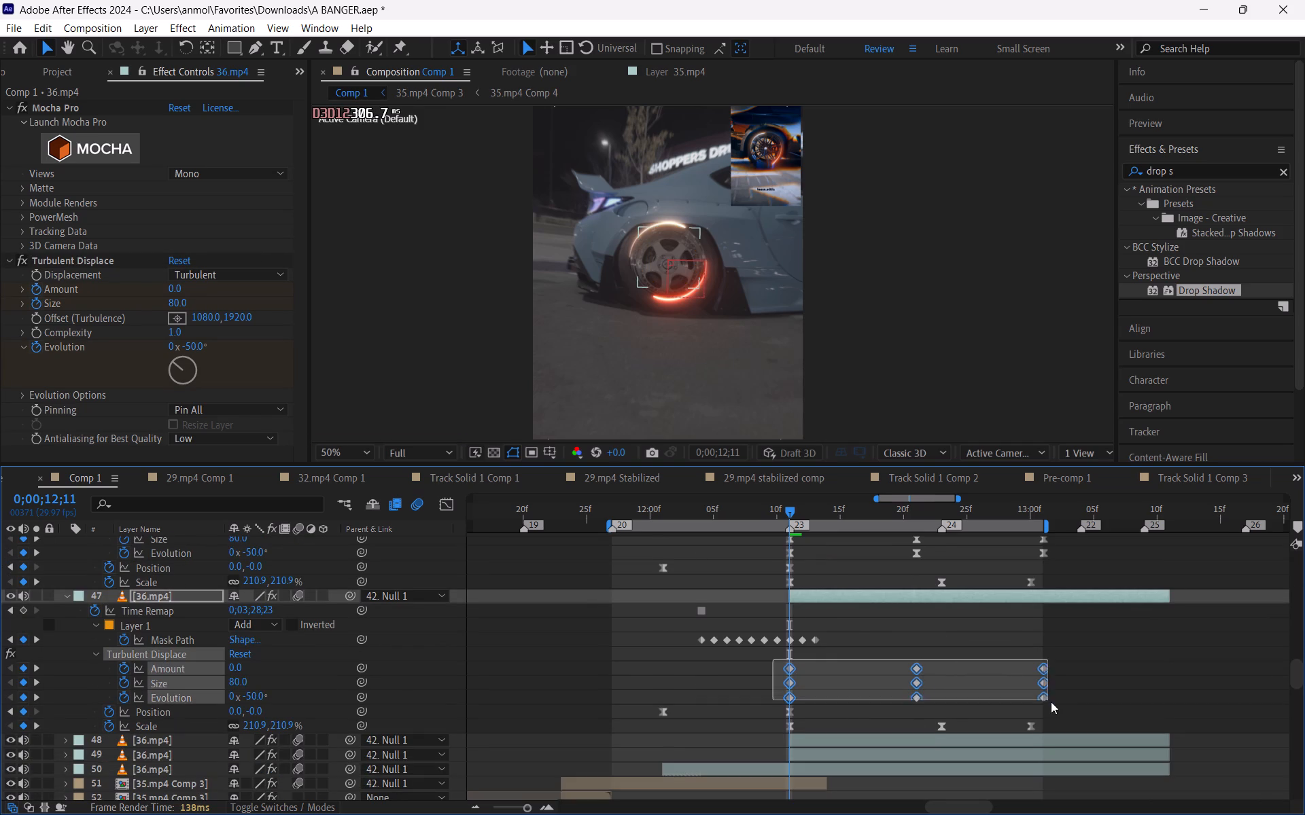
{"action": "left_click_drag", "start_coordinate": [1051, 702], "coordinate": [1054, 703]}
{"action": "key", "text": "Delete"}
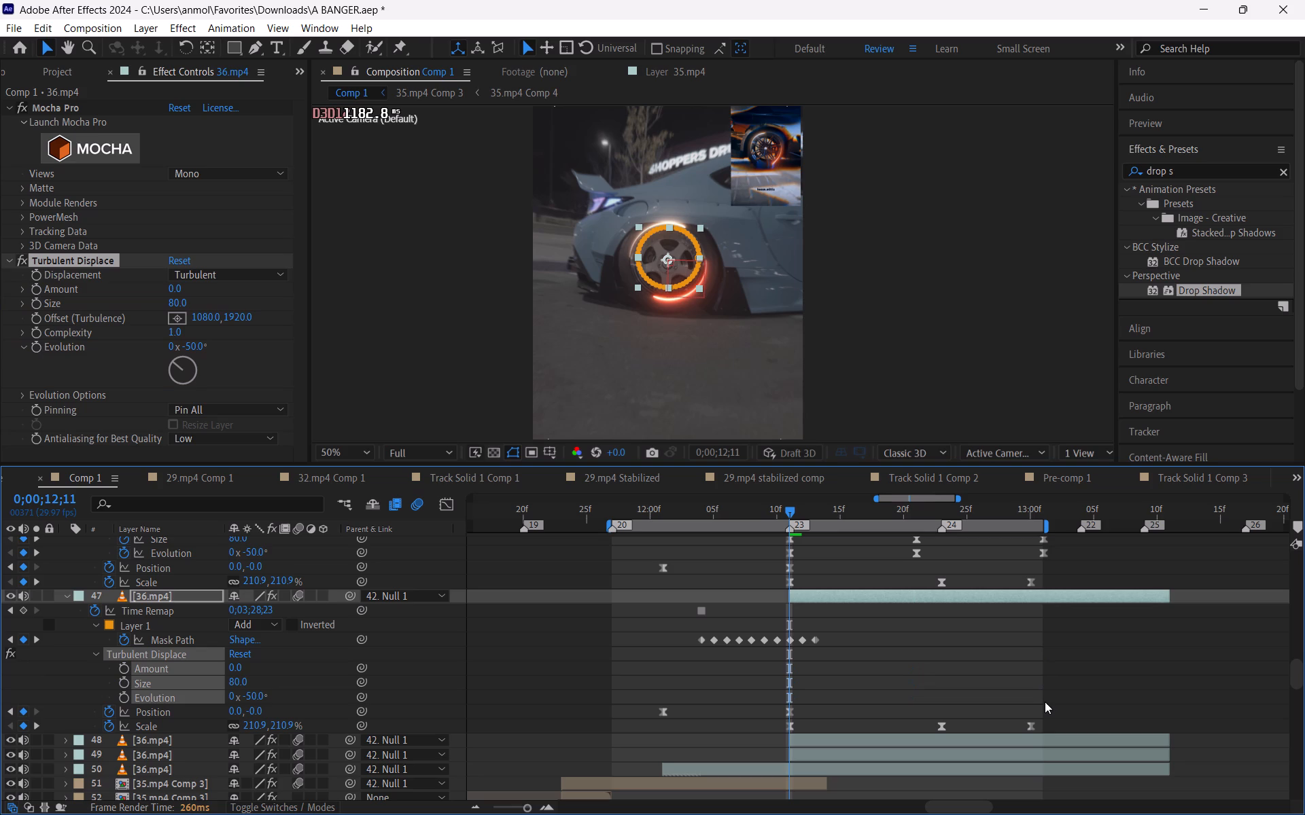
{"action": "key", "text": "ctrl+v"}
Replace layer 48's linear Turbulent Displace Amount, Size and Evolution keyframes with the copied eased ones at 12;11.
{"action": "scroll", "coordinate": [850, 662], "scroll_direction": "down", "scroll_amount": 1}
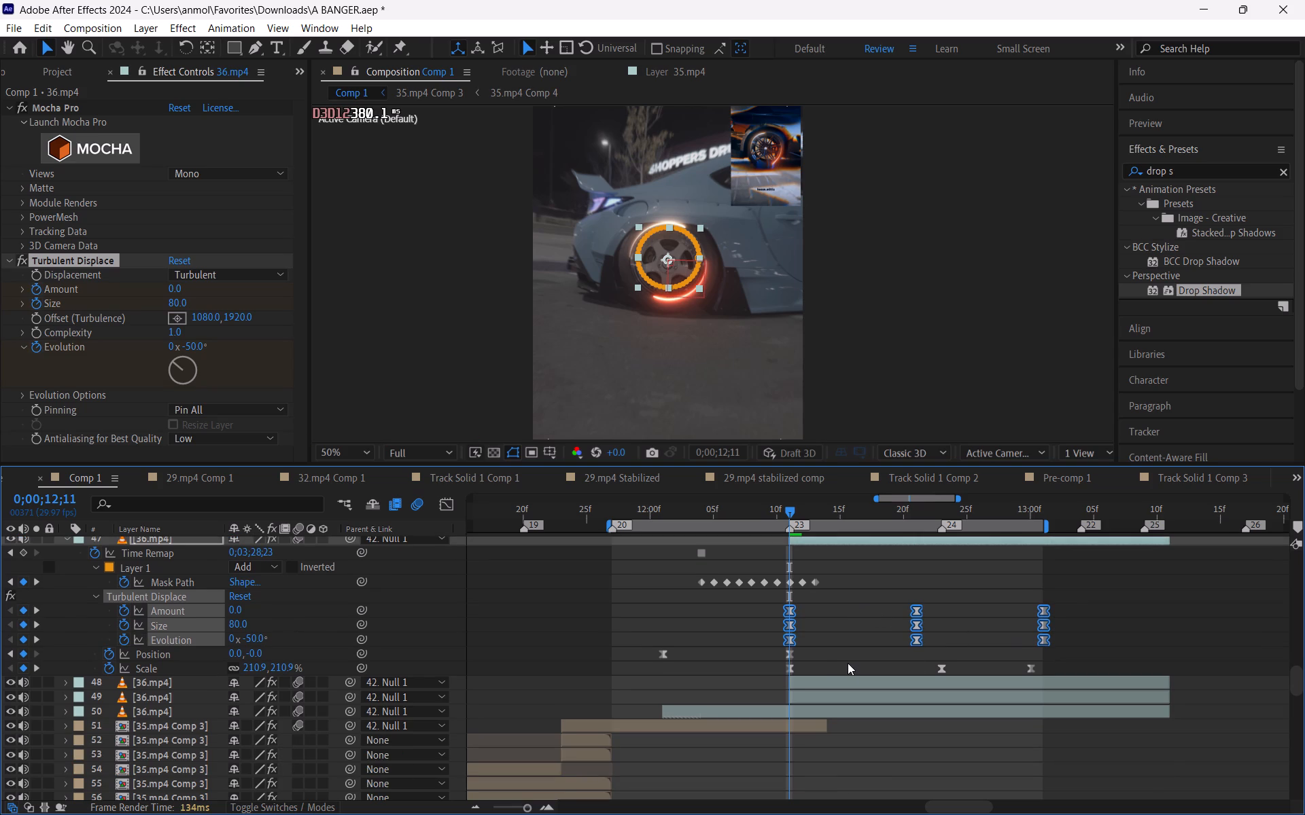
{"action": "left_click", "coordinate": [849, 677]}
{"action": "key", "text": "u"}
{"action": "scroll", "coordinate": [857, 706], "scroll_direction": "down", "scroll_amount": 2}
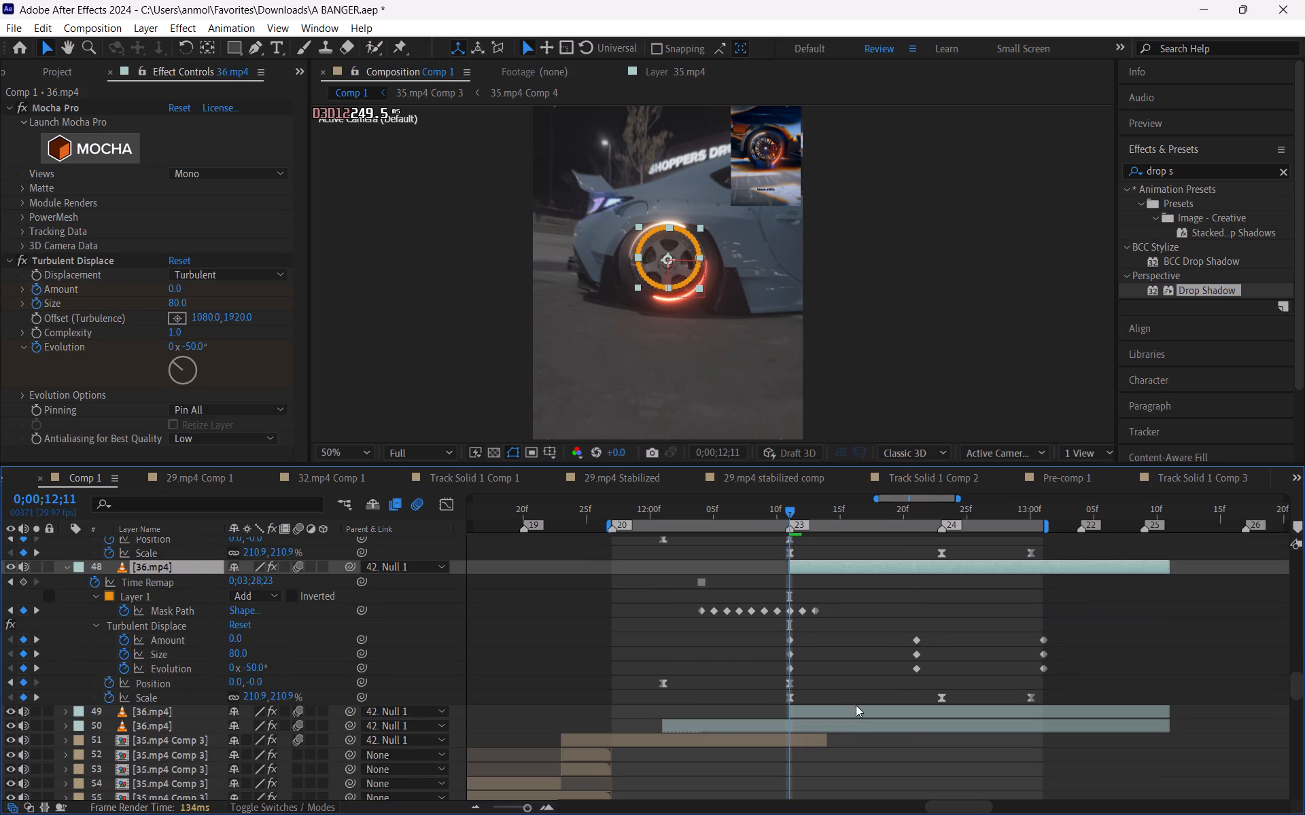
{"action": "left_click_drag", "start_coordinate": [762, 639], "coordinate": [1060, 670]}
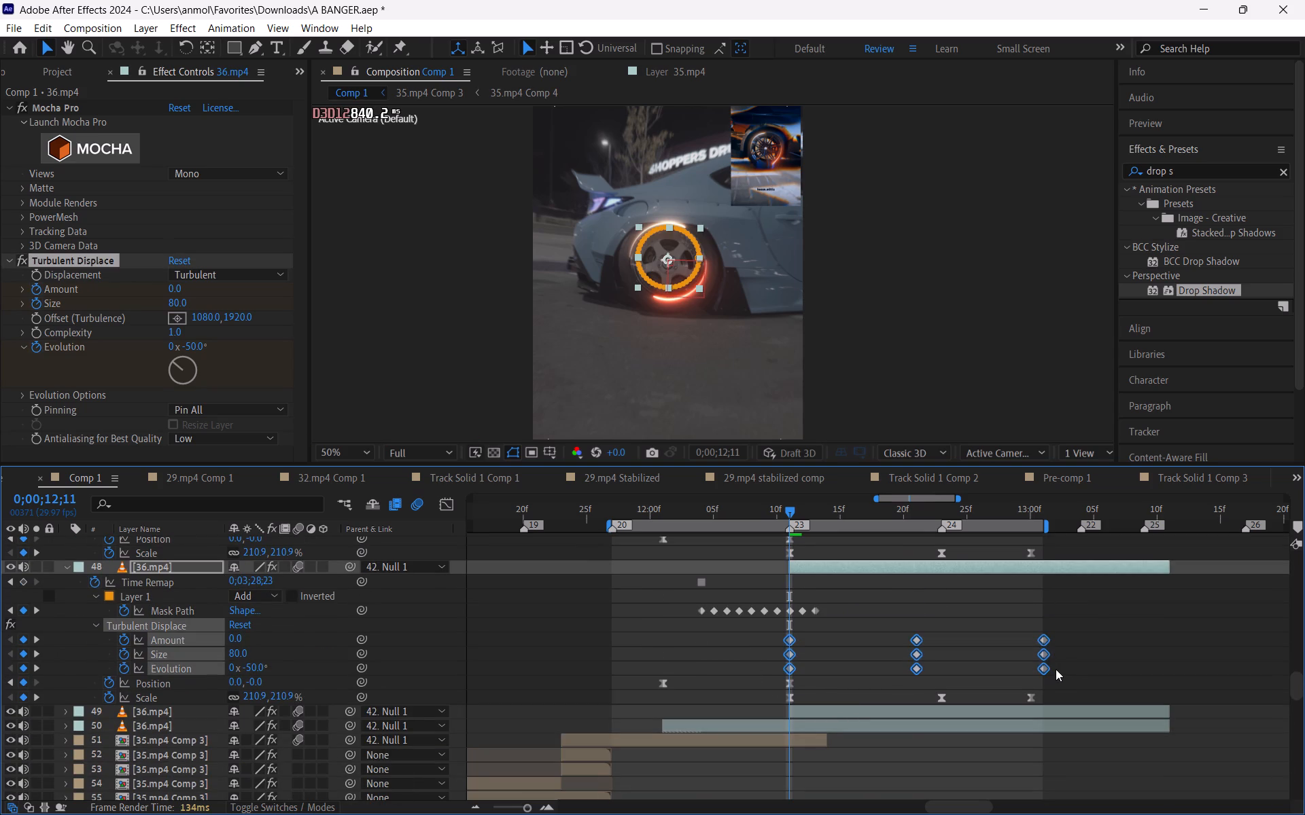
{"action": "key", "text": "Delete"}
{"action": "key", "text": "ctrl+v"}
Replace layer 49's linear Turbulent Displace Amount, Size and Evolution keyframes with the copied eased ones at 12;11.
{"action": "scroll", "coordinate": [907, 679], "scroll_direction": "down", "scroll_amount": 1}
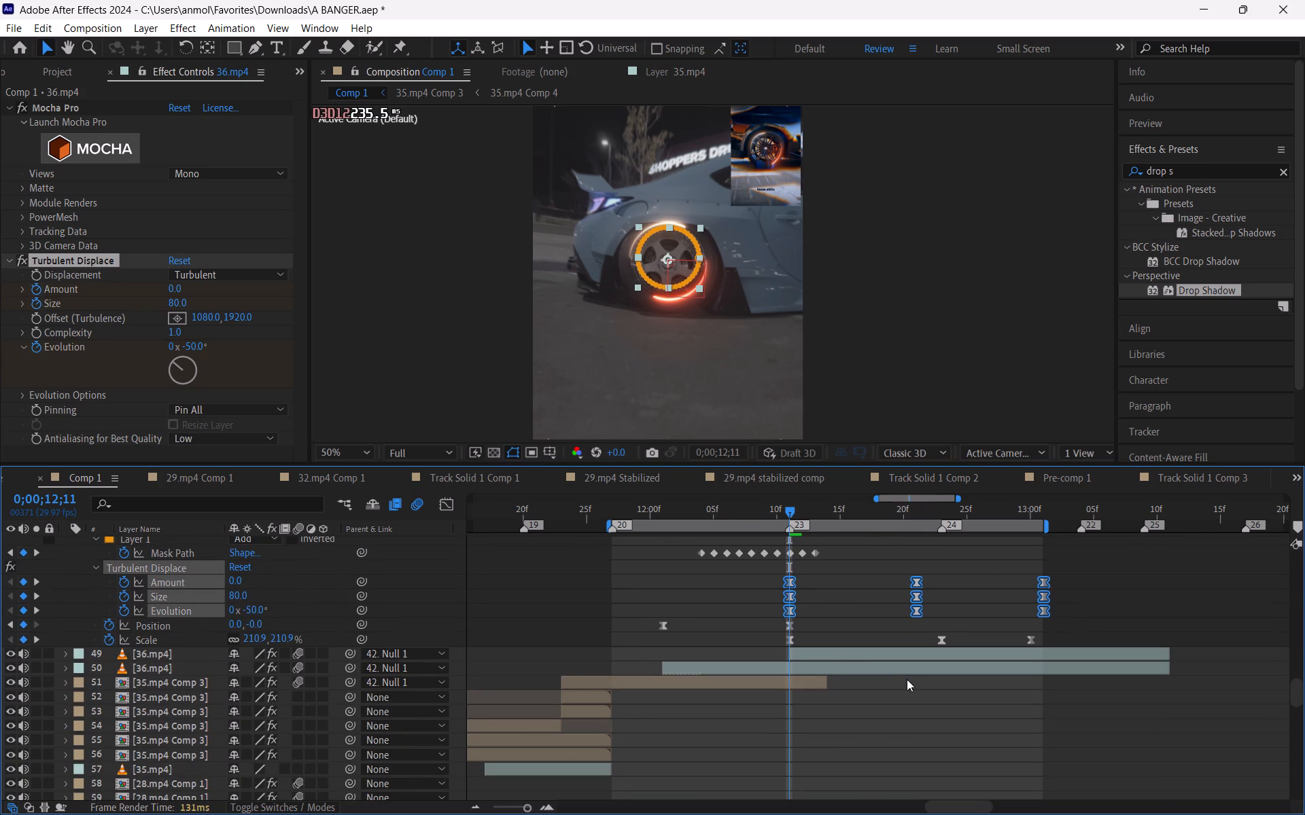
{"action": "left_click", "coordinate": [879, 658]}
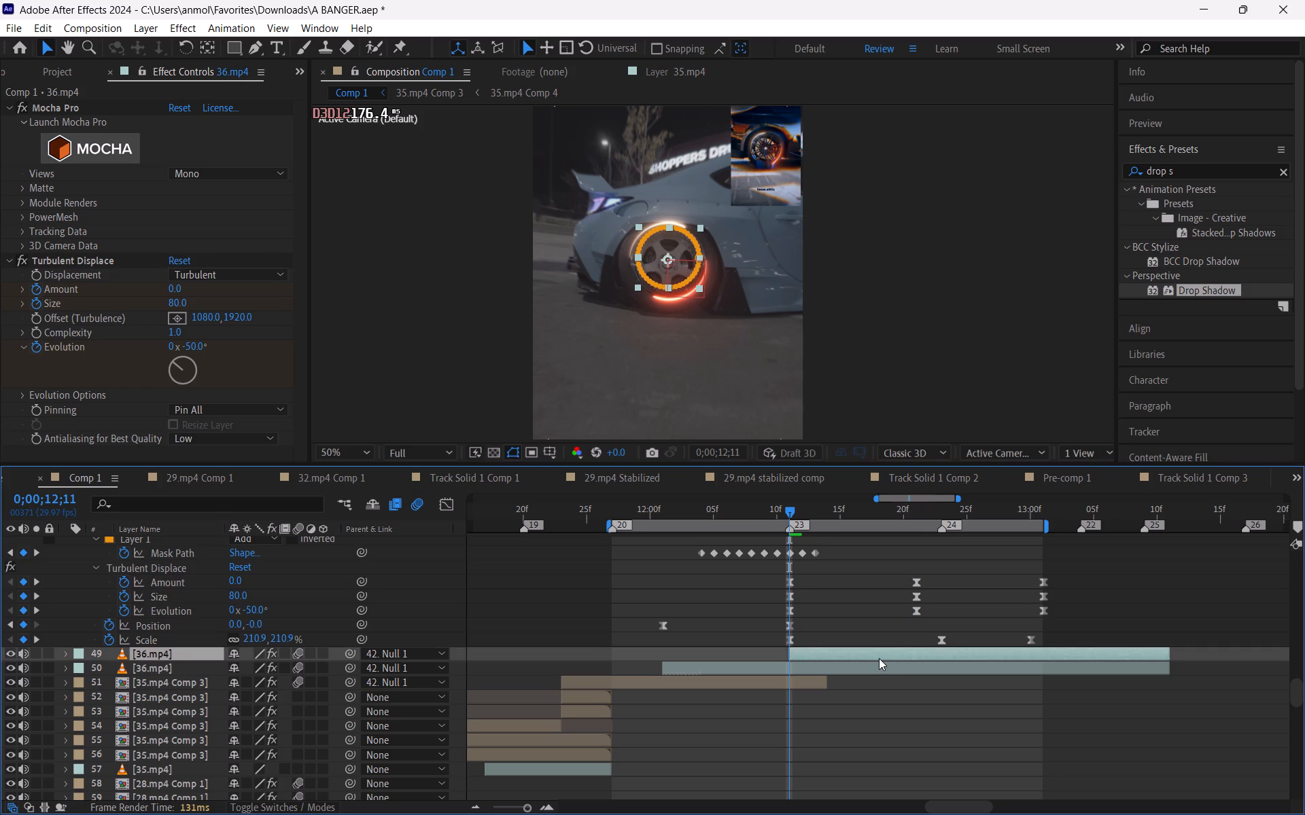
{"action": "type", "text": "iu"}
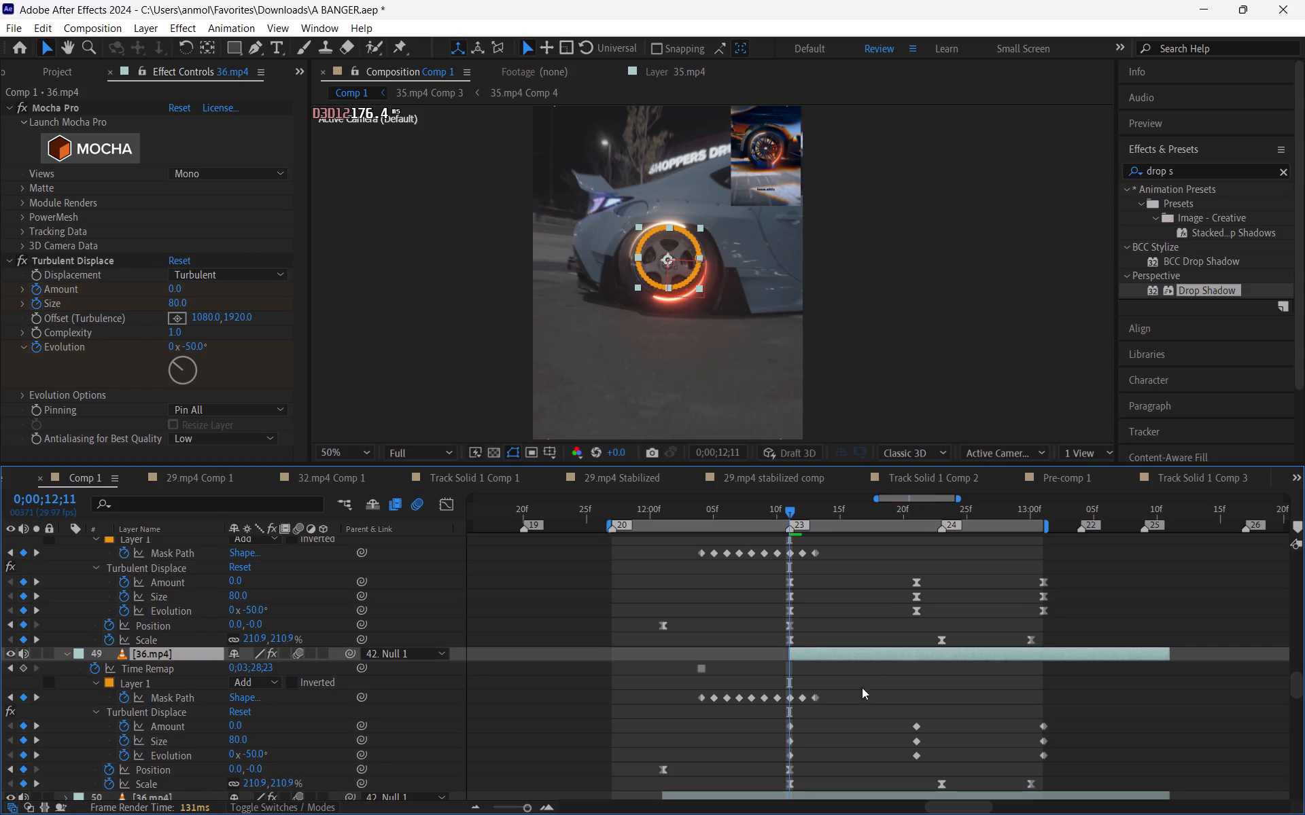
{"action": "scroll", "coordinate": [788, 722], "scroll_direction": "down", "scroll_amount": 1}
{"action": "left_click_drag", "start_coordinate": [776, 673], "coordinate": [841, 700]}
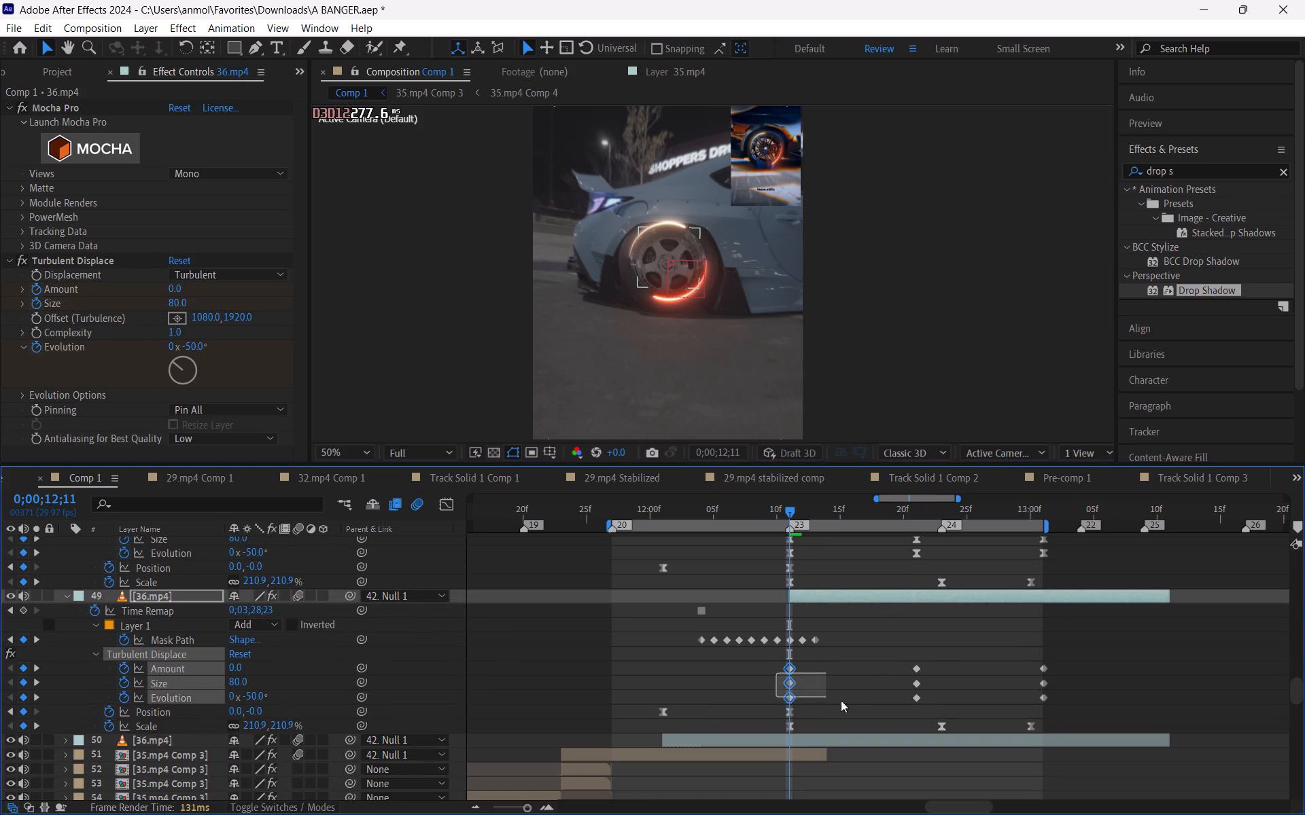
{"action": "left_click_drag", "start_coordinate": [841, 700], "coordinate": [1049, 698]}
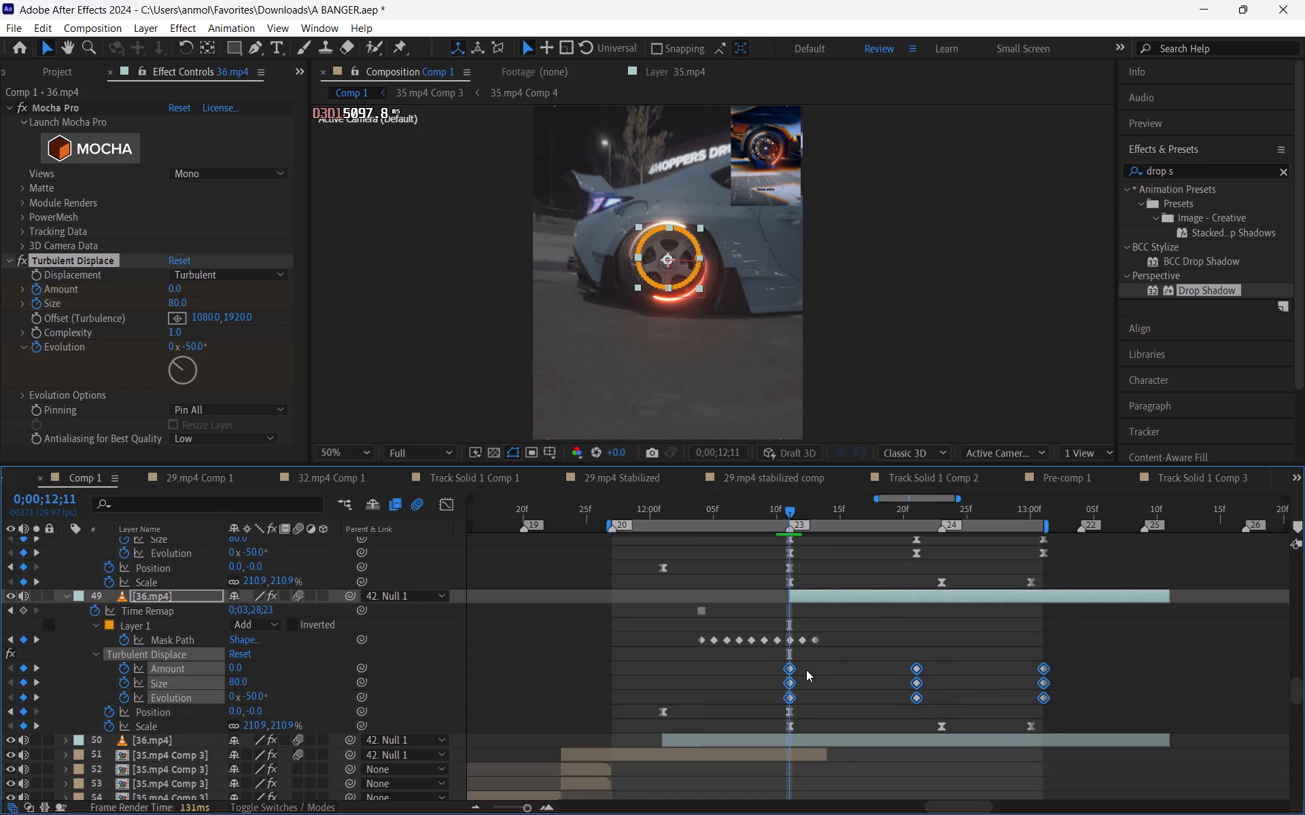
{"action": "key", "text": "Delete"}
{"action": "key", "text": "ctrl+v"}
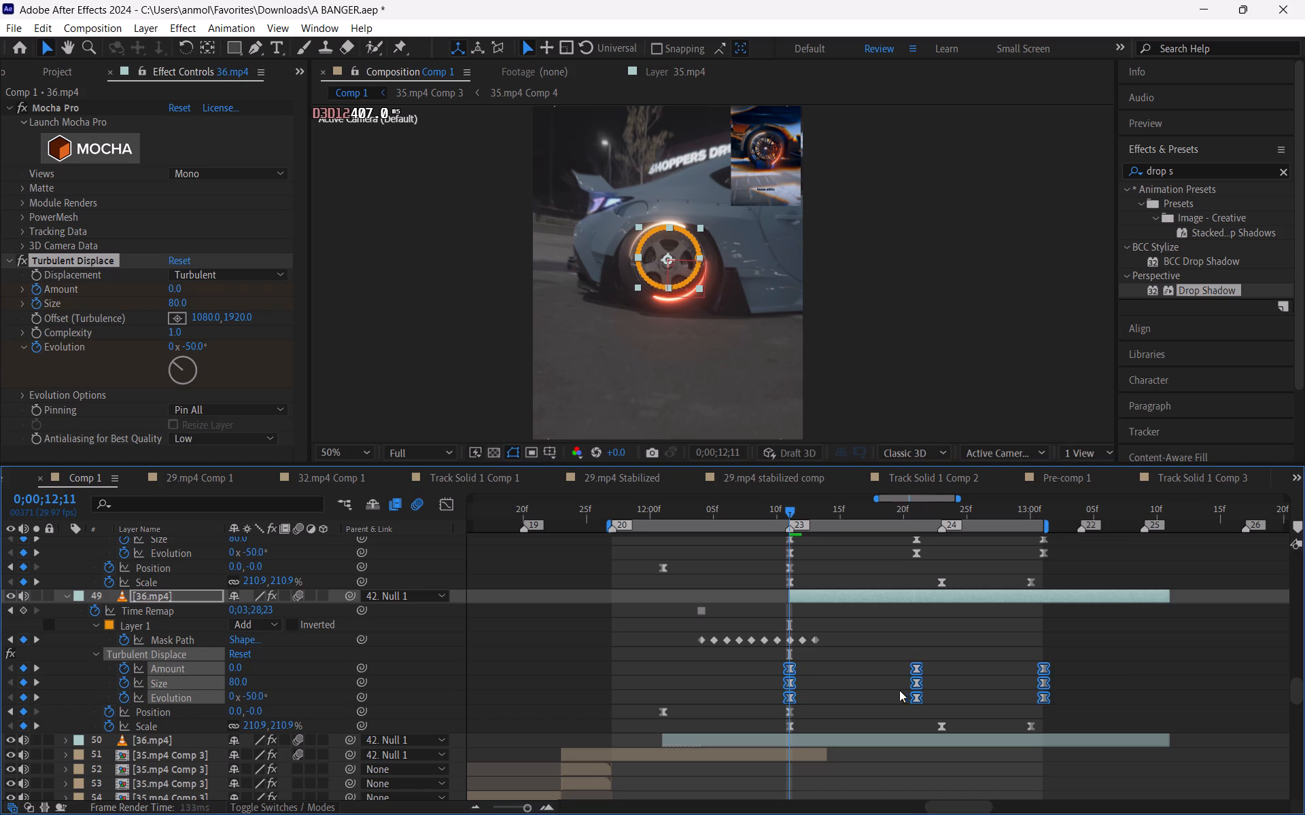
{"action": "left_click", "coordinate": [866, 686]}
Scrub through the spinning wheel shot between 11;29 and 12;29 to examine the eased displacement of the rings.
{"action": "left_click_drag", "start_coordinate": [805, 506], "coordinate": [805, 507]}
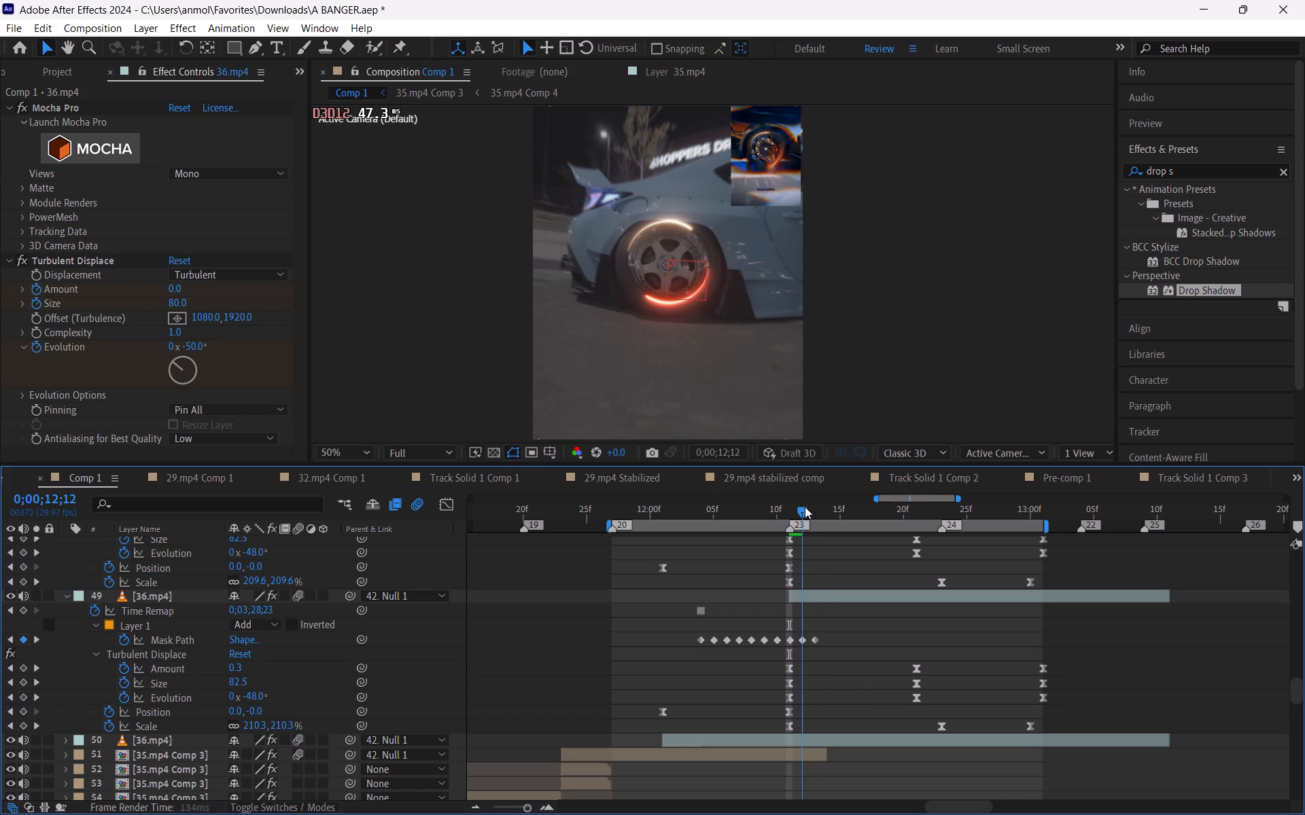
{"action": "left_click_drag", "start_coordinate": [805, 507], "coordinate": [825, 514]}
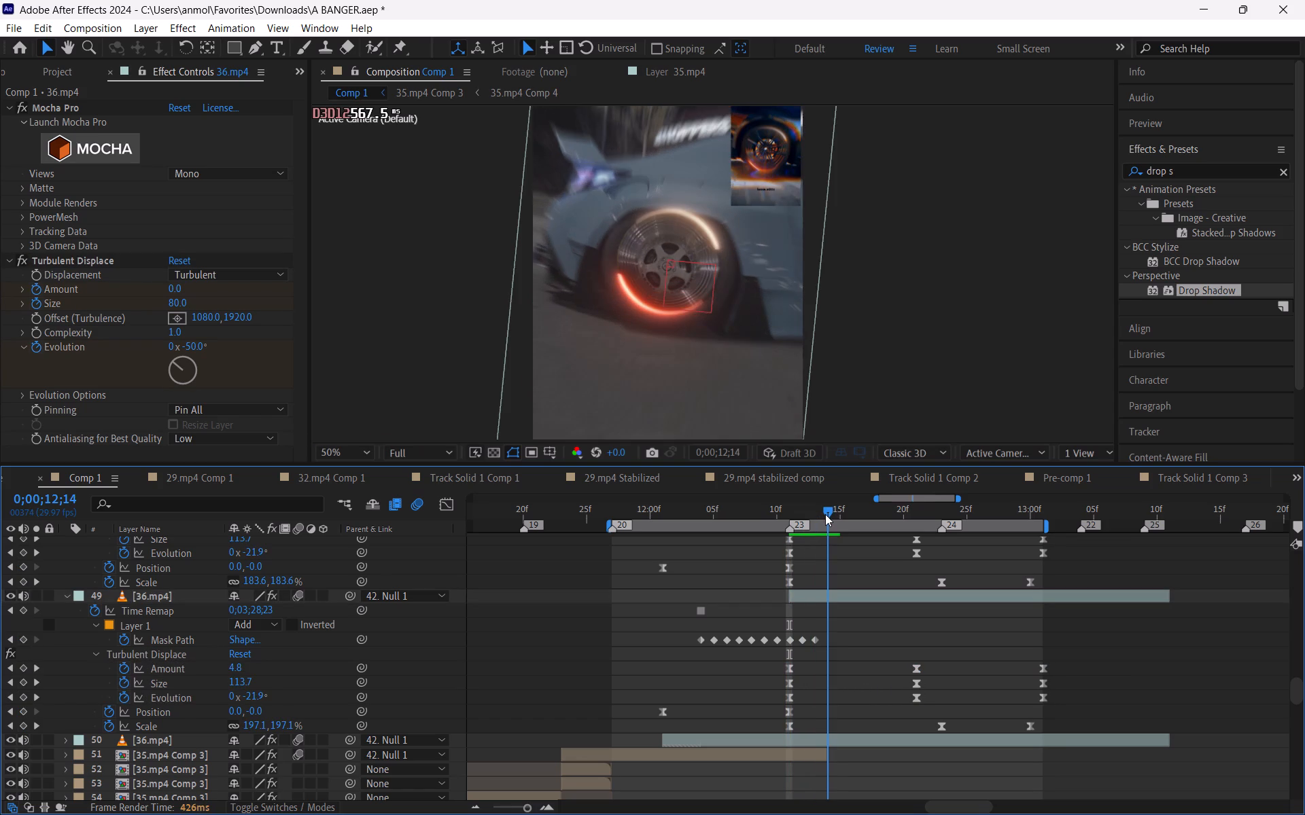
{"action": "left_click_drag", "start_coordinate": [825, 514], "coordinate": [847, 524]}
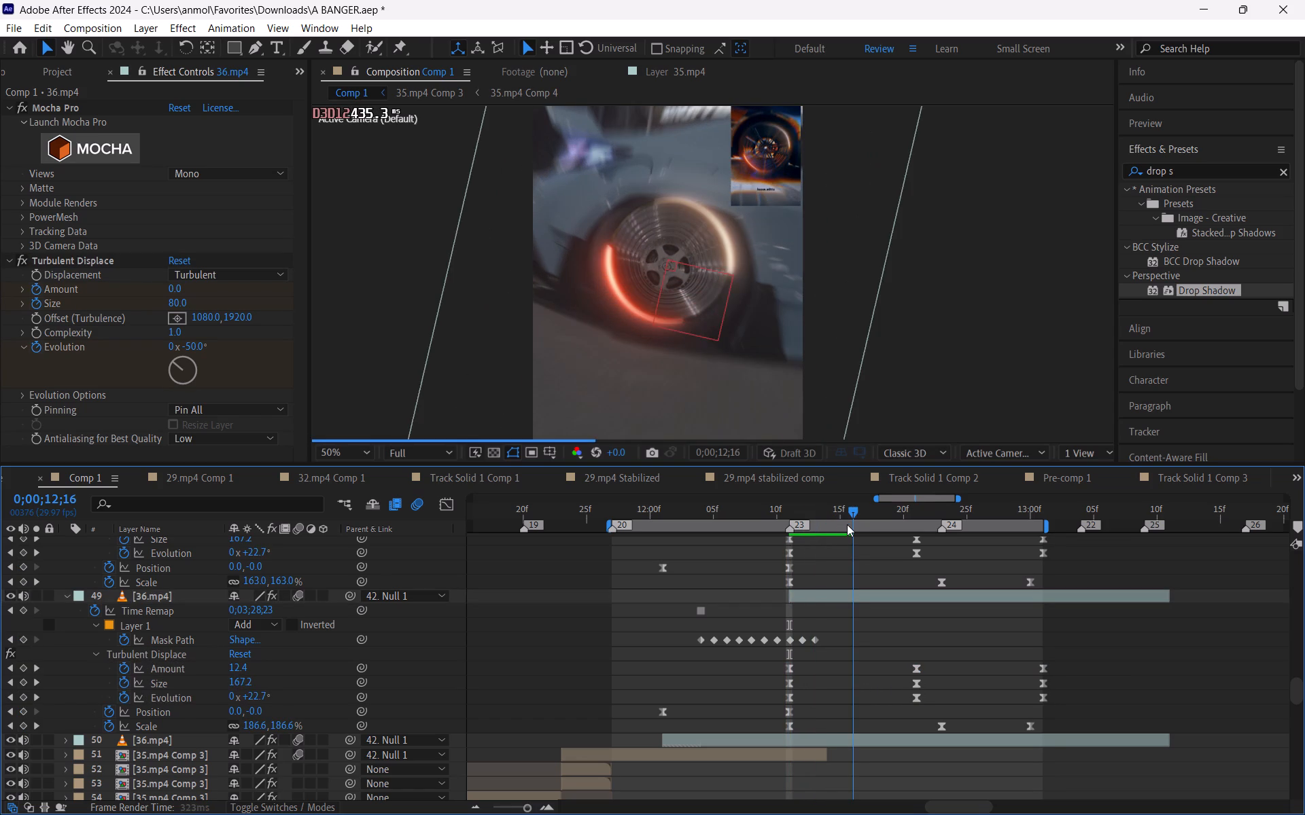
{"action": "left_click_drag", "start_coordinate": [847, 524], "coordinate": [852, 539]}
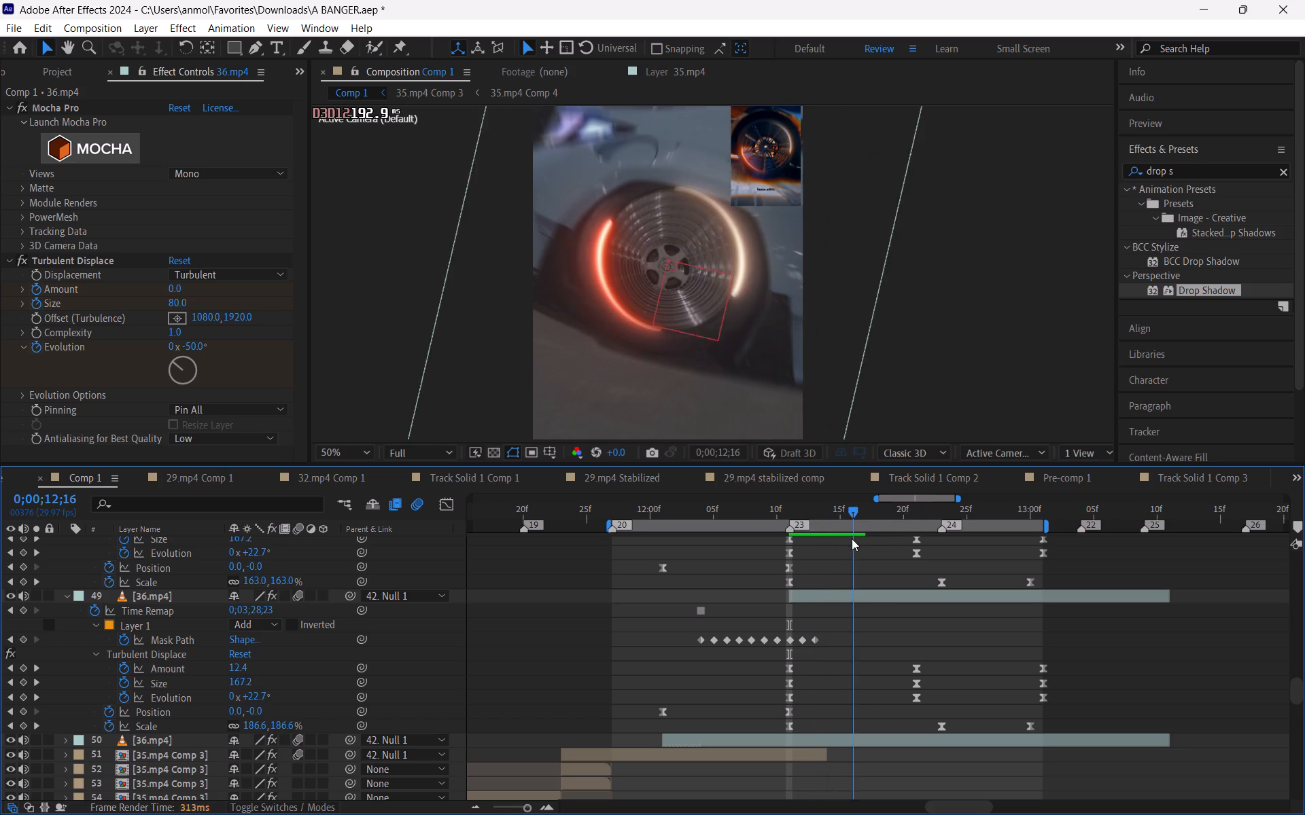
{"action": "left_click_drag", "start_coordinate": [852, 539], "coordinate": [906, 559]}
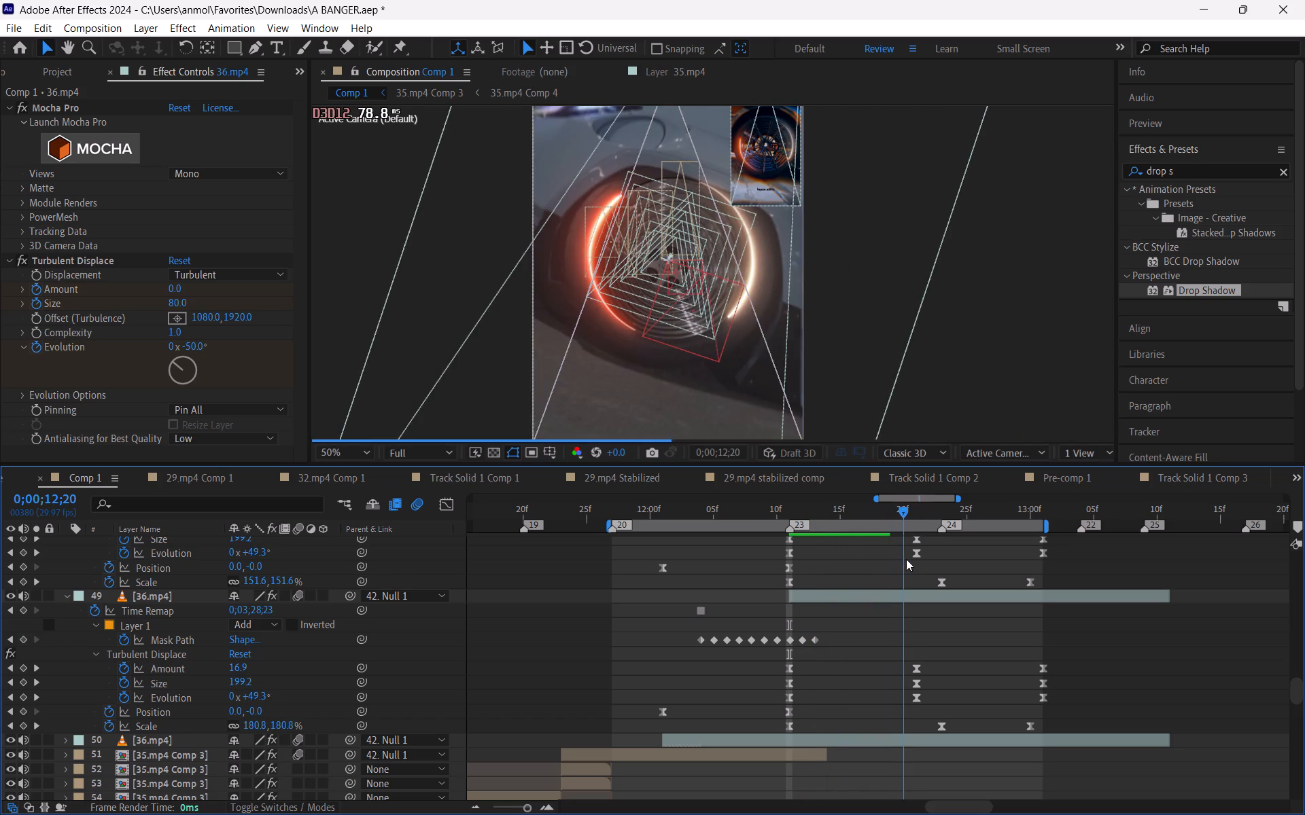
{"action": "left_click_drag", "start_coordinate": [906, 559], "coordinate": [968, 577]}
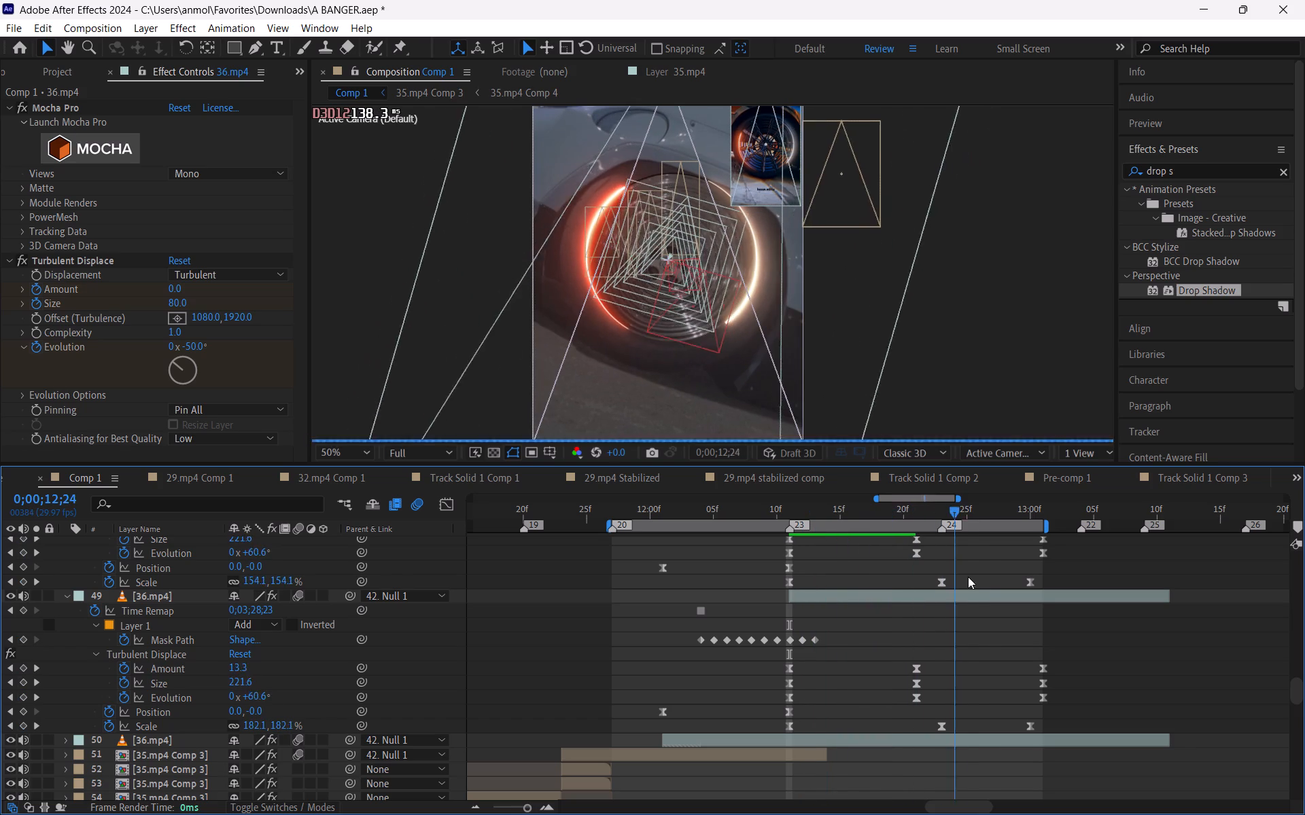
{"action": "left_click_drag", "start_coordinate": [968, 577], "coordinate": [961, 577]}
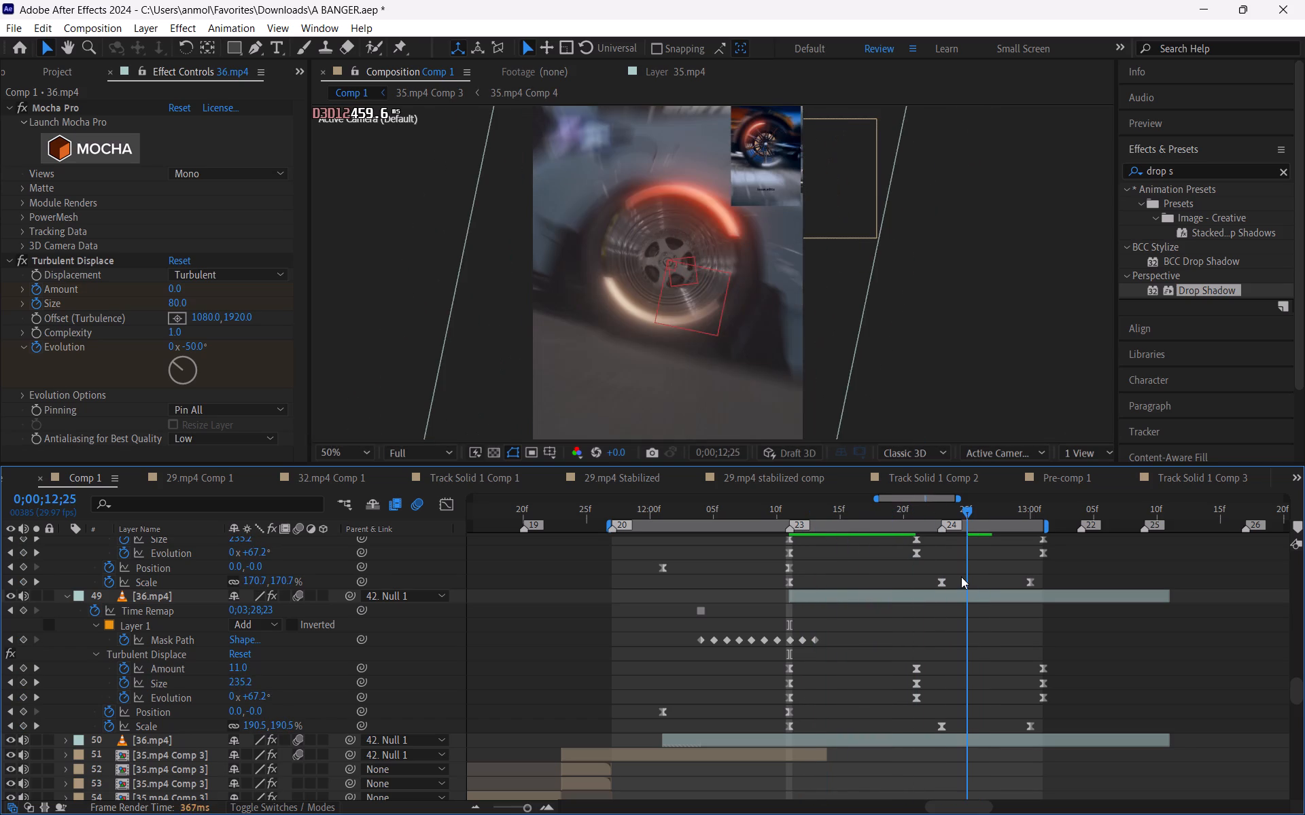
{"action": "left_click_drag", "start_coordinate": [961, 577], "coordinate": [924, 567]}
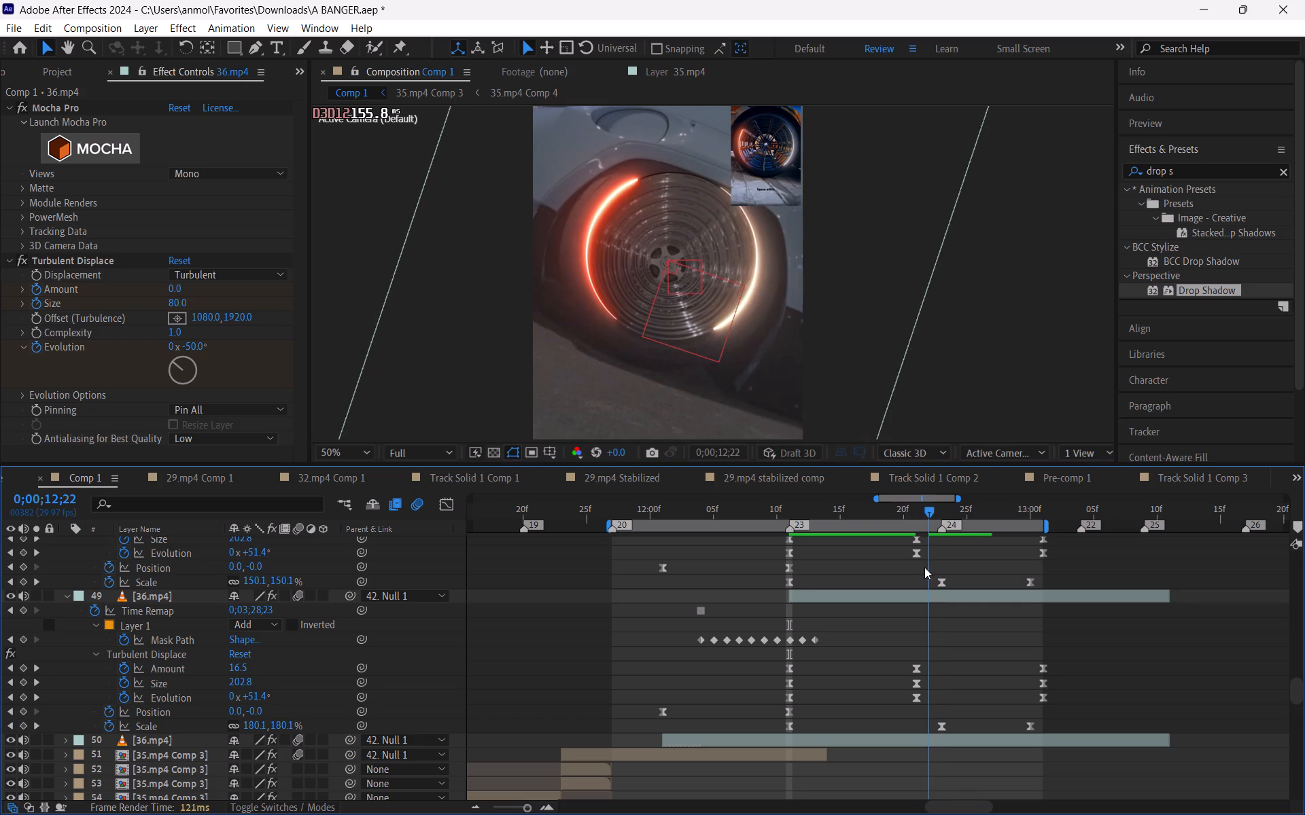
{"action": "left_click_drag", "start_coordinate": [924, 567], "coordinate": [995, 582]}
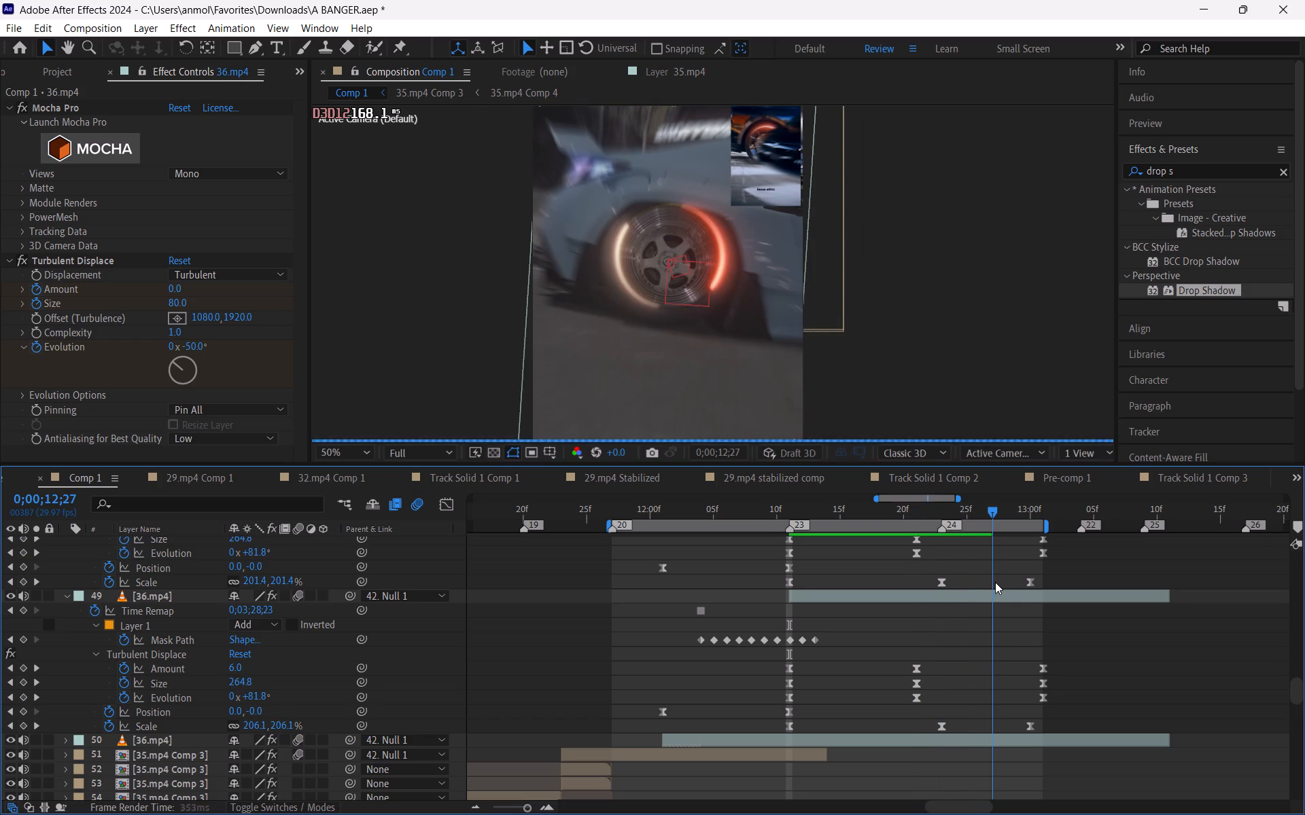
{"action": "left_click_drag", "start_coordinate": [995, 582], "coordinate": [1017, 590]}
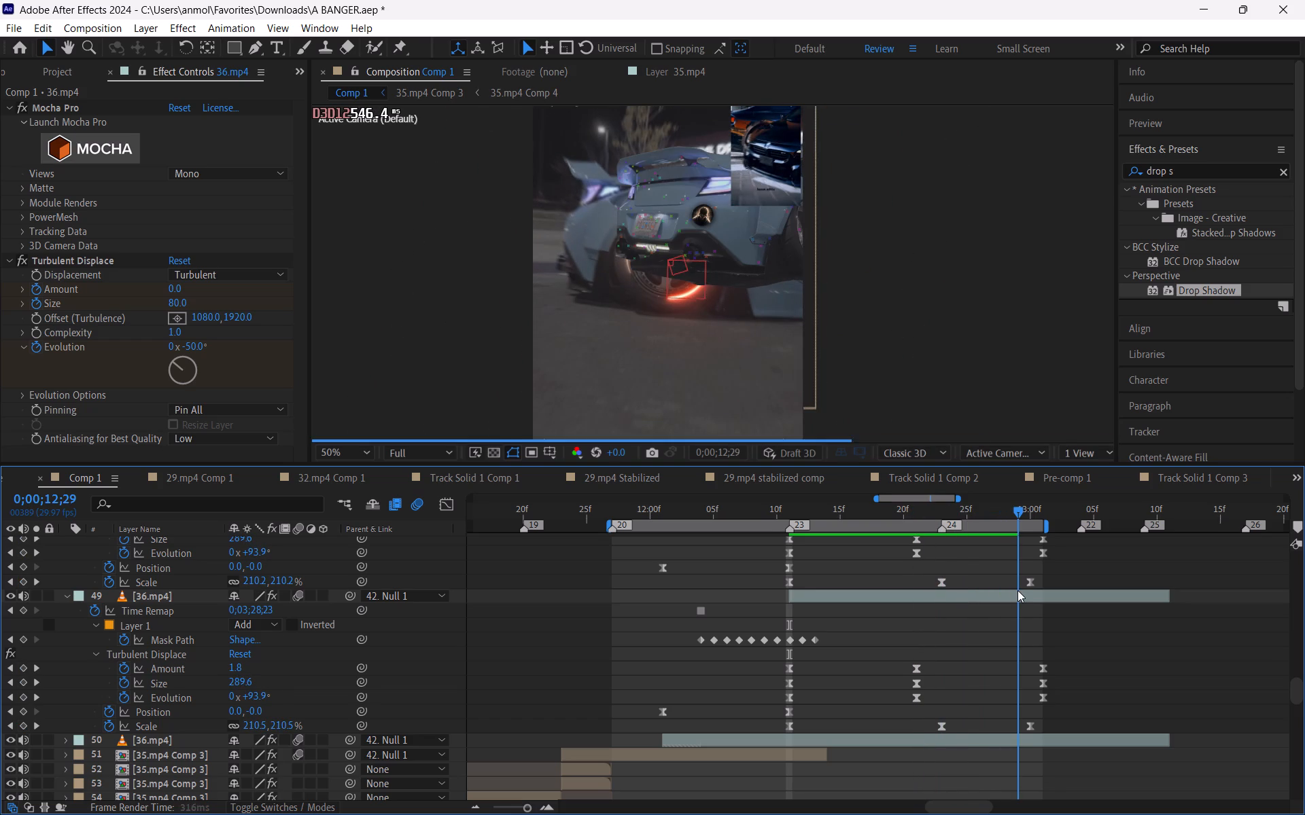
{"action": "left_click_drag", "start_coordinate": [1017, 590], "coordinate": [821, 580]}
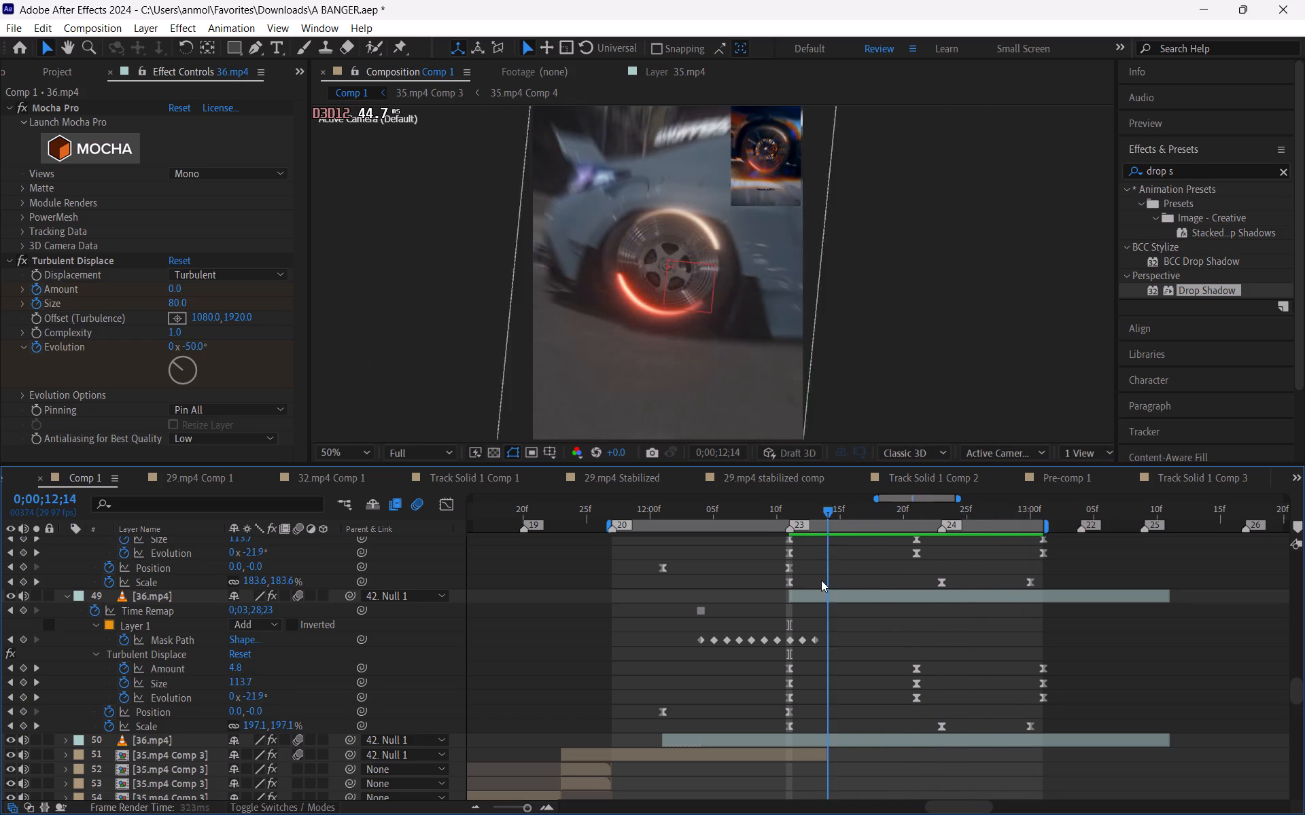
{"action": "left_click_drag", "start_coordinate": [821, 580], "coordinate": [894, 611]}
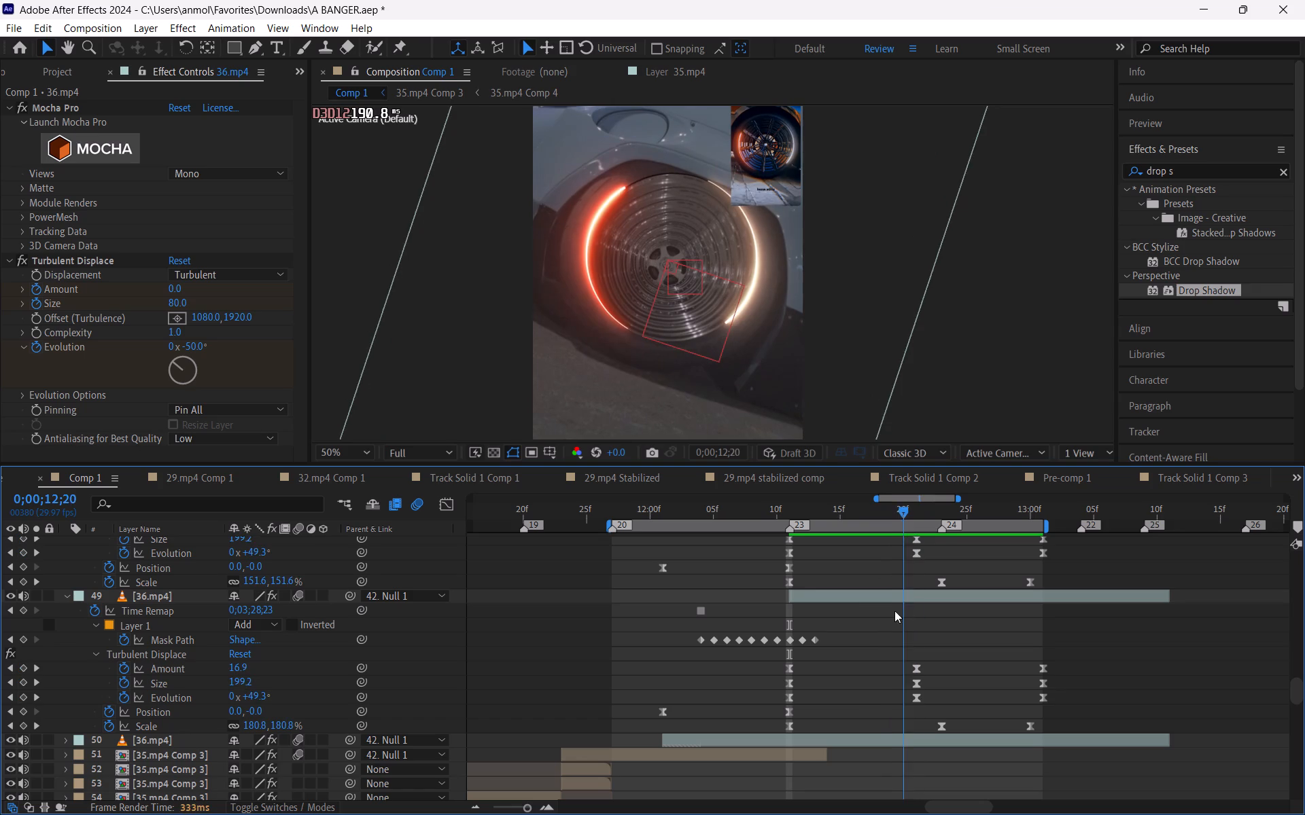
{"action": "left_click_drag", "start_coordinate": [894, 611], "coordinate": [920, 619]}
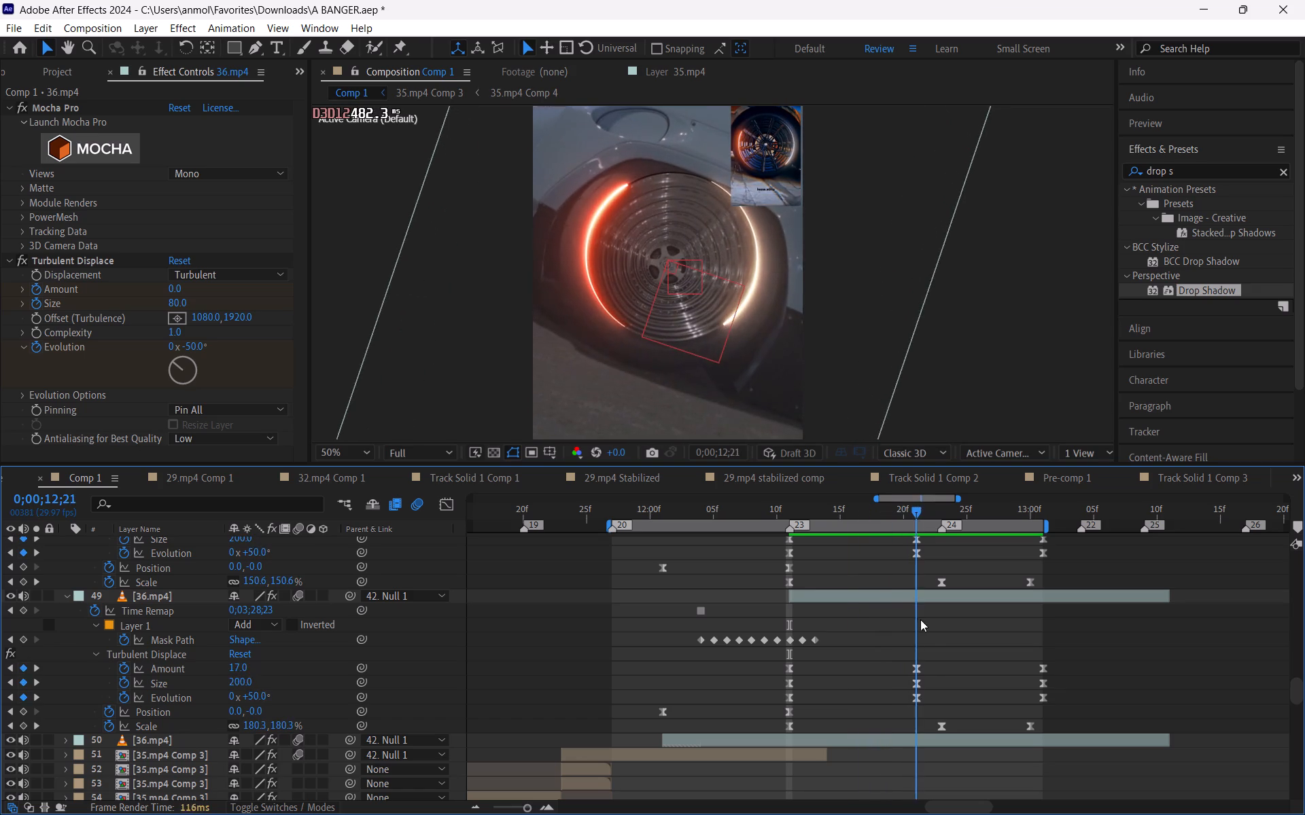
{"action": "left_click_drag", "start_coordinate": [920, 619], "coordinate": [873, 651]}
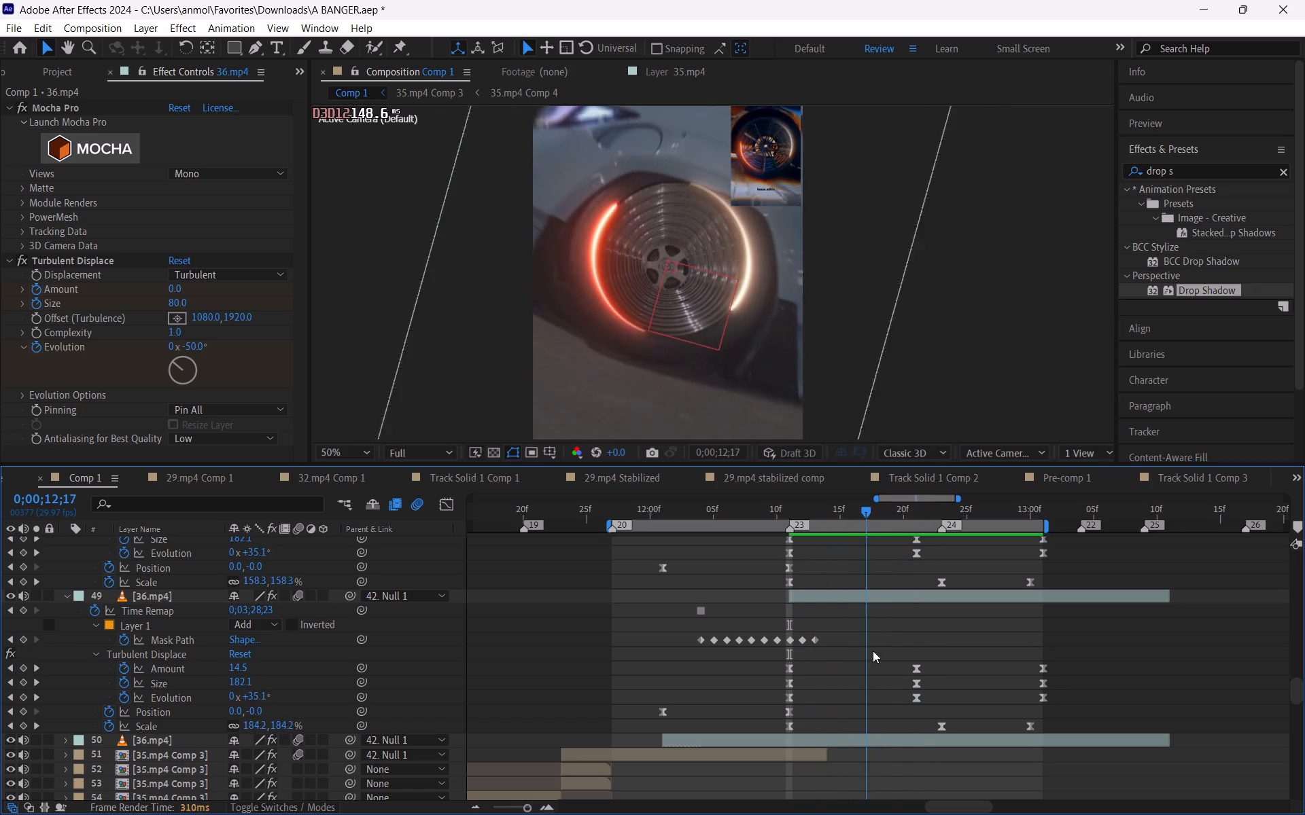
{"action": "left_click_drag", "start_coordinate": [873, 651], "coordinate": [795, 642]}
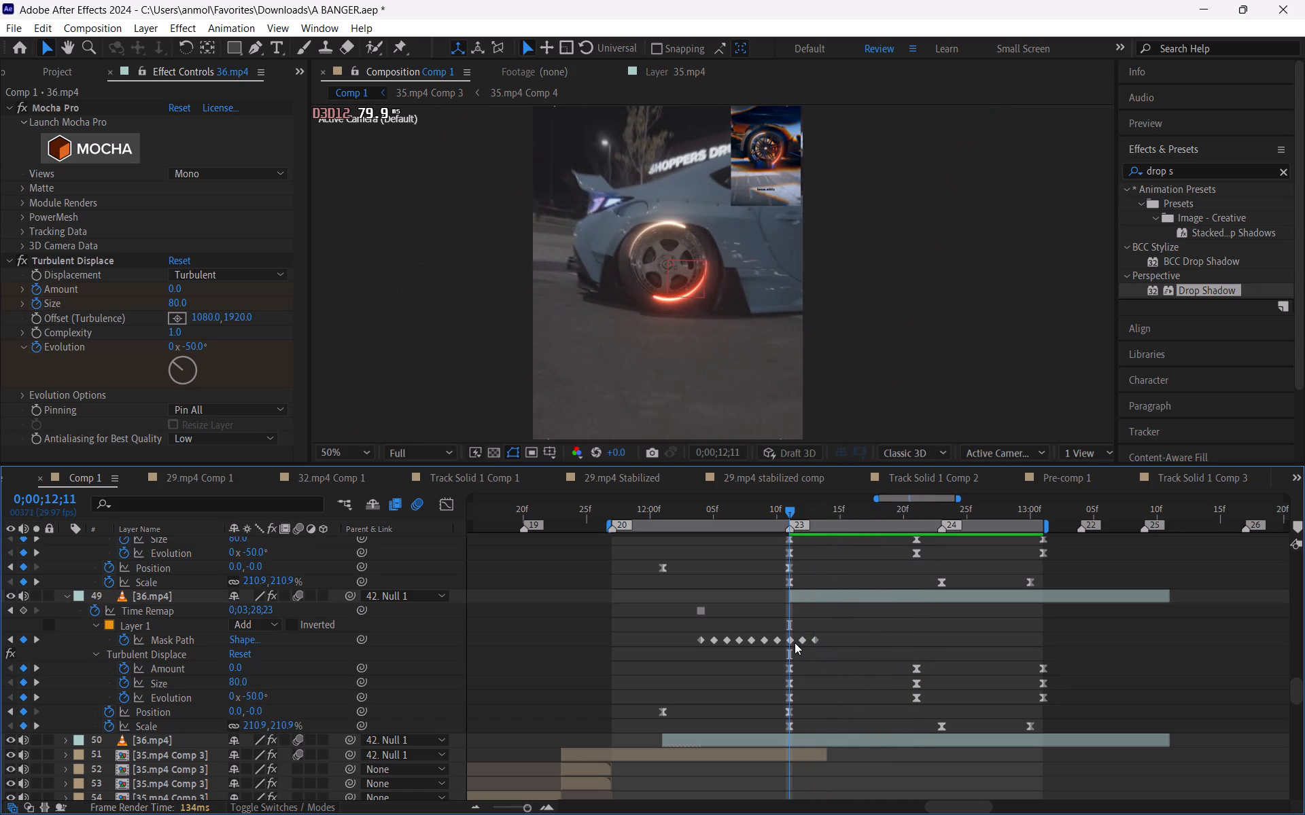
{"action": "left_click_drag", "start_coordinate": [795, 642], "coordinate": [721, 620]}
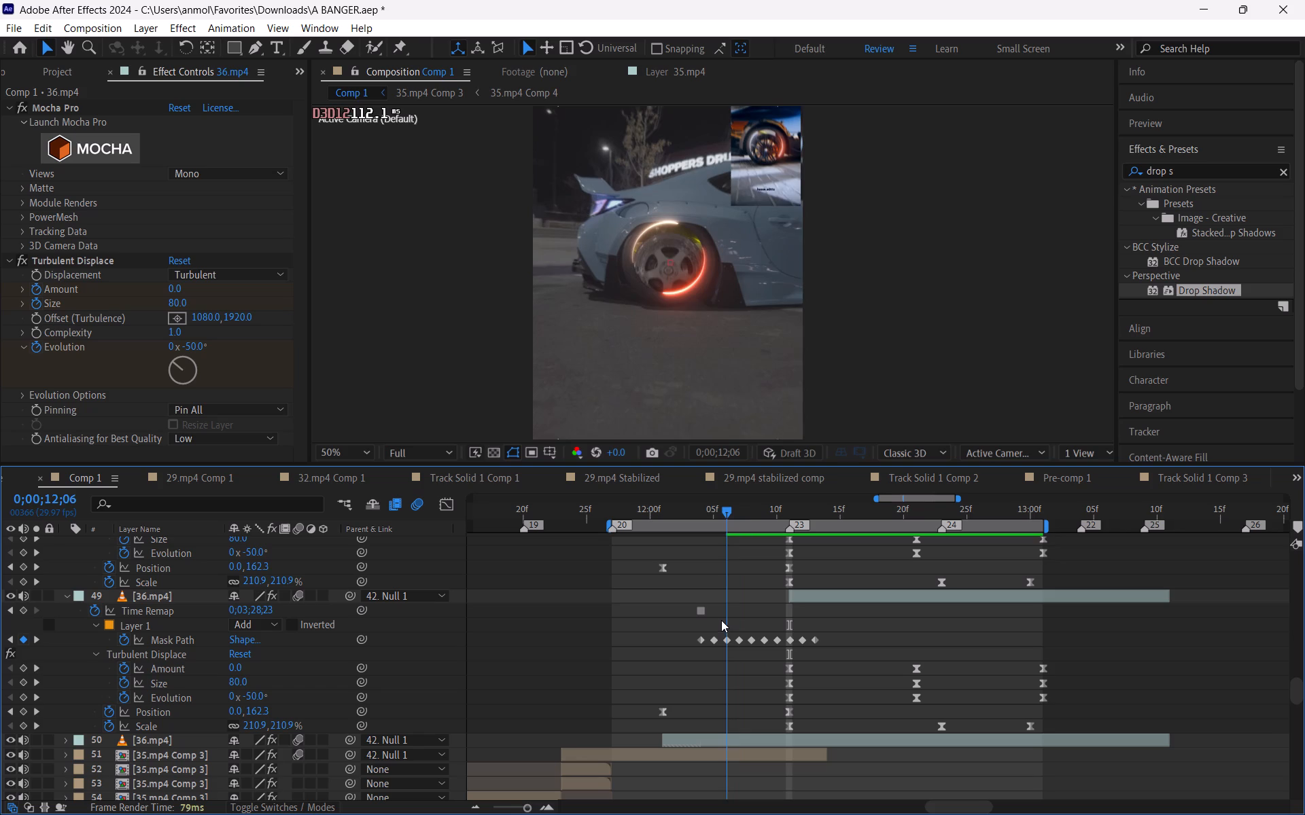
{"action": "left_click_drag", "start_coordinate": [721, 620], "coordinate": [634, 604]}
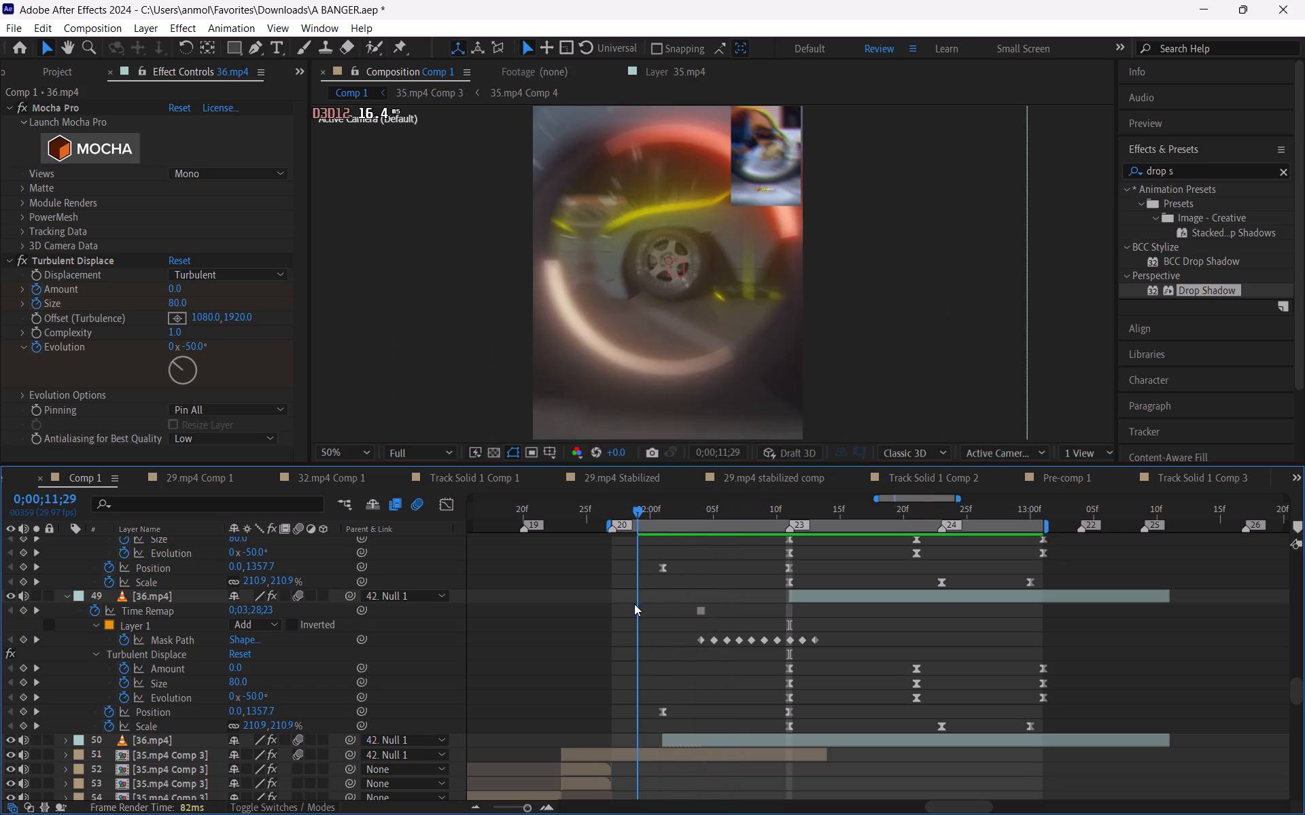
{"action": "left_click_drag", "start_coordinate": [634, 604], "coordinate": [1011, 617]}
Play back the wheel shot, and examine its frames up to 13;00 and around the middle keyframes at 12;21.
{"action": "key", "text": "space"}
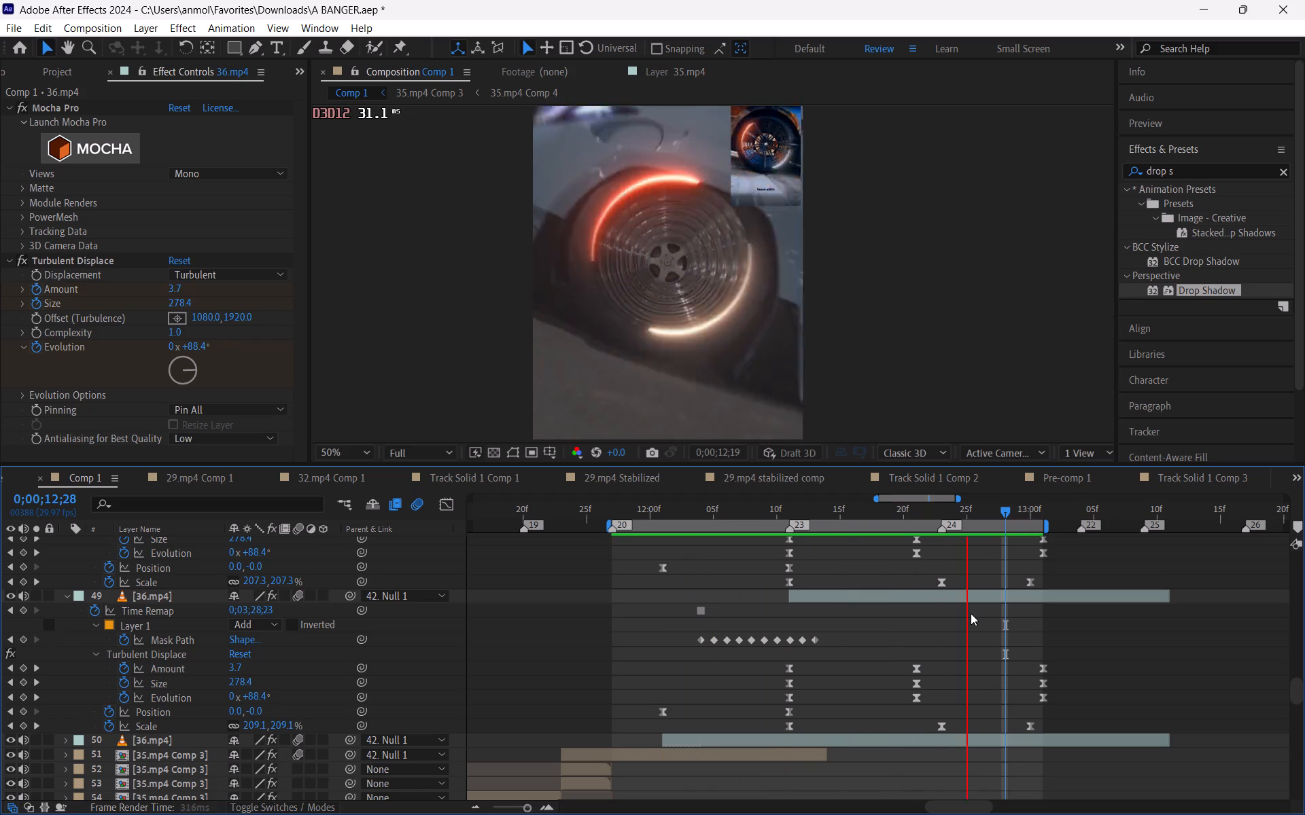
{"action": "left_click_drag", "start_coordinate": [846, 512], "coordinate": [844, 512]}
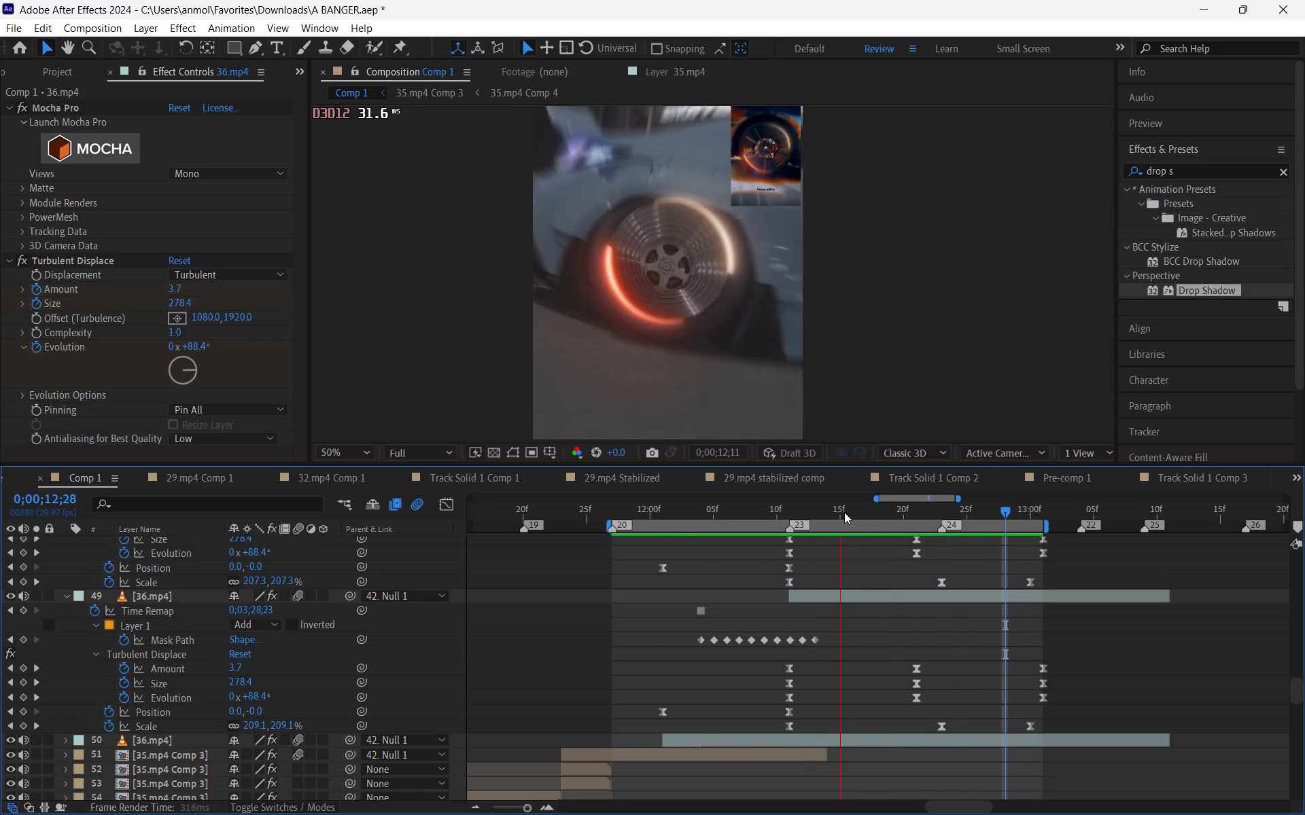
{"action": "left_click_drag", "start_coordinate": [844, 512], "coordinate": [956, 554]}
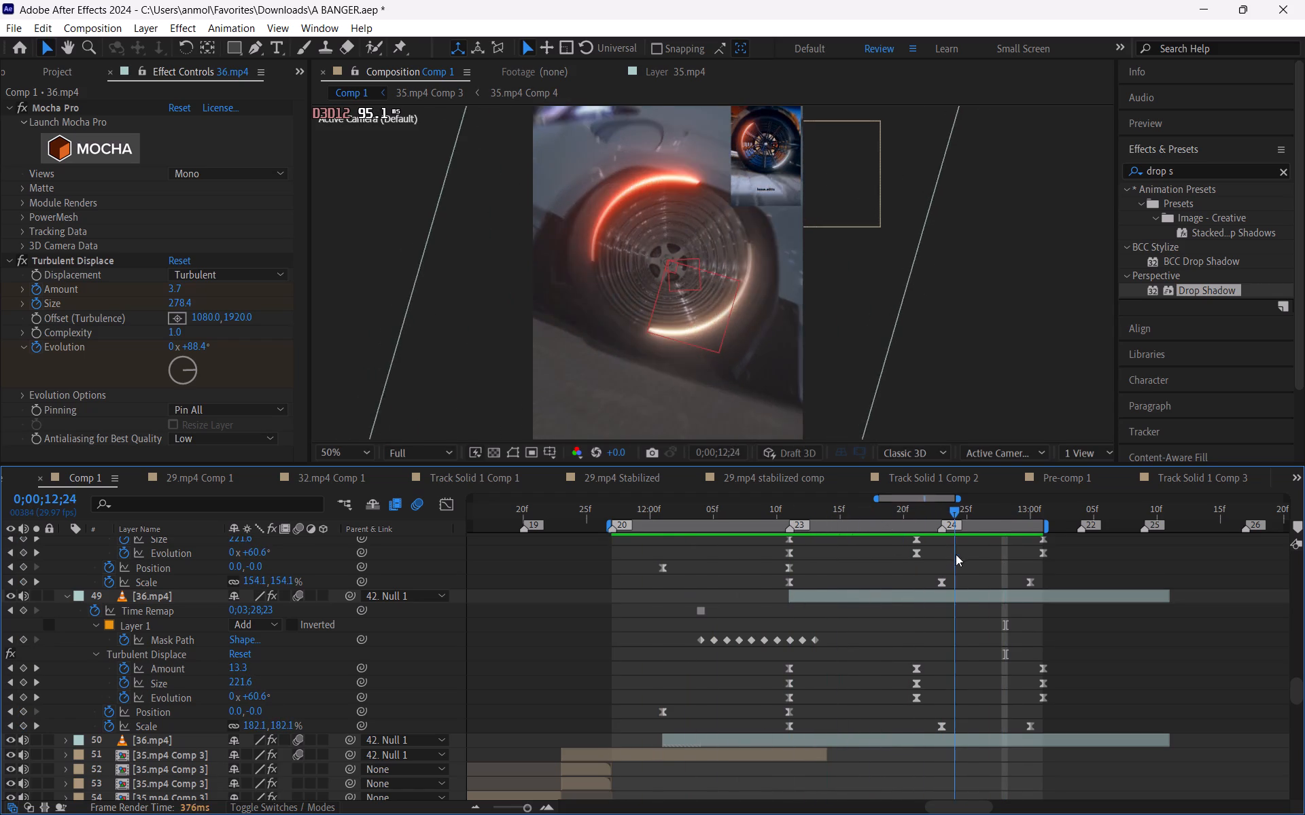
{"action": "left_click_drag", "start_coordinate": [956, 554], "coordinate": [982, 577]}
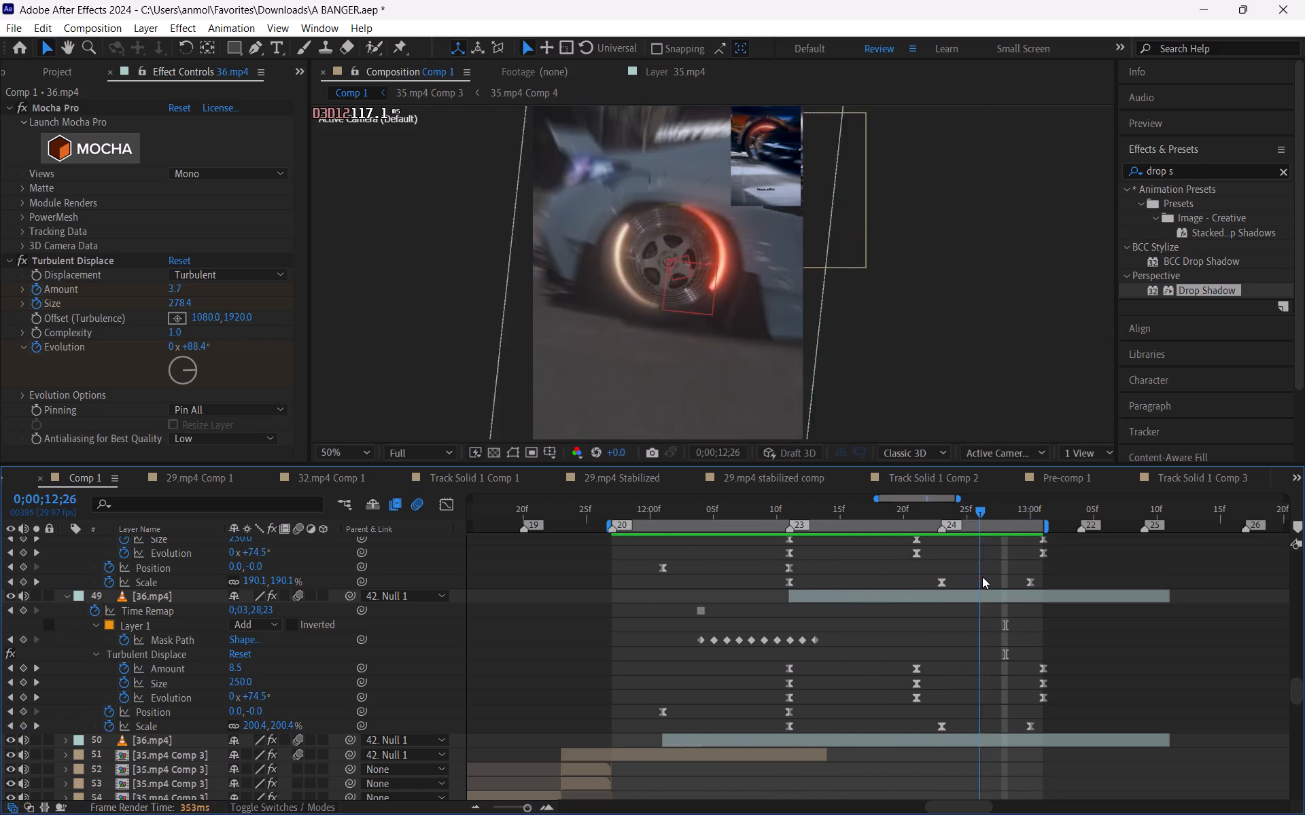
{"action": "left_click_drag", "start_coordinate": [982, 577], "coordinate": [1035, 602]}
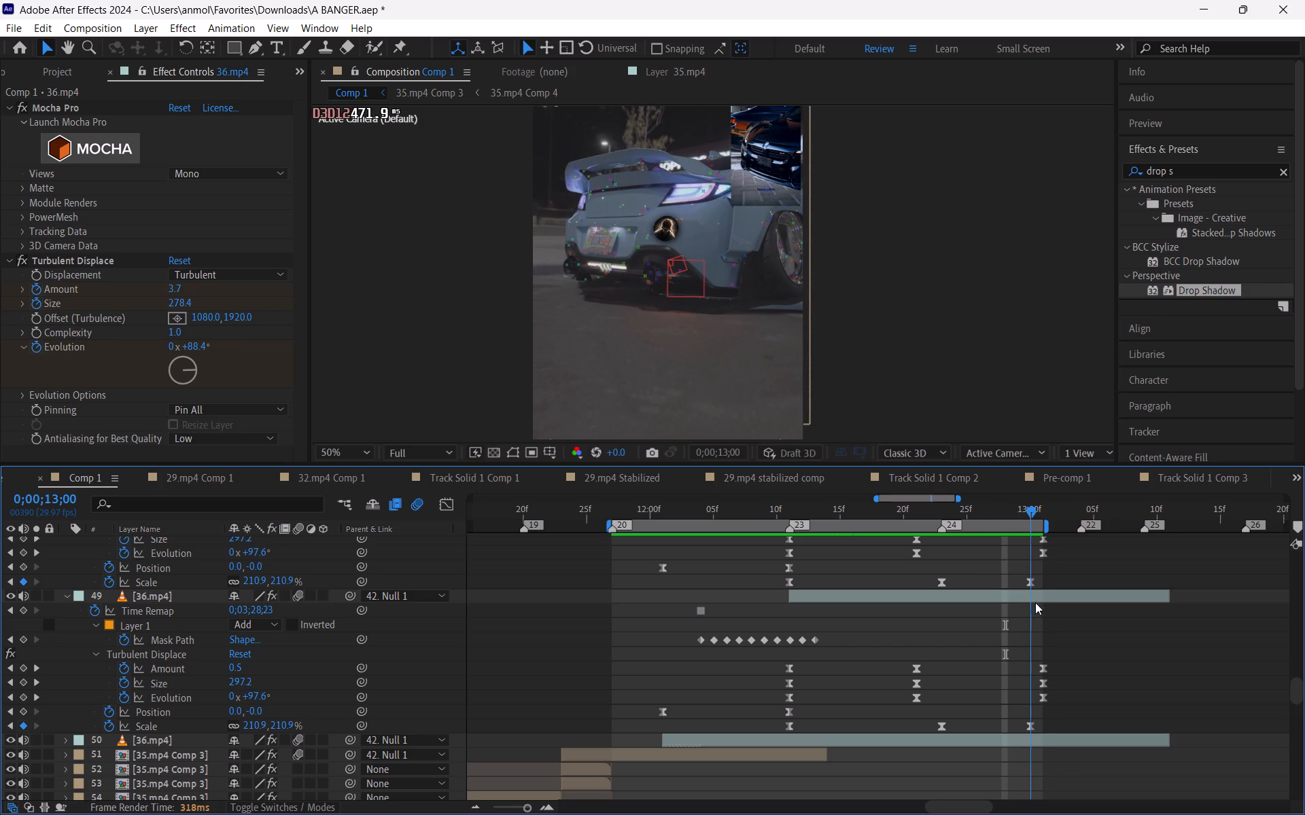
{"action": "left_click_drag", "start_coordinate": [1035, 602], "coordinate": [923, 581]}
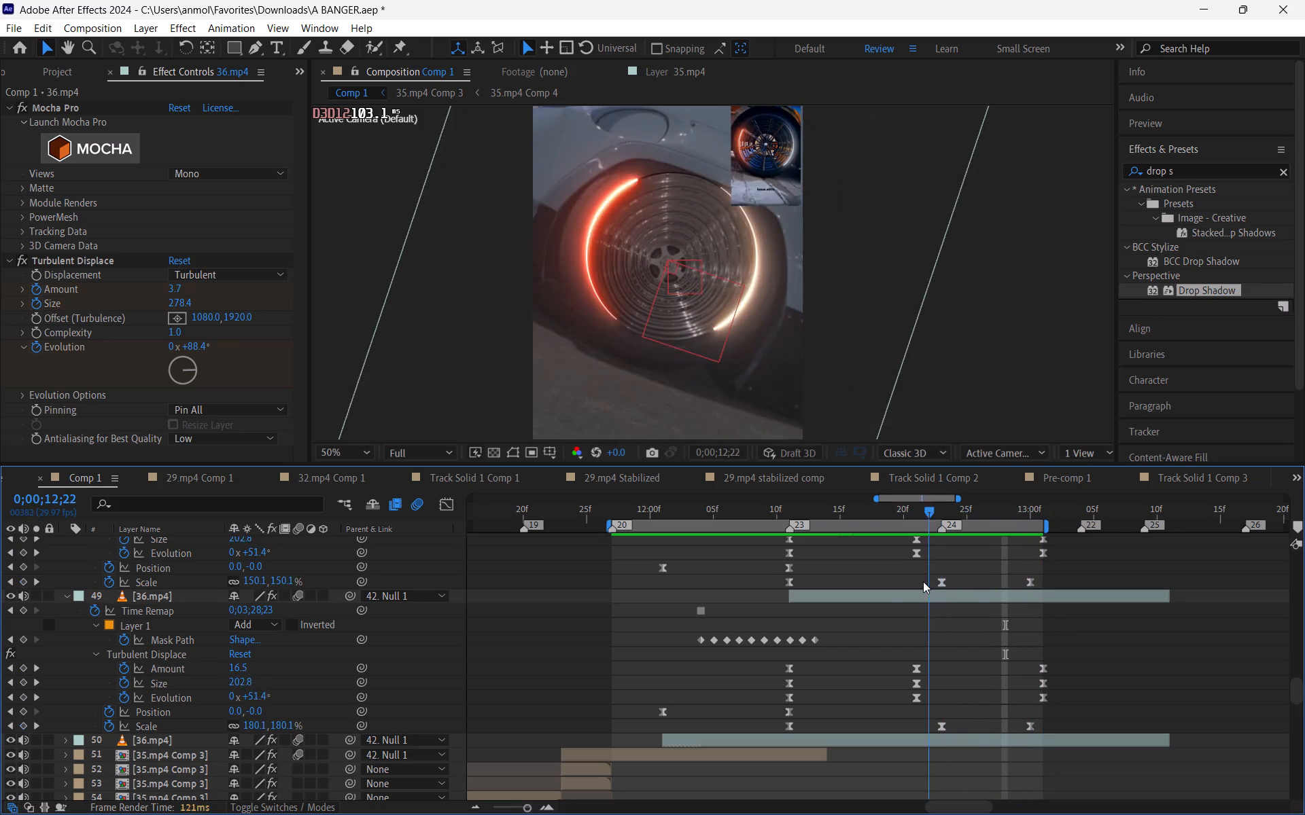
{"action": "left_click_drag", "start_coordinate": [923, 581], "coordinate": [920, 586]}
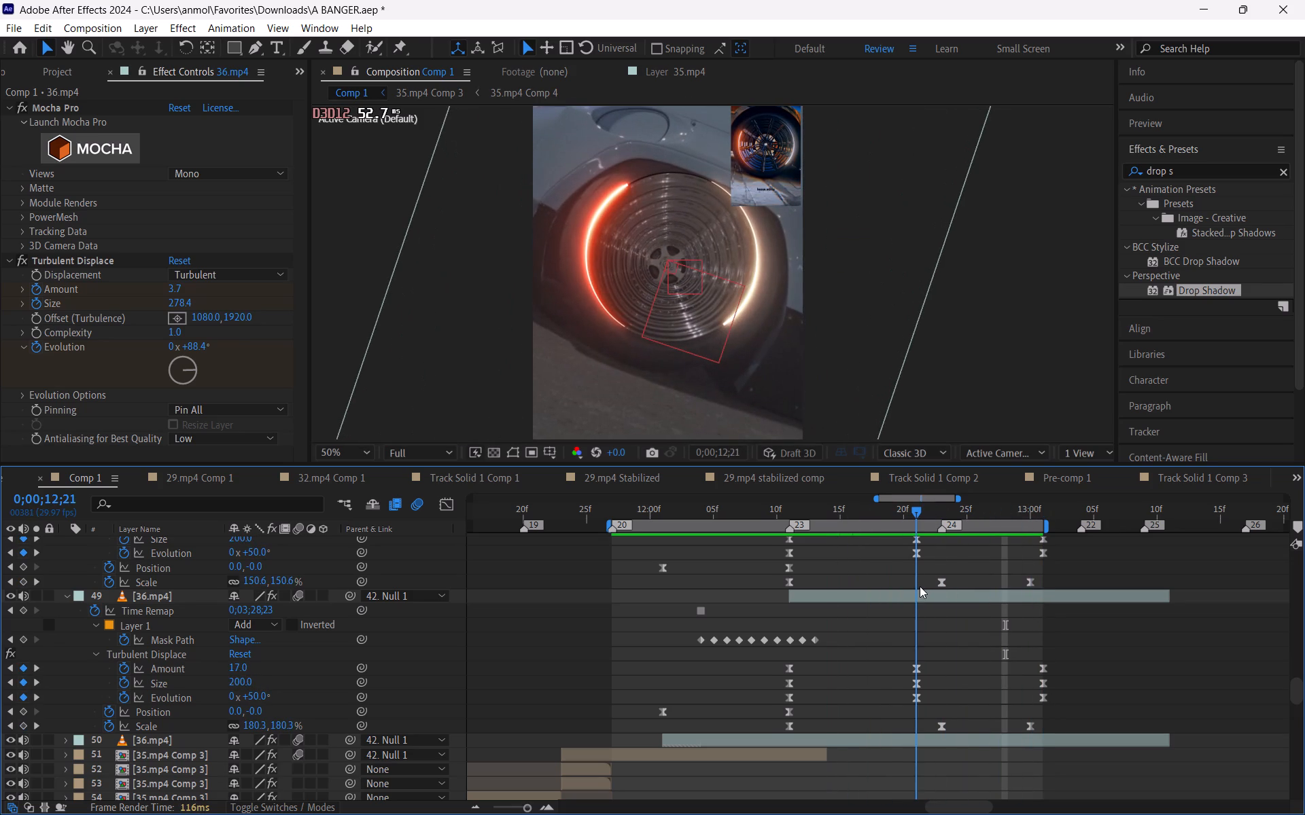
{"action": "left_click_drag", "start_coordinate": [920, 586], "coordinate": [918, 585]}
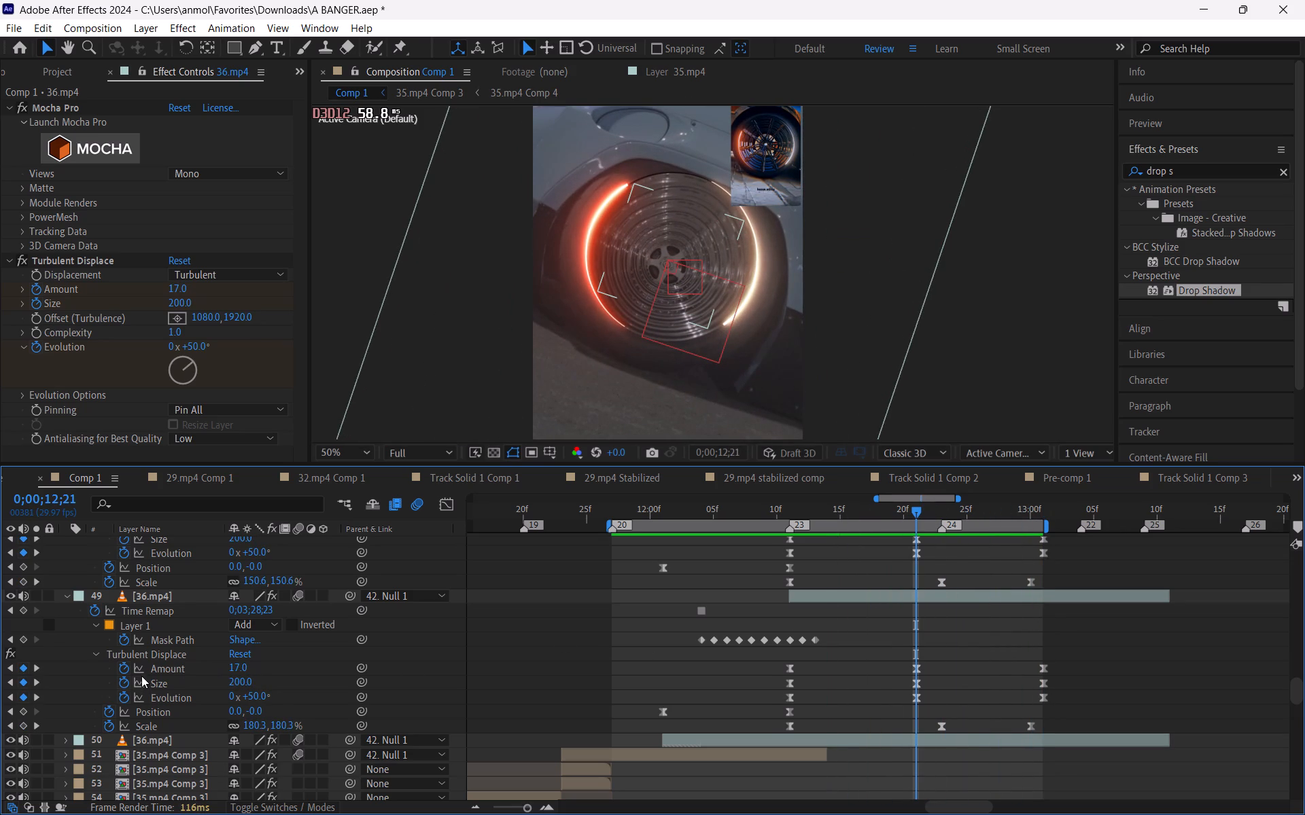
Reveal the Turbulent Displace properties of layer 49 and examine its Amount keyframes.
{"action": "left_click", "coordinate": [135, 601]}
{"action": "key", "text": "u"}
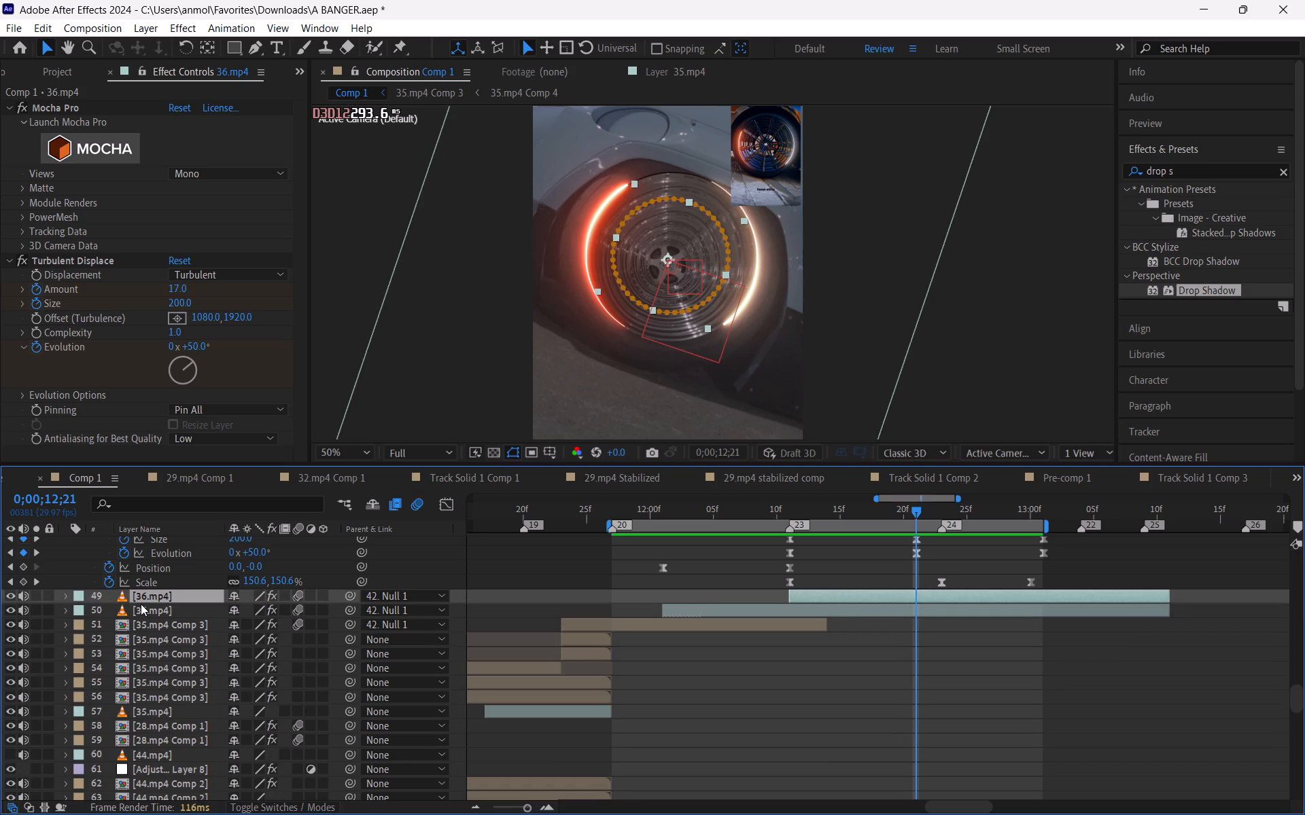
{"action": "key", "text": "e"}
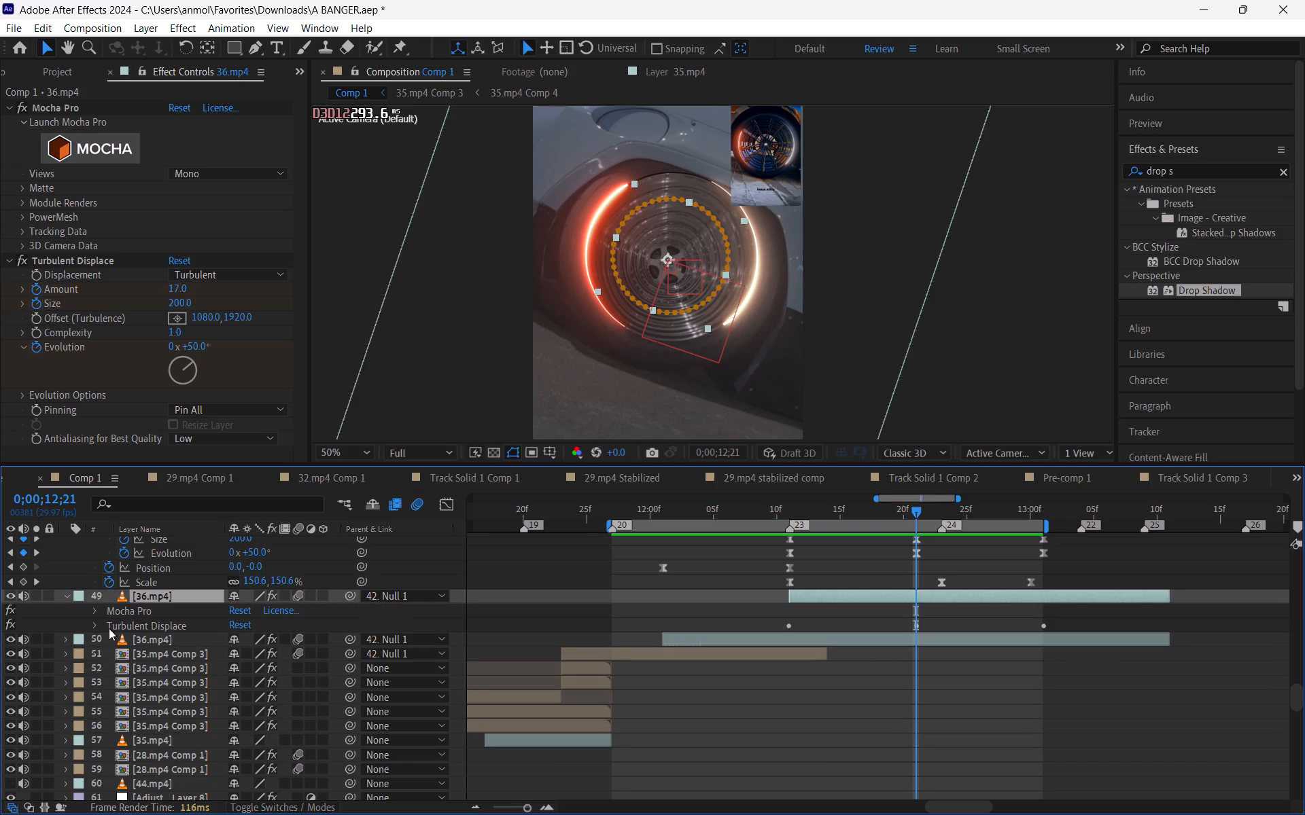
{"action": "left_click", "coordinate": [98, 626]}
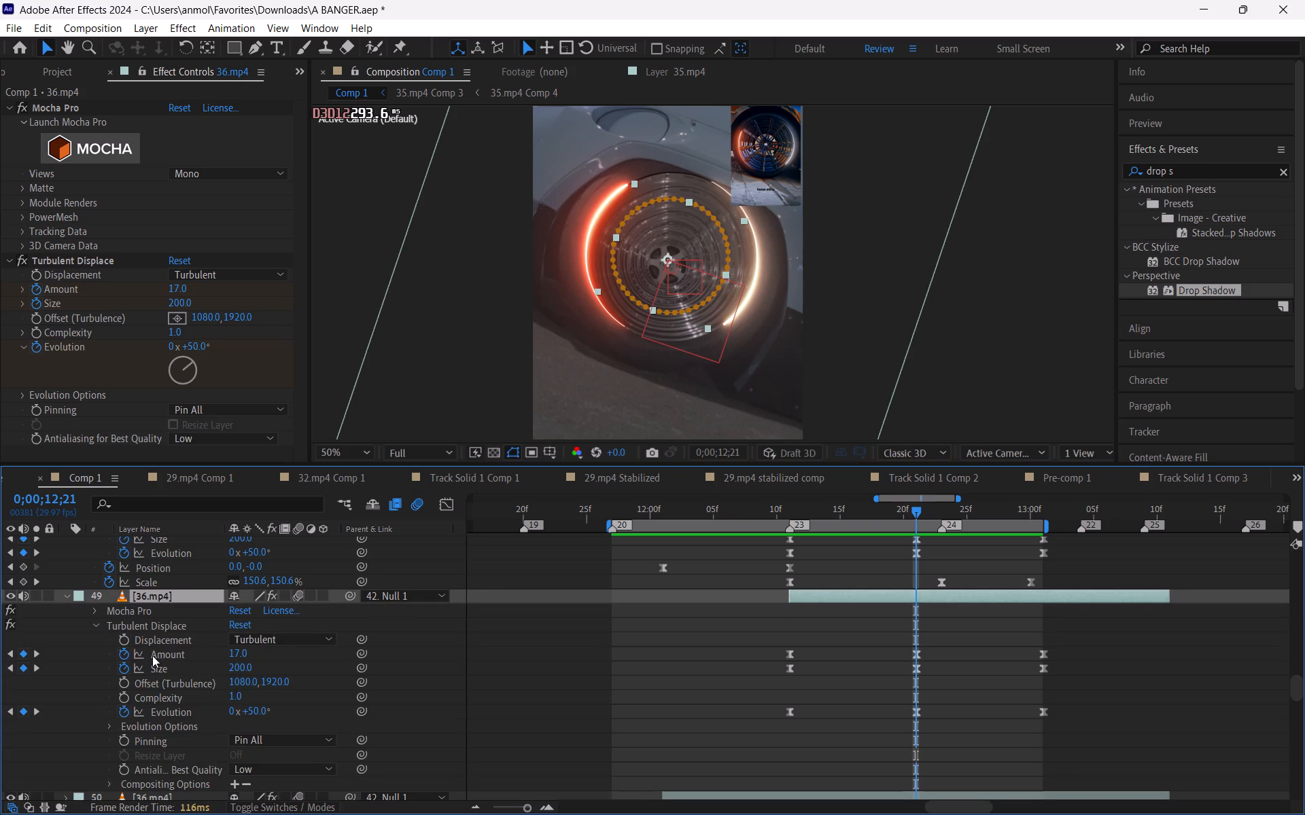
{"action": "left_click", "coordinate": [159, 655]}
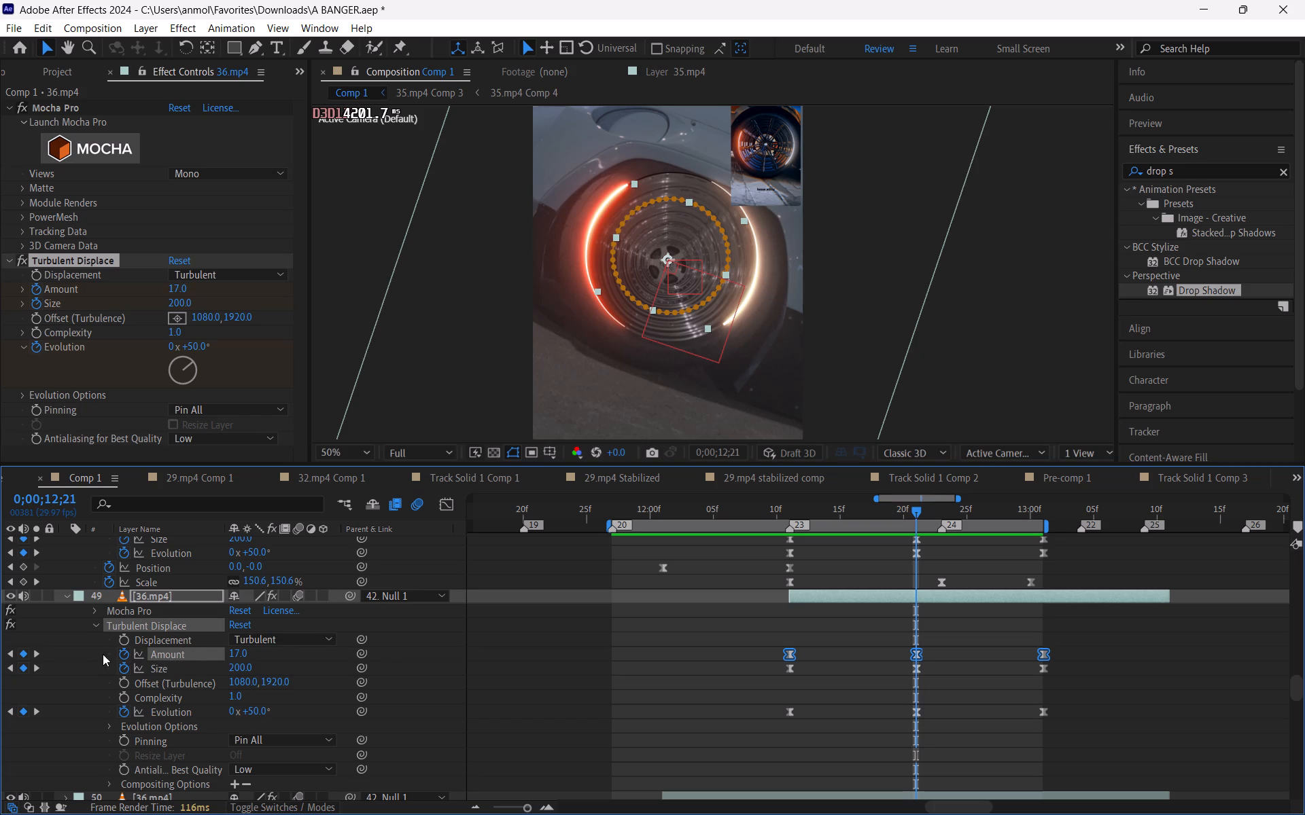
{"action": "left_click_drag", "start_coordinate": [103, 654], "coordinate": [91, 644]}
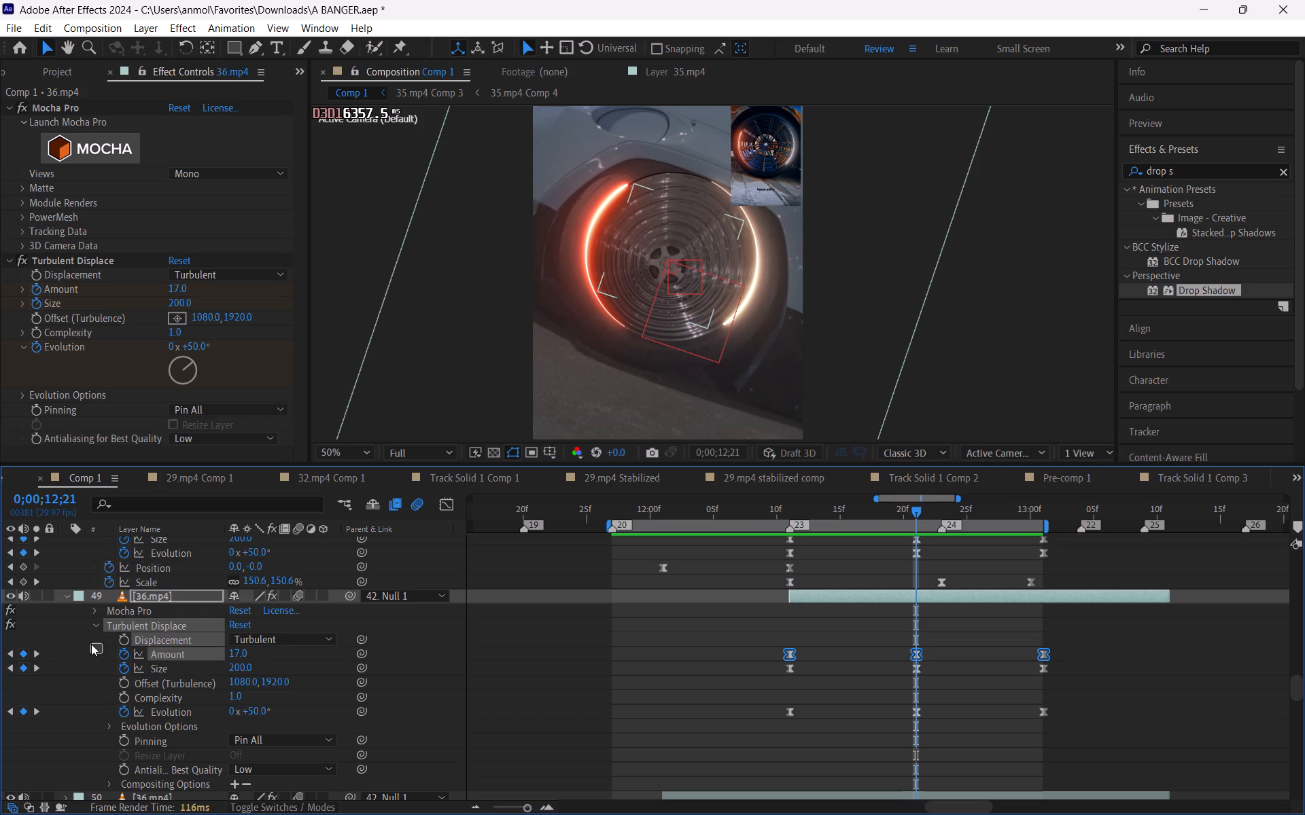
{"action": "left_click_drag", "start_coordinate": [91, 644], "coordinate": [90, 645]}
{"action": "left_click", "coordinate": [297, 651]}
{"action": "left_click", "coordinate": [201, 653]}
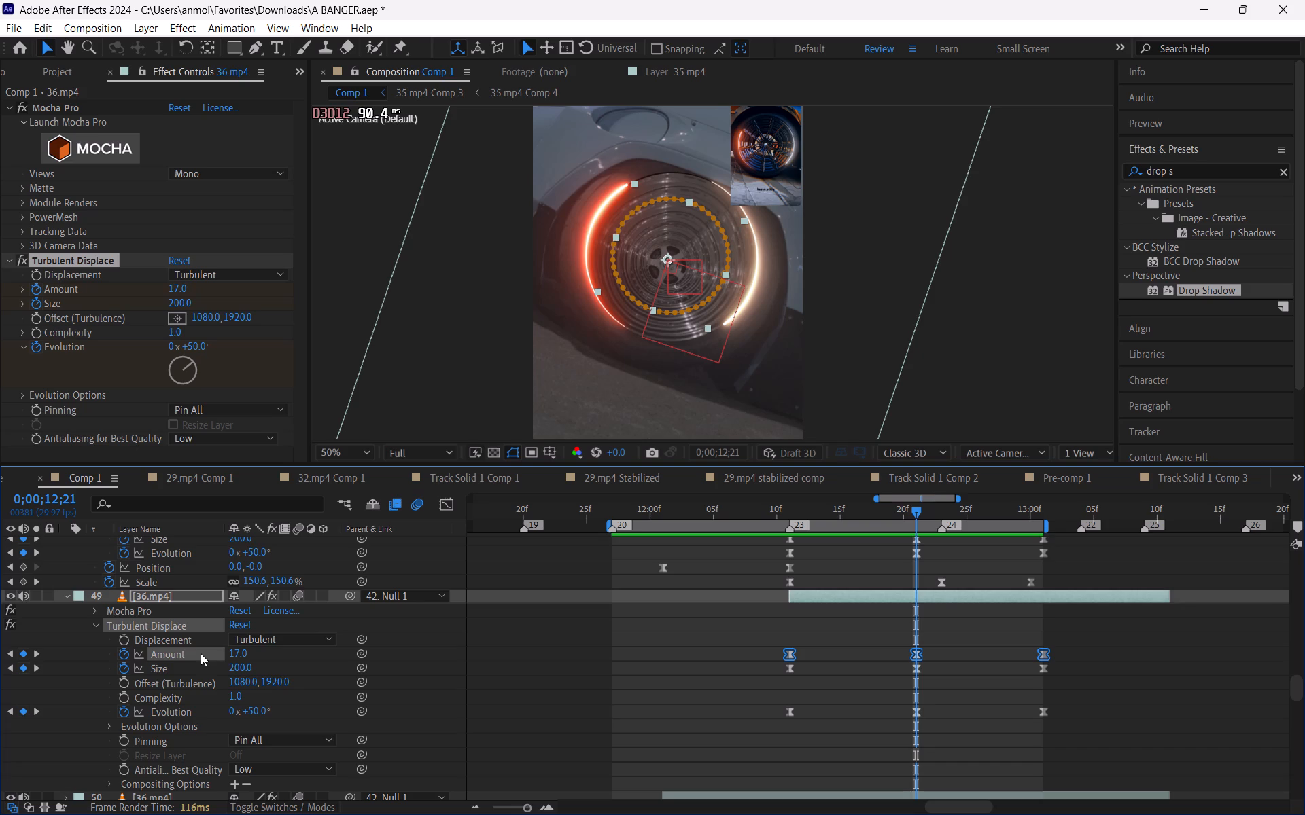
Set layer 45's Turbulent Displace Amount keyframe at 12;21 to 27.
{"action": "scroll", "coordinate": [727, 644], "scroll_direction": "up", "scroll_amount": 8}
{"action": "scroll", "coordinate": [892, 632], "scroll_direction": "up", "scroll_amount": 1}
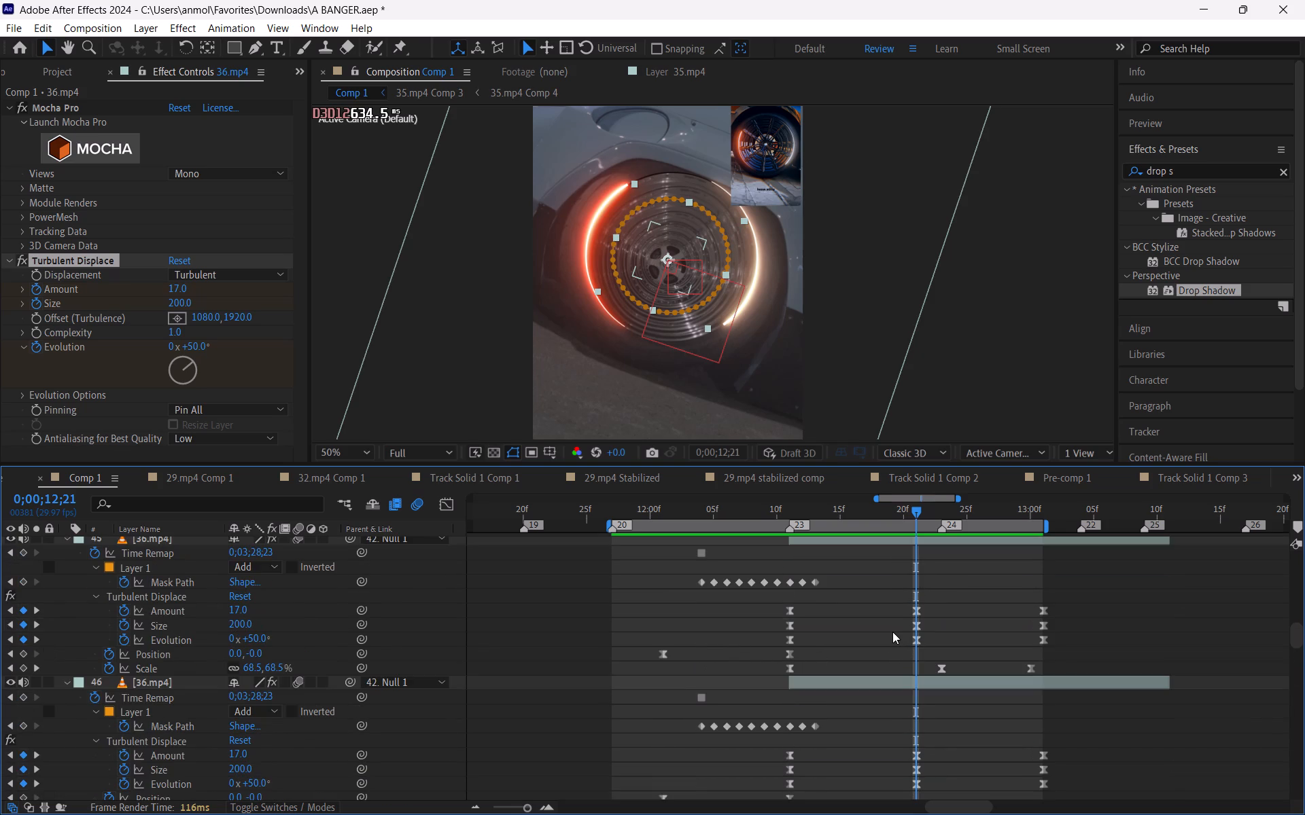
{"action": "scroll", "coordinate": [892, 632], "scroll_direction": "down", "scroll_amount": 9}
{"action": "scroll", "coordinate": [892, 630], "scroll_direction": "up", "scroll_amount": 1}
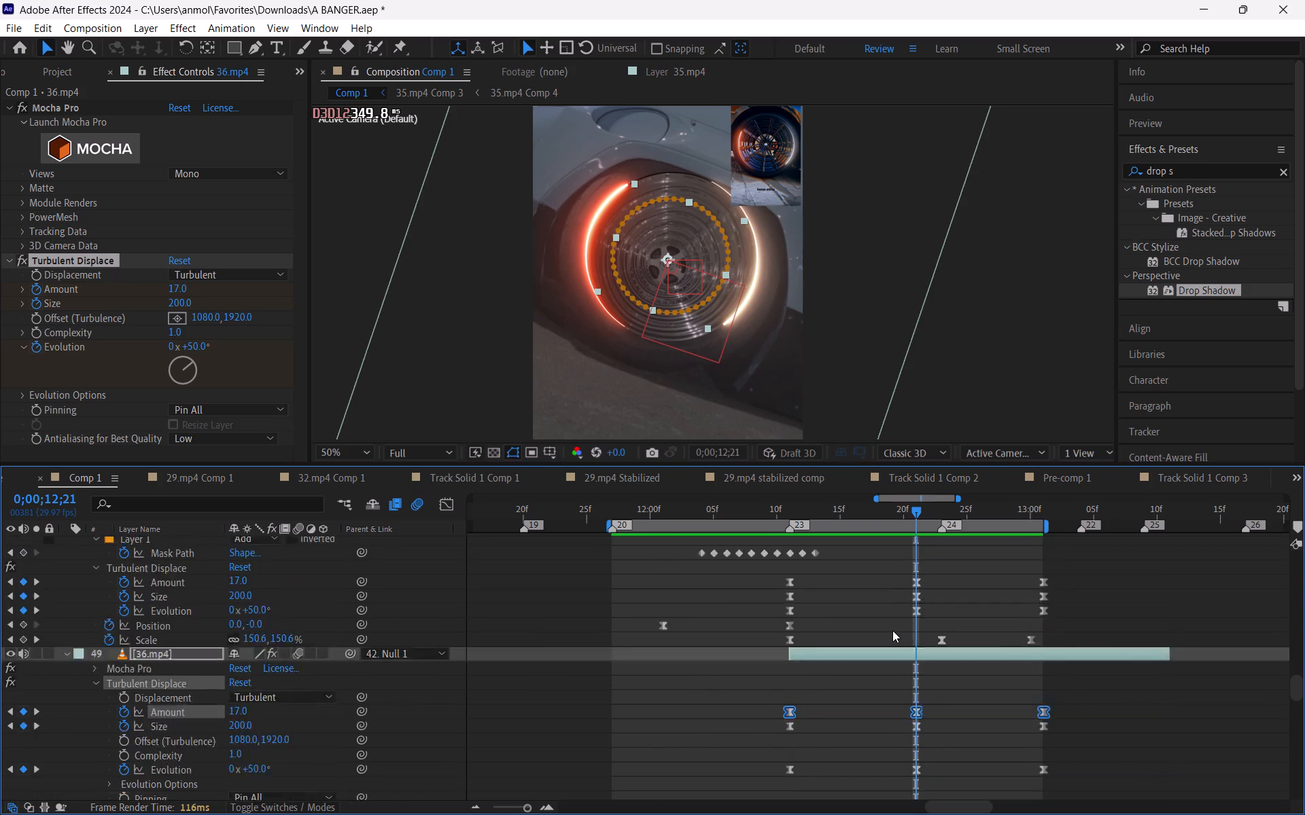
{"action": "scroll", "coordinate": [892, 630], "scroll_direction": "up", "scroll_amount": 1}
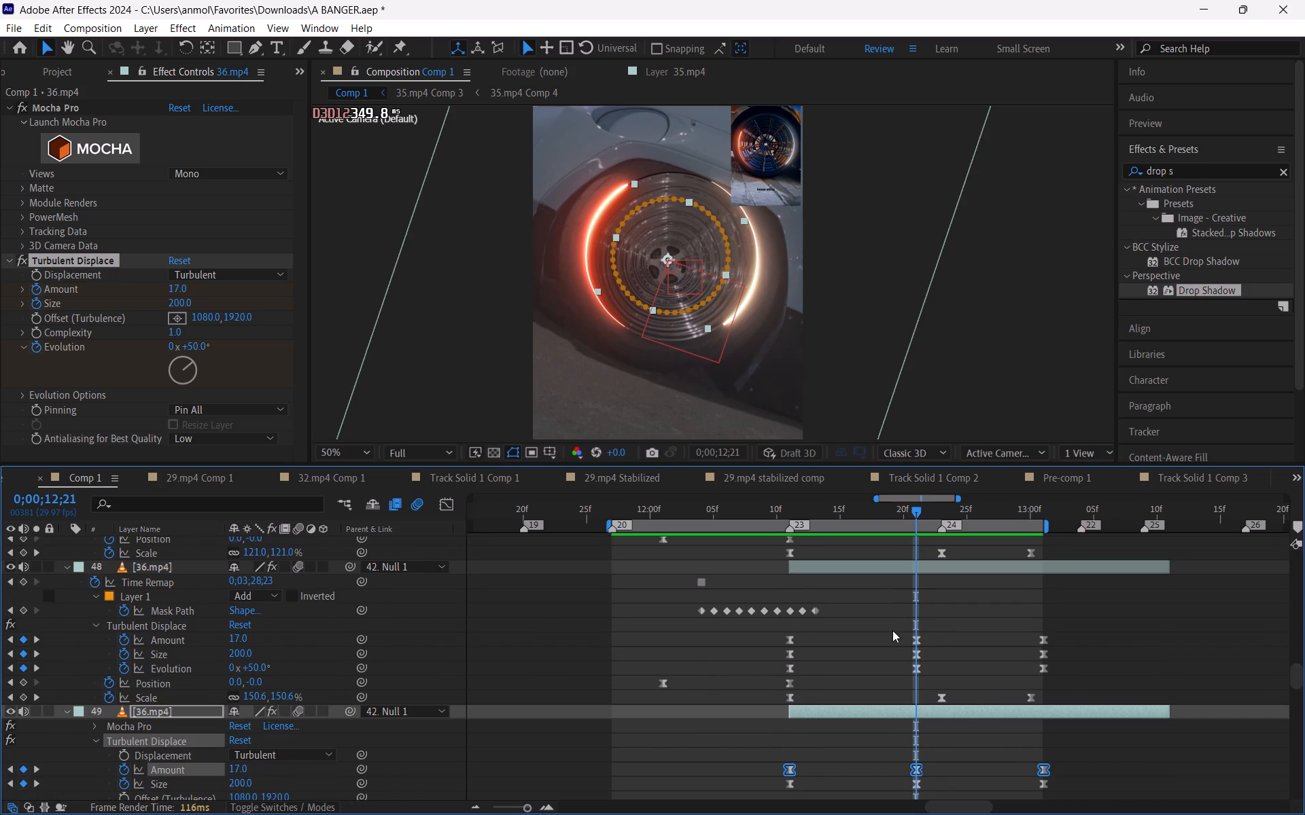
{"action": "scroll", "coordinate": [892, 630], "scroll_direction": "up", "scroll_amount": 4}
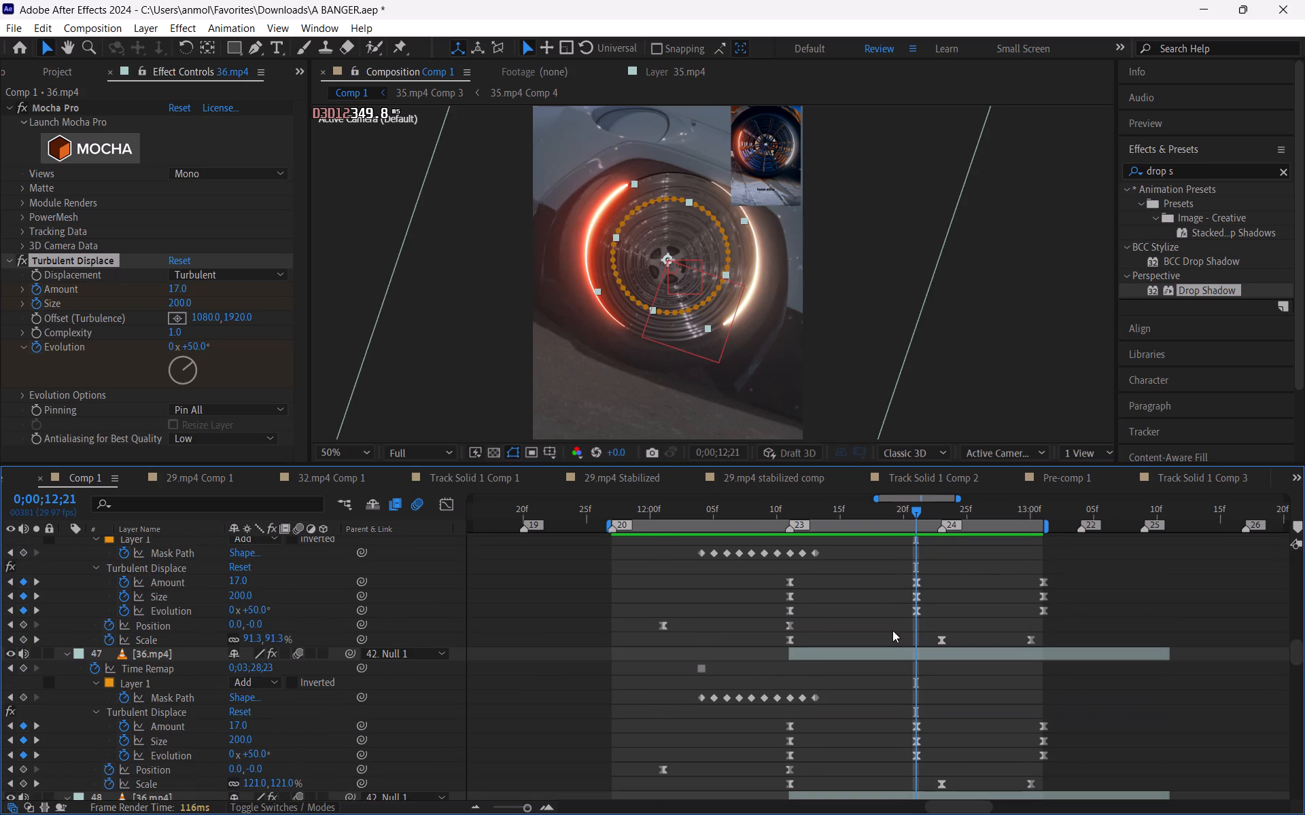
{"action": "scroll", "coordinate": [892, 629], "scroll_direction": "up", "scroll_amount": 1}
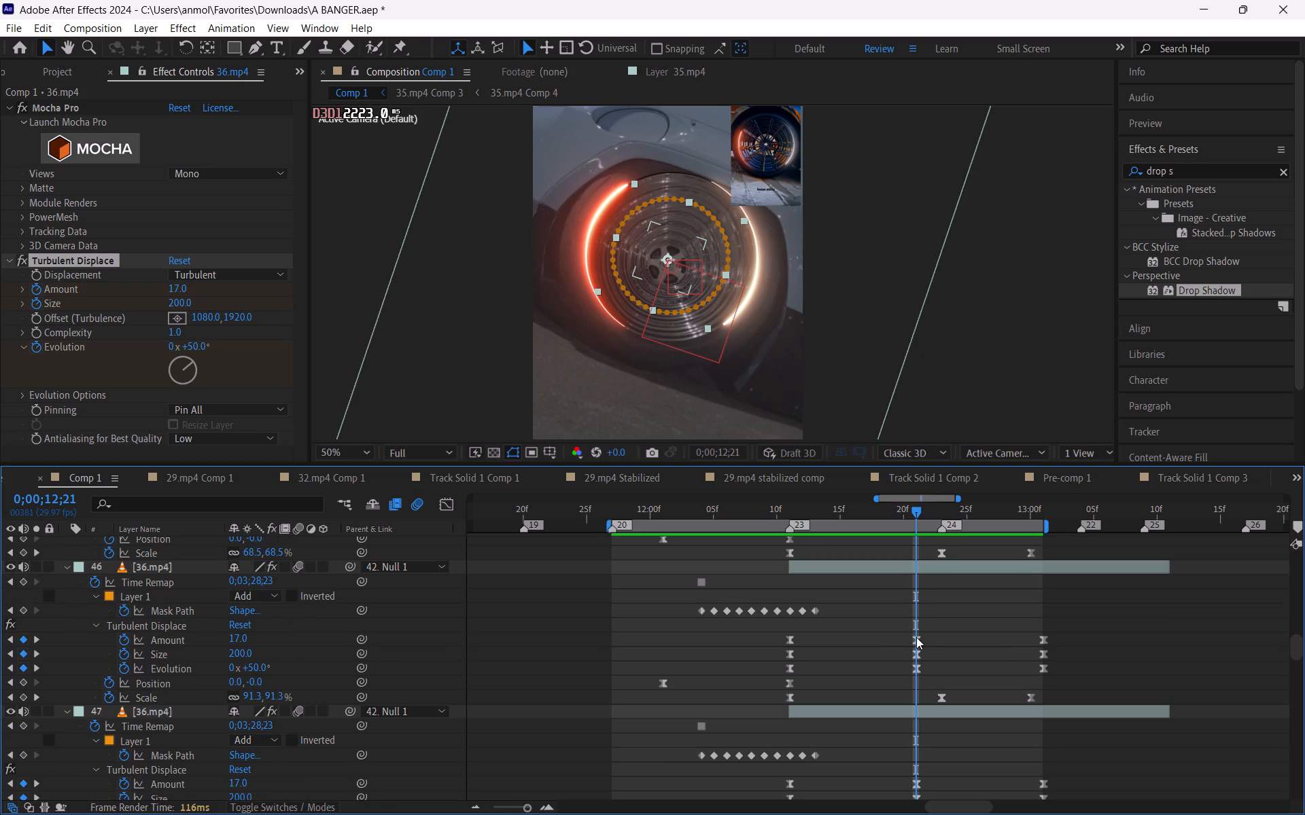
{"action": "scroll", "coordinate": [915, 636], "scroll_direction": "up", "scroll_amount": 5}
{"action": "scroll", "coordinate": [915, 636], "scroll_direction": "down", "scroll_amount": 3}
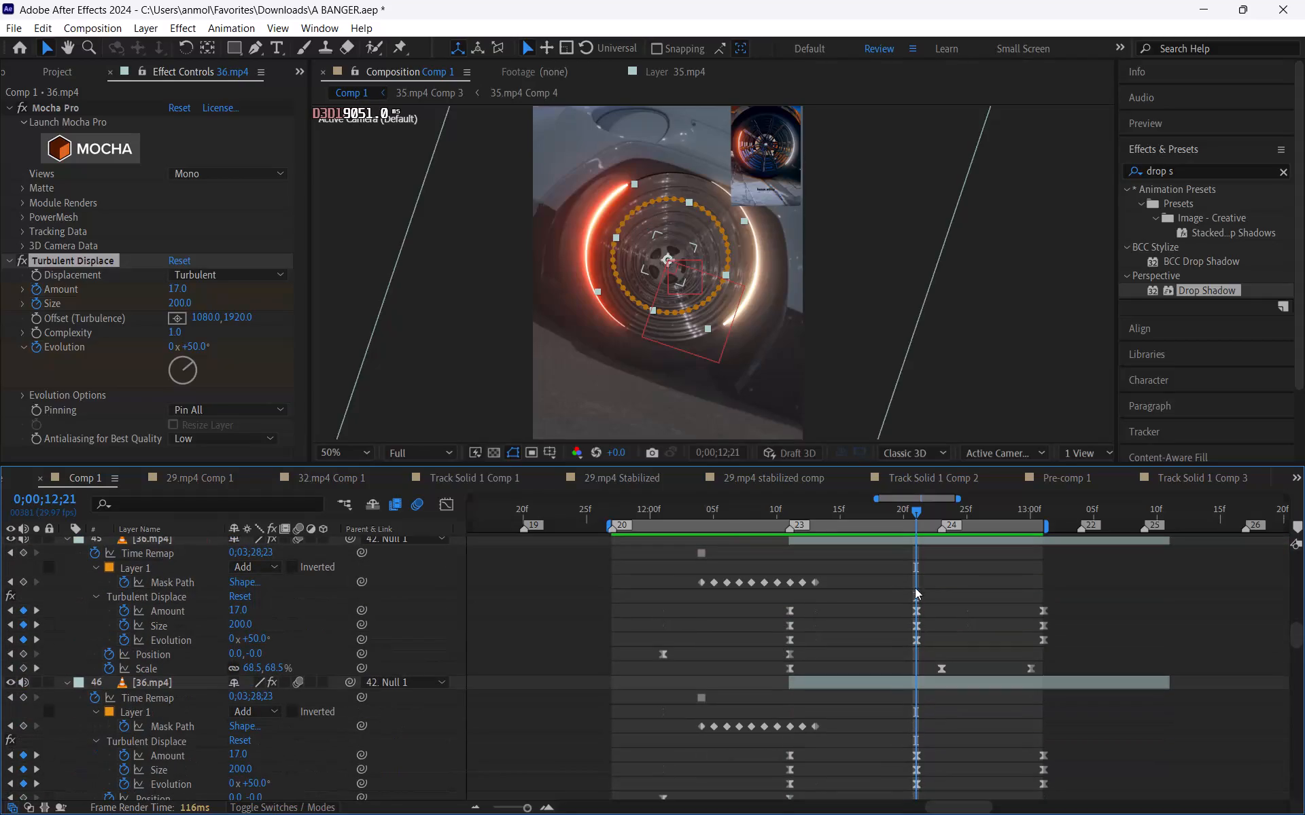
{"action": "left_click", "coordinate": [920, 613]}
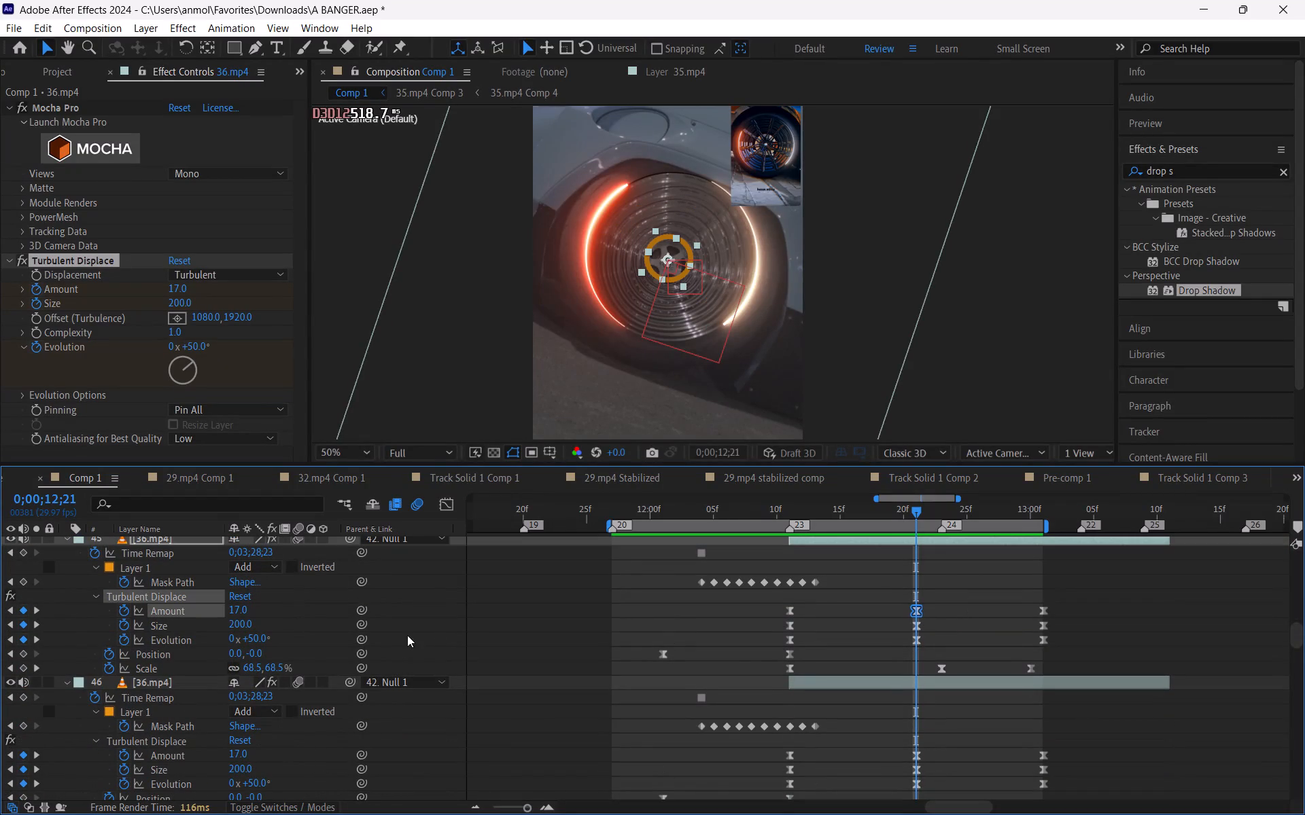
{"action": "left_click_drag", "start_coordinate": [245, 613], "coordinate": [254, 613]}
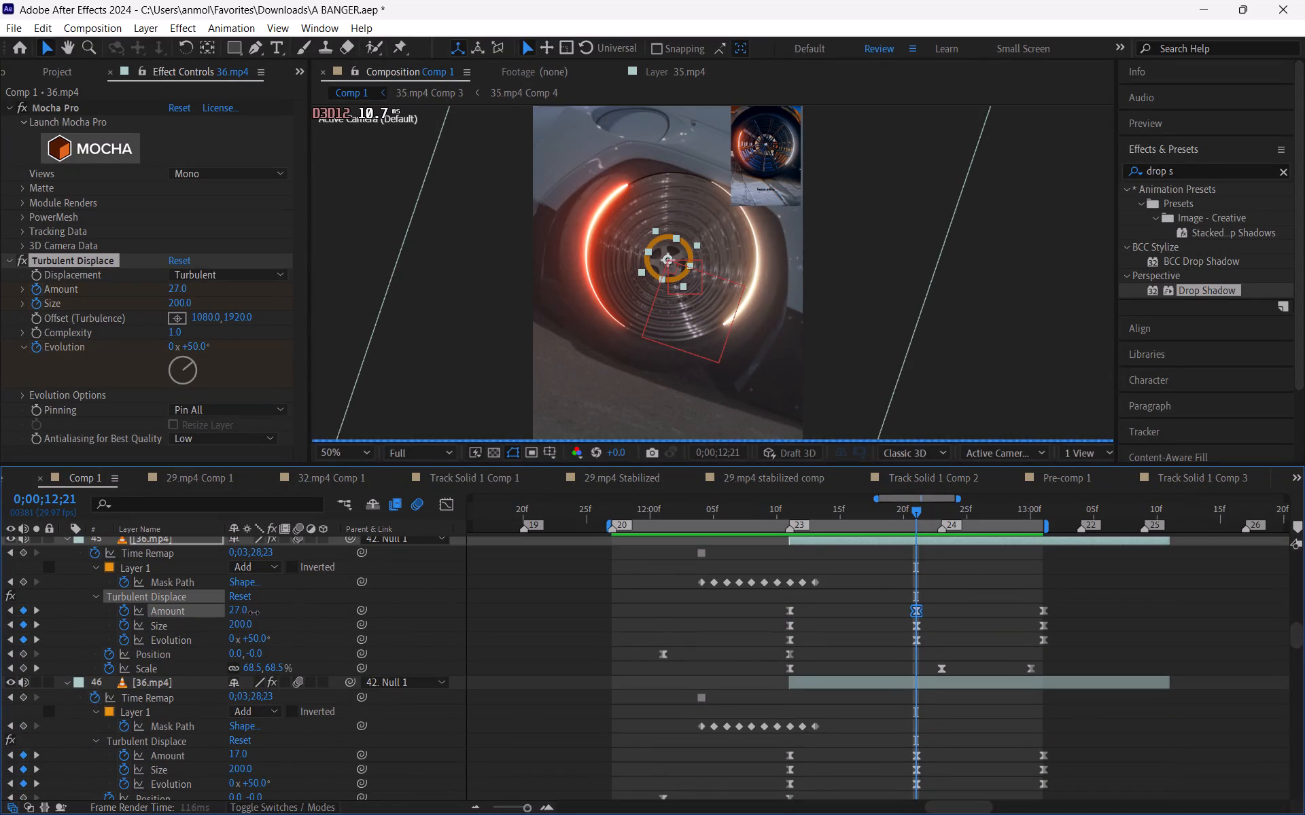
{"action": "left_click_drag", "start_coordinate": [254, 613], "coordinate": [254, 613]}
Set layer 46's Turbulent Displace Amount keyframe at 12;21 to 27.
{"action": "scroll", "coordinate": [822, 636], "scroll_direction": "down", "scroll_amount": 1}
{"action": "left_click", "coordinate": [917, 694]}
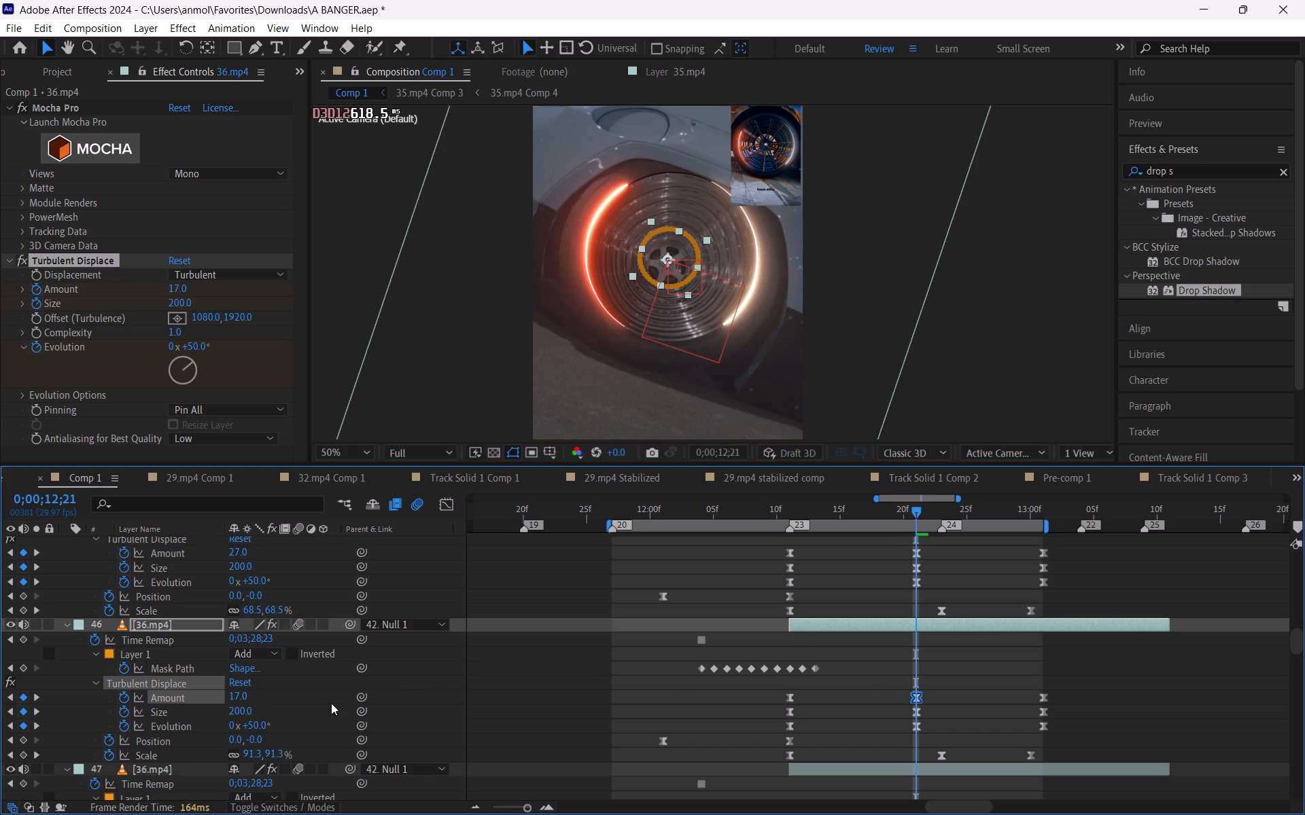
{"action": "left_click_drag", "start_coordinate": [239, 698], "coordinate": [248, 697]}
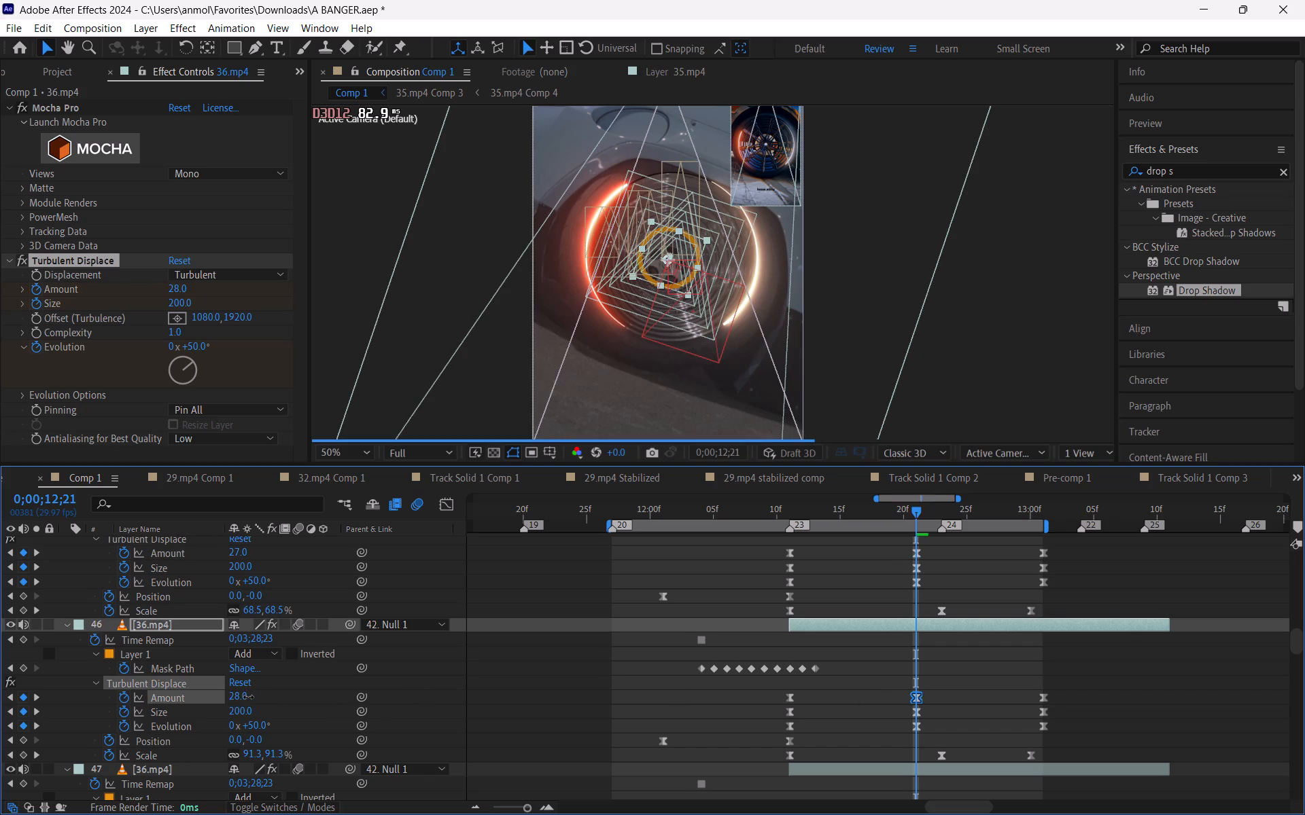
{"action": "left_click_drag", "start_coordinate": [248, 697], "coordinate": [247, 698]}
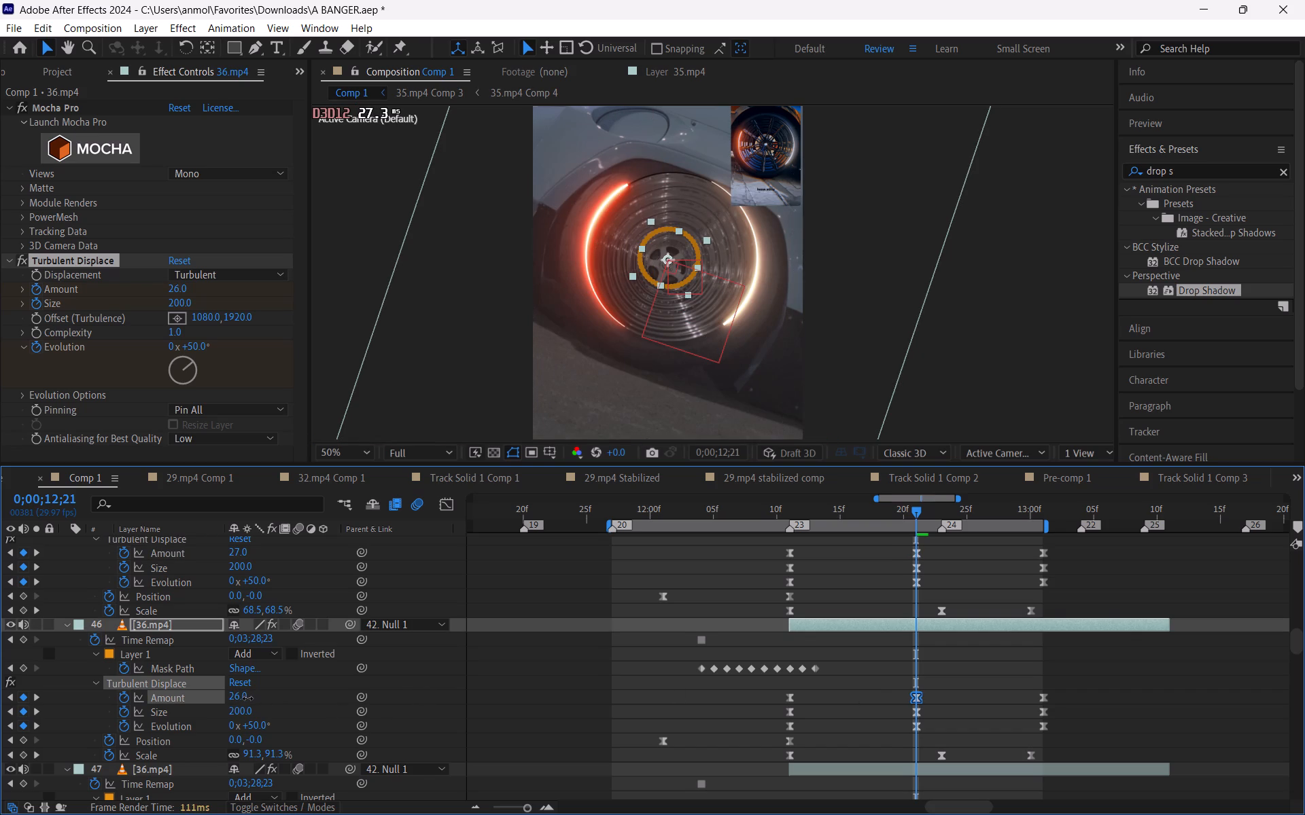
{"action": "left_click_drag", "start_coordinate": [247, 698], "coordinate": [248, 698]}
Set layer 47's Turbulent Displace Amount keyframe at 12;21 to 27.
{"action": "scroll", "coordinate": [877, 643], "scroll_direction": "down", "scroll_amount": 3}
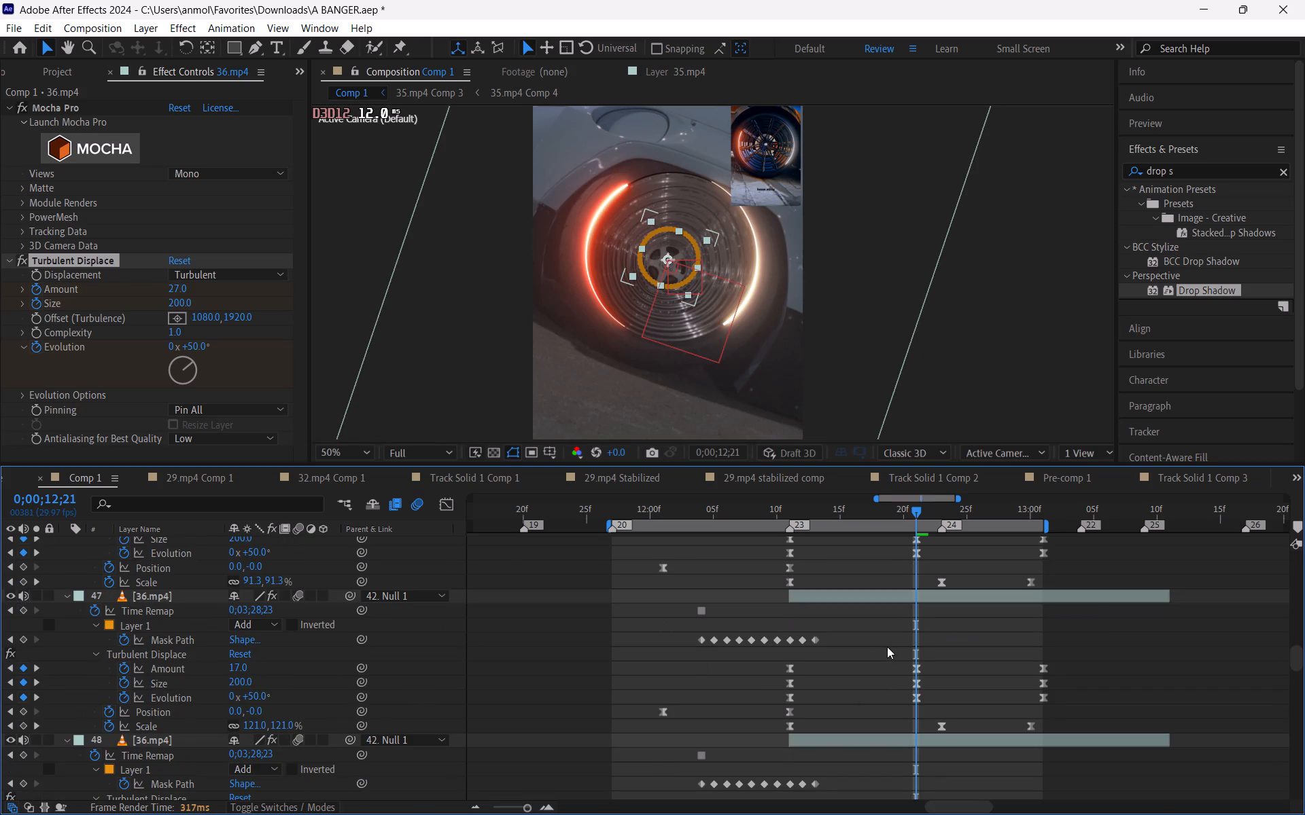
{"action": "left_click", "coordinate": [913, 664]}
{"action": "left_click", "coordinate": [228, 666]}
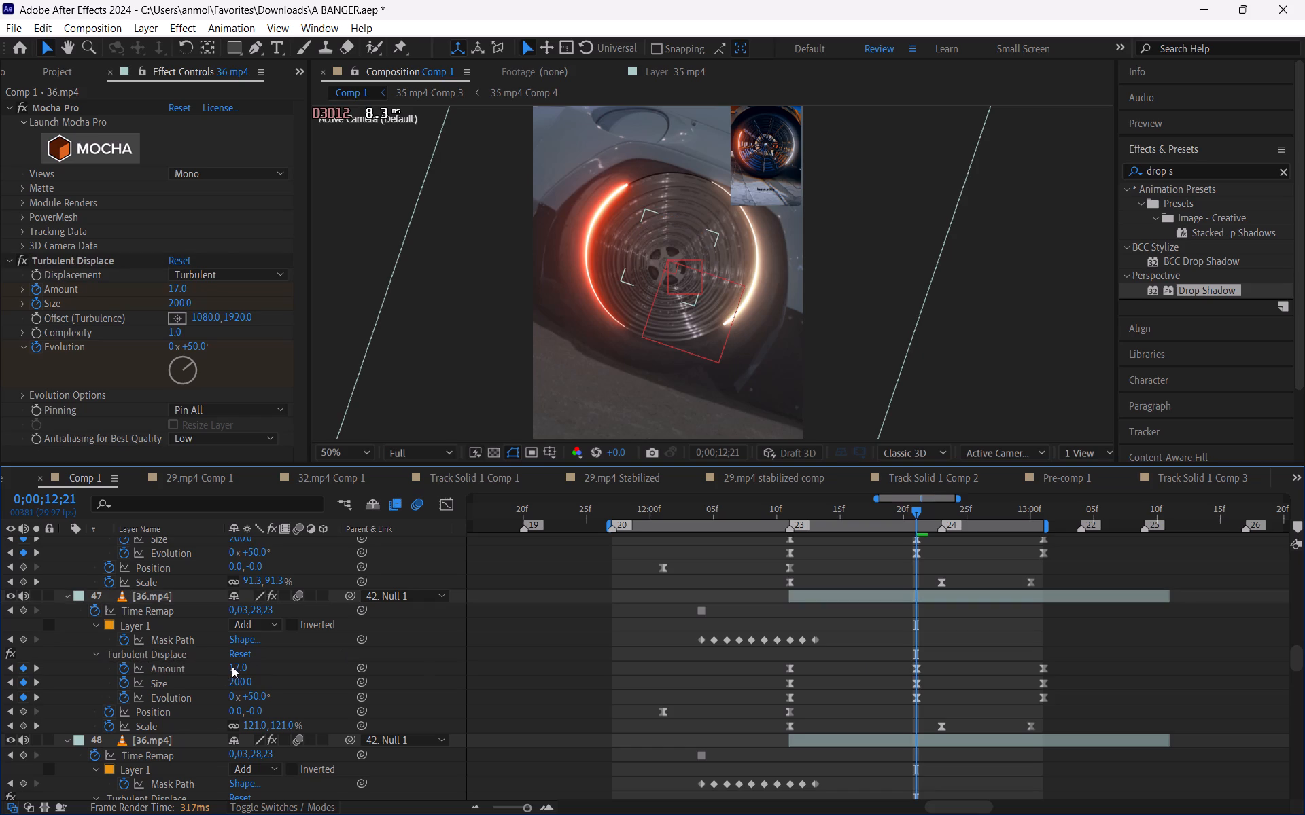
{"action": "left_click_drag", "start_coordinate": [233, 666], "coordinate": [241, 666]}
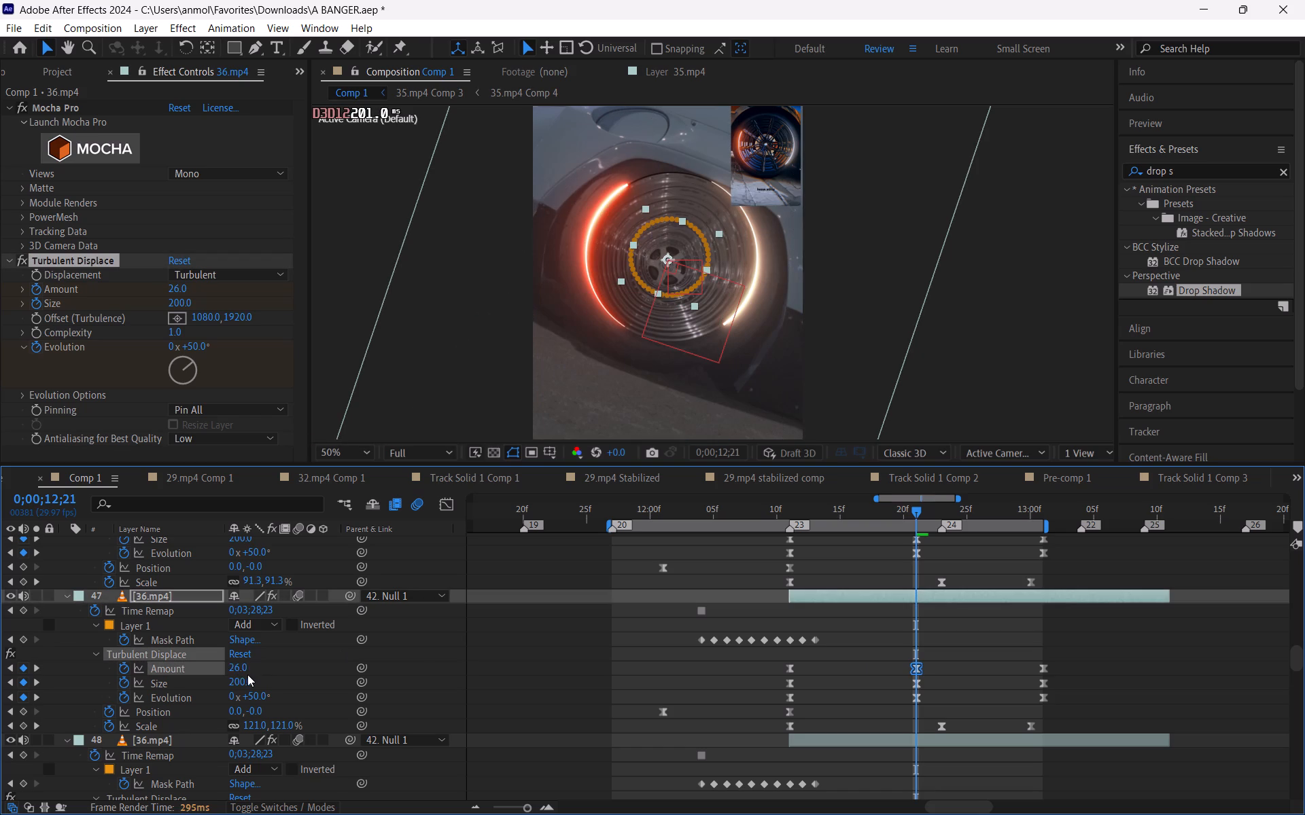
{"action": "left_click", "coordinate": [234, 668]}
Set layer 48's Turbulent Displace Amount keyframe at 12;21 to 27.
{"action": "scroll", "coordinate": [809, 649], "scroll_direction": "down", "scroll_amount": 3}
{"action": "left_click", "coordinate": [915, 639]}
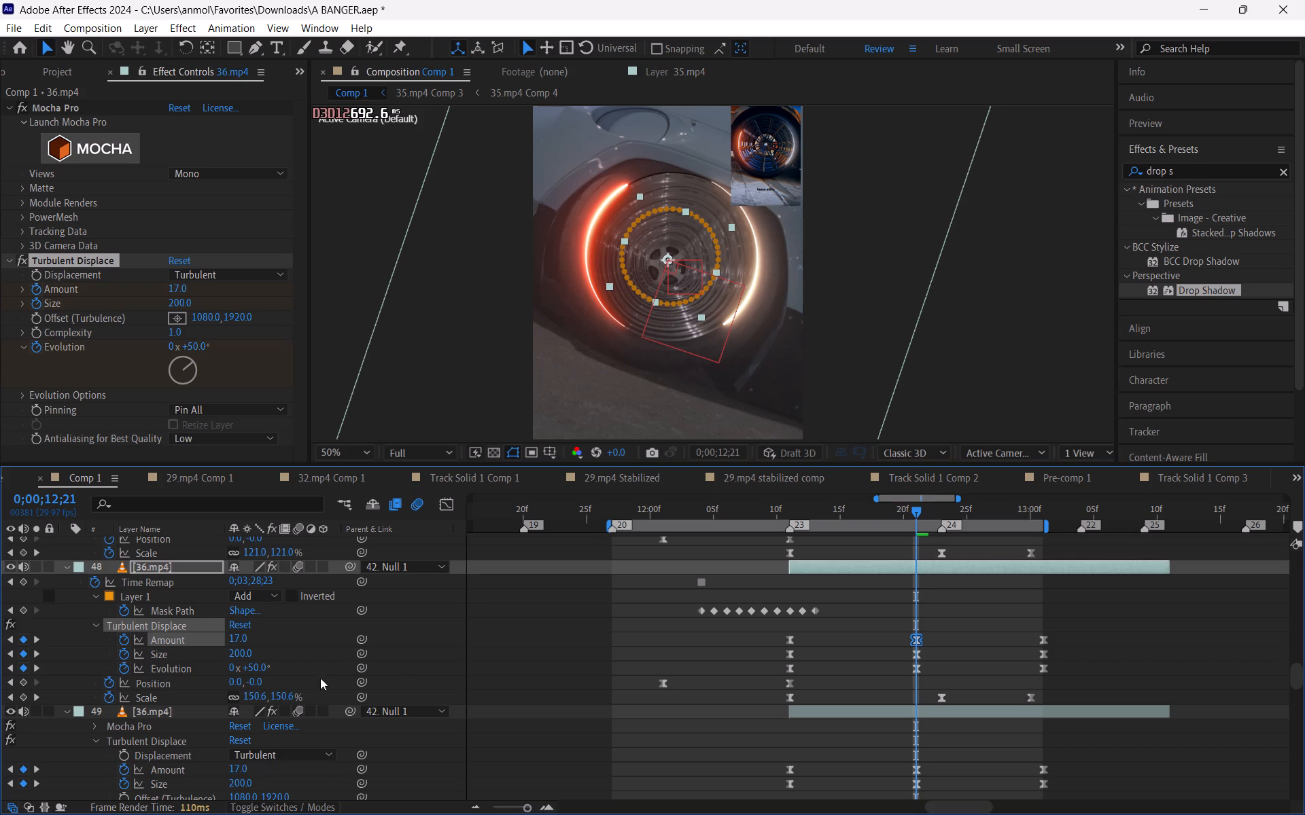
{"action": "left_click", "coordinate": [232, 637]}
{"action": "left_click", "coordinate": [245, 641]}
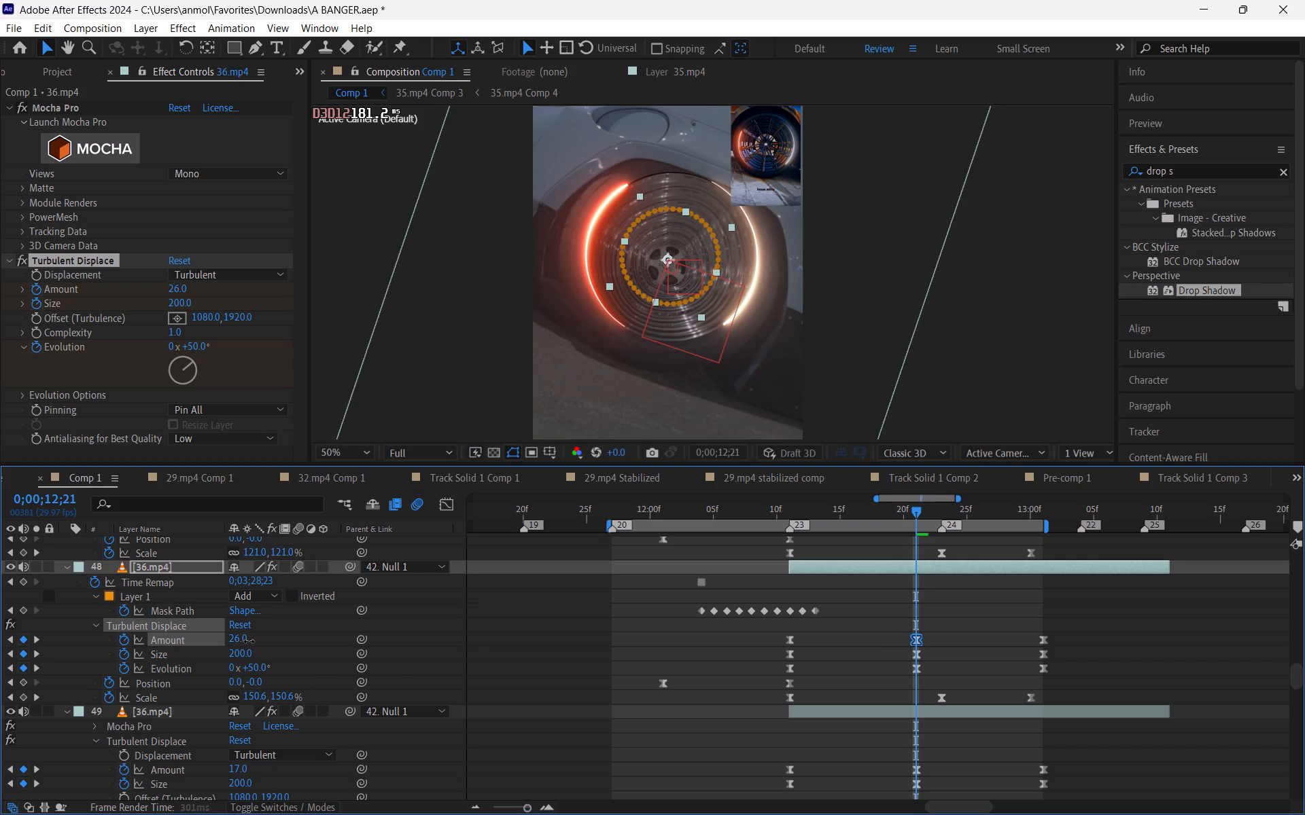
Set layer 49's Turbulent Displace Amount keyframe at 12;21 to 27.
{"action": "scroll", "coordinate": [708, 623], "scroll_direction": "down", "scroll_amount": 3}
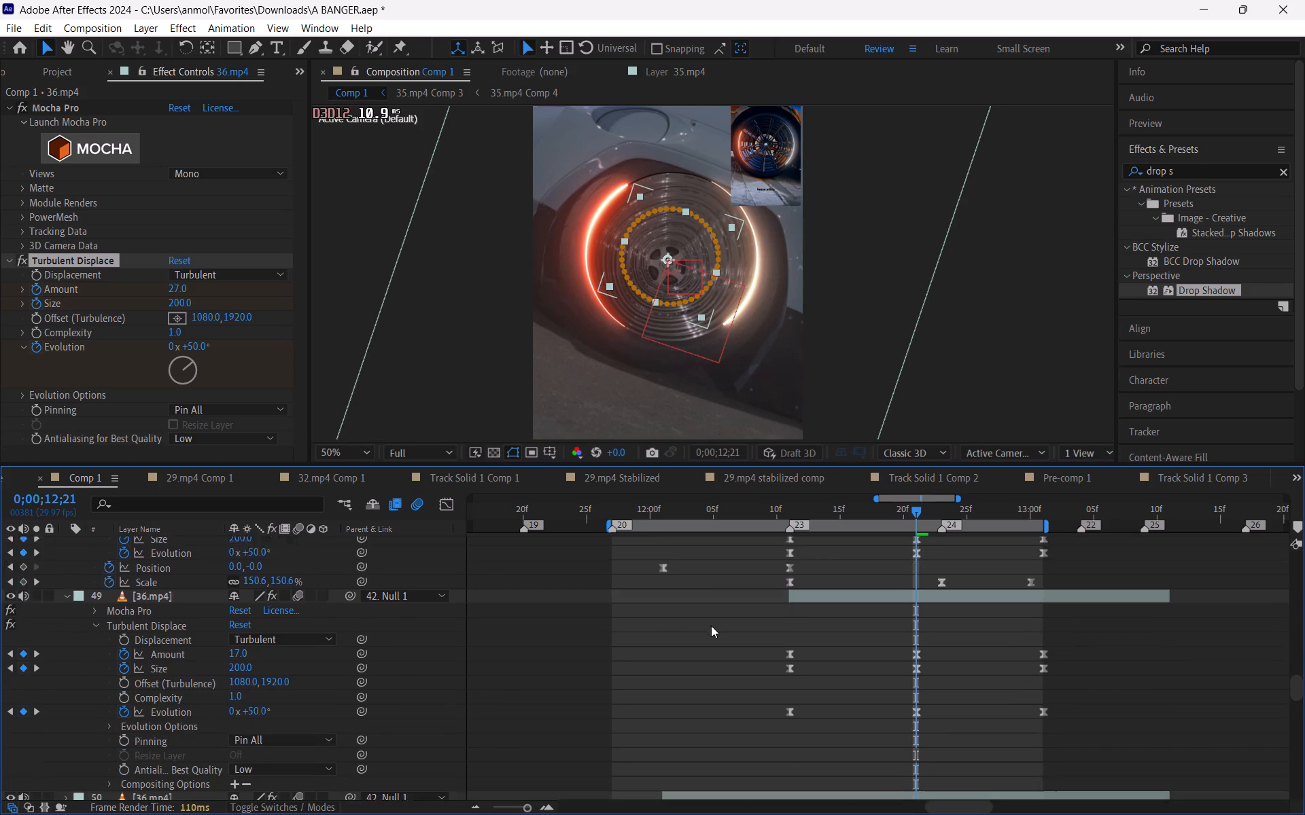
{"action": "left_click", "coordinate": [918, 590]}
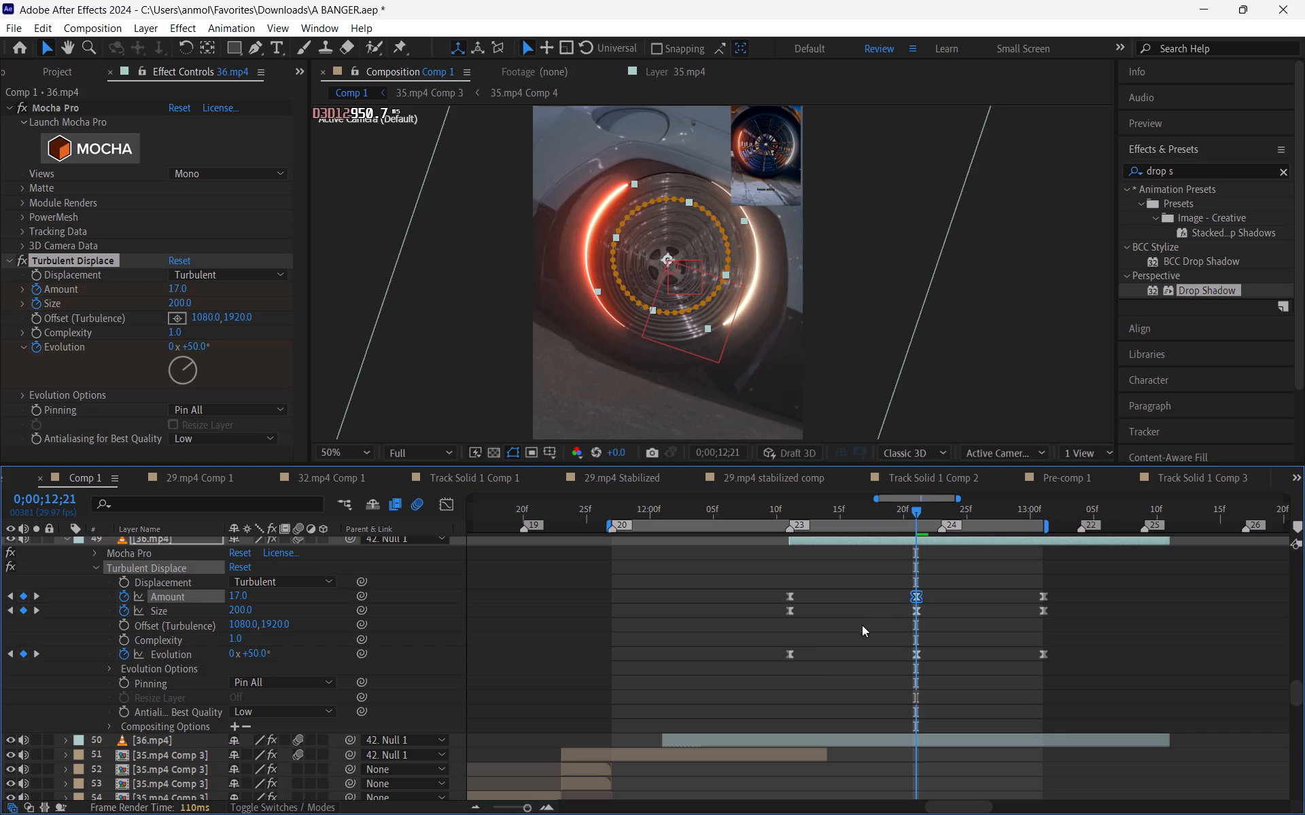
{"action": "scroll", "coordinate": [894, 632], "scroll_direction": "up", "scroll_amount": 2}
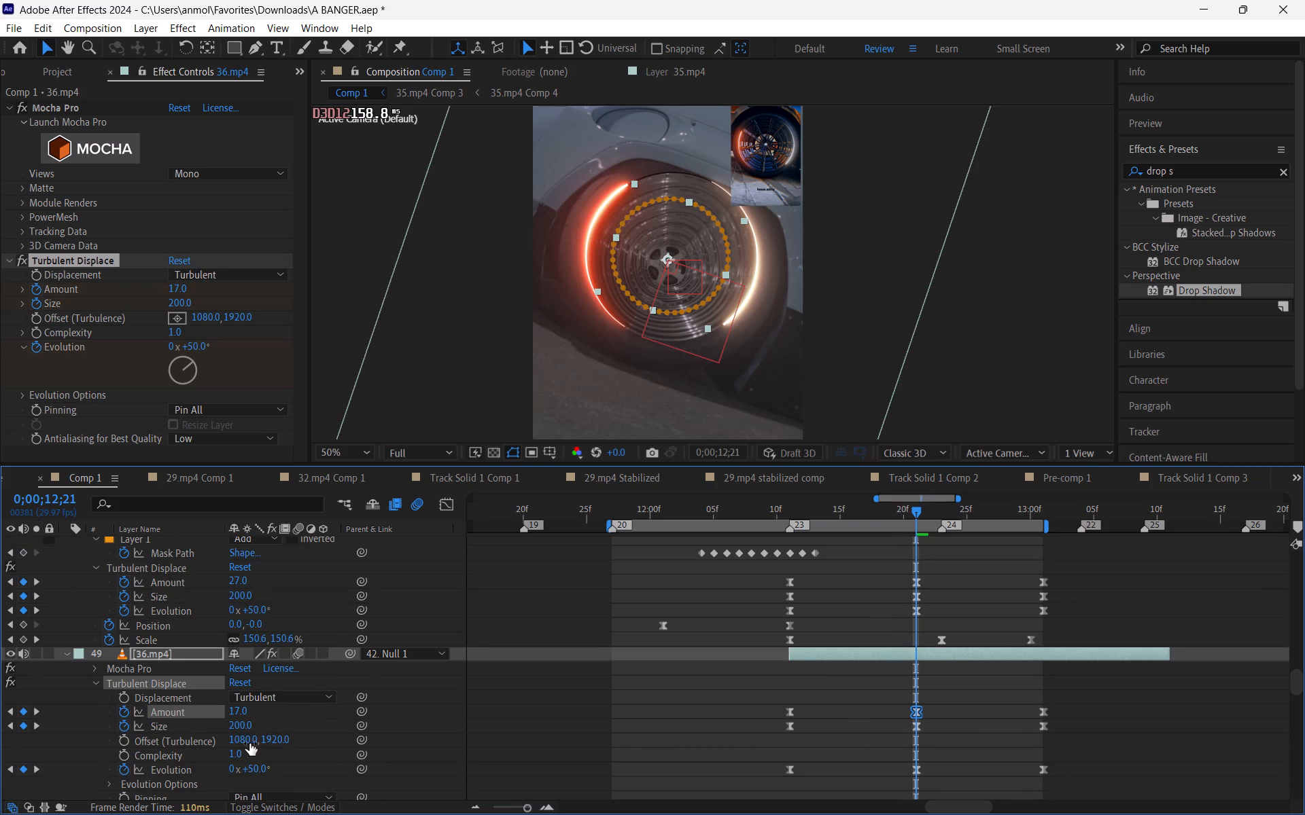
{"action": "left_click_drag", "start_coordinate": [241, 714], "coordinate": [249, 716]}
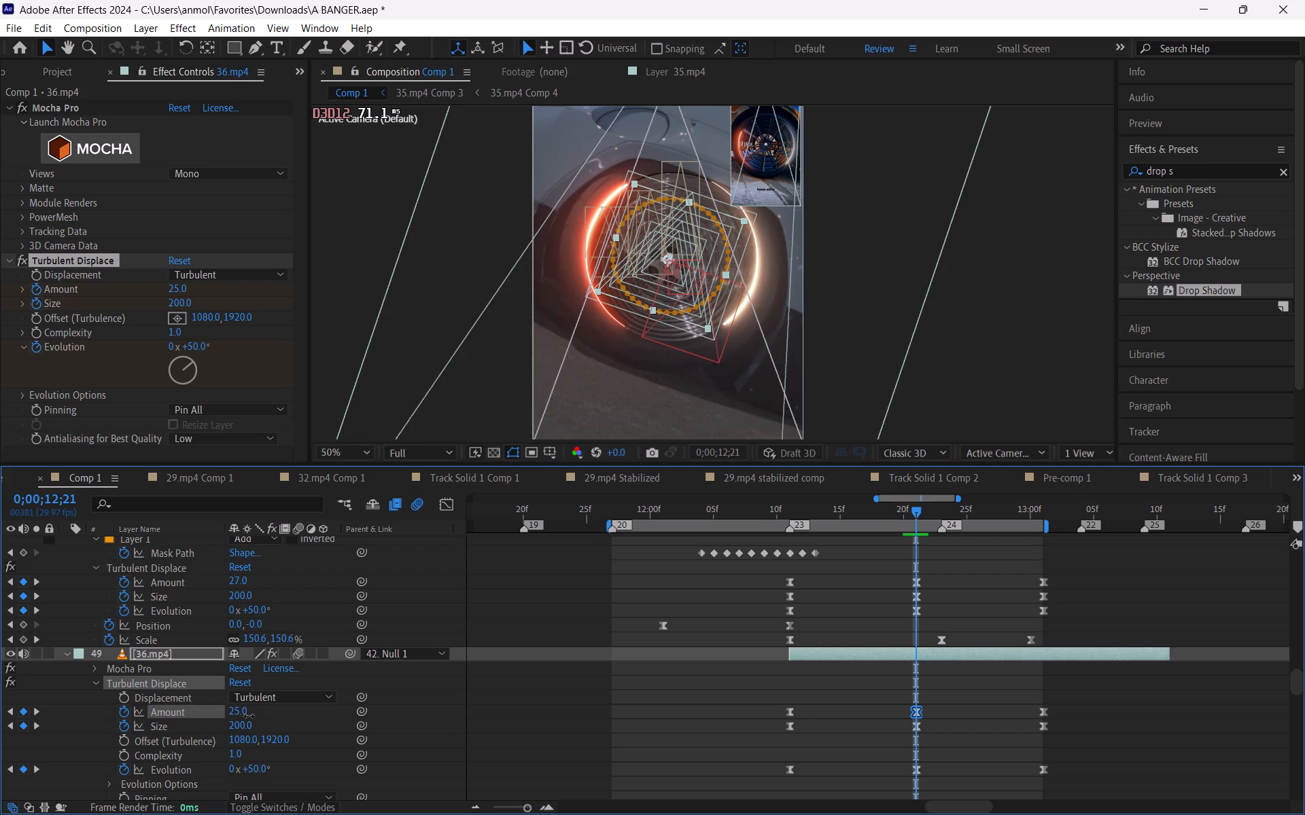
{"action": "left_click_drag", "start_coordinate": [249, 716], "coordinate": [251, 717]}
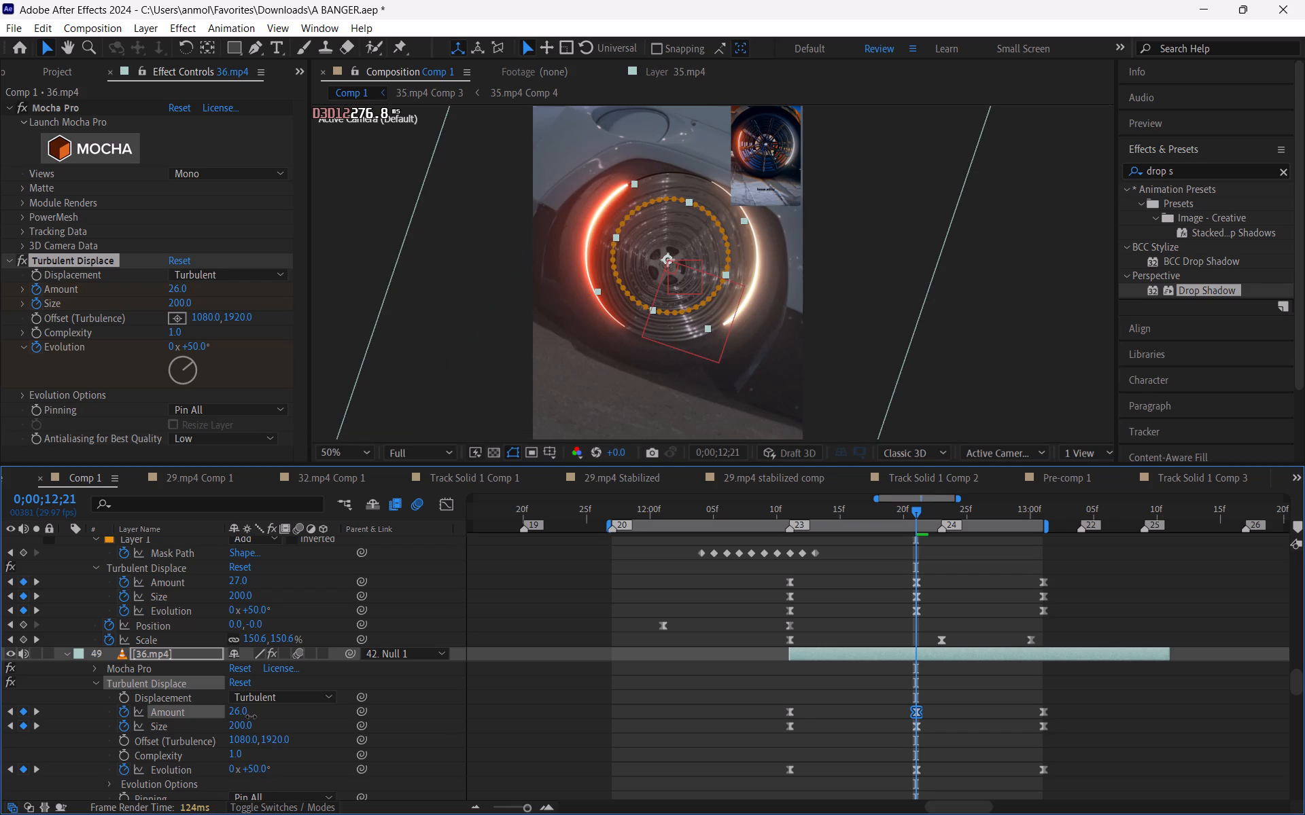
{"action": "left_click_drag", "start_coordinate": [251, 717], "coordinate": [251, 717]}
Scrub through the spinning wheel shot between 11;27 and 13;00 to examine the strengthened Turbulent Displace distortion frame by frame.
{"action": "left_click_drag", "start_coordinate": [910, 509], "coordinate": [900, 505]}
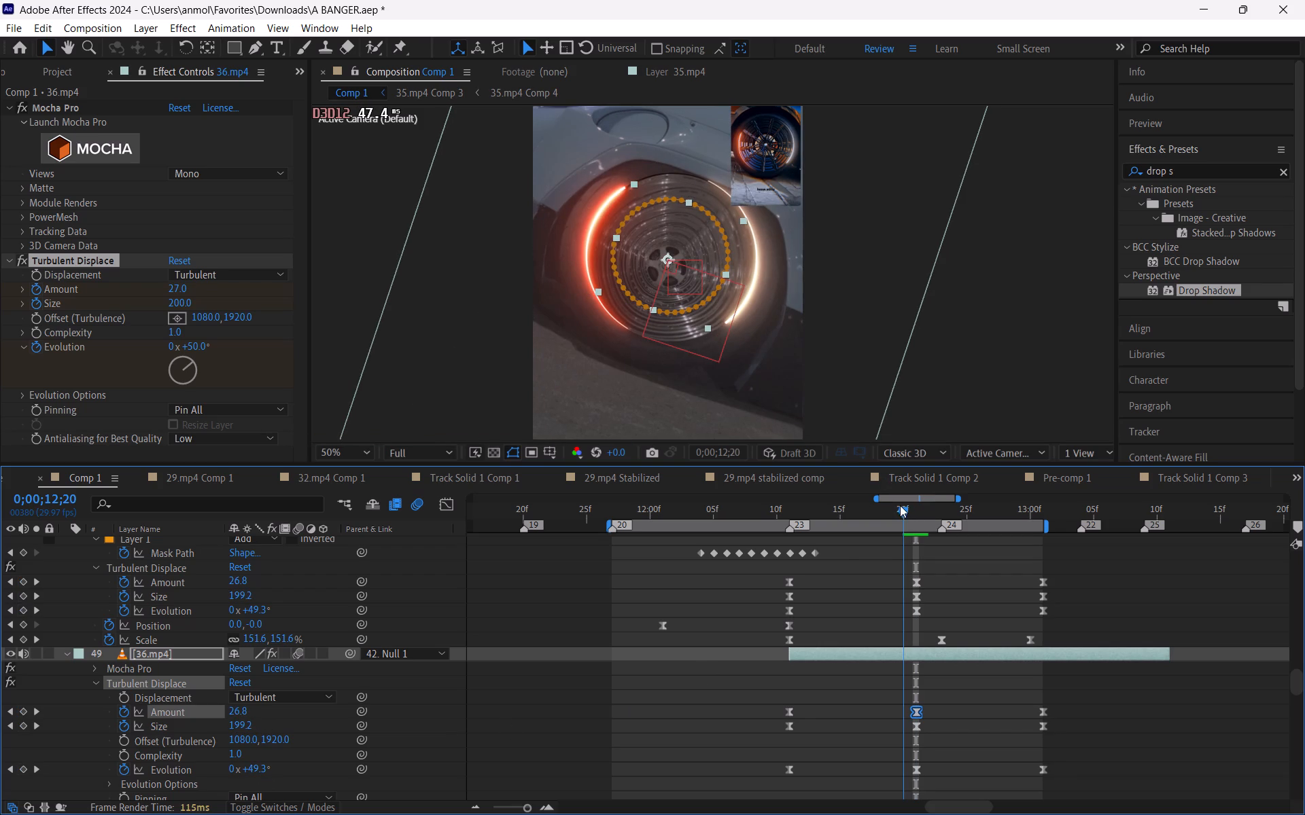
{"action": "left_click_drag", "start_coordinate": [900, 505], "coordinate": [868, 505]}
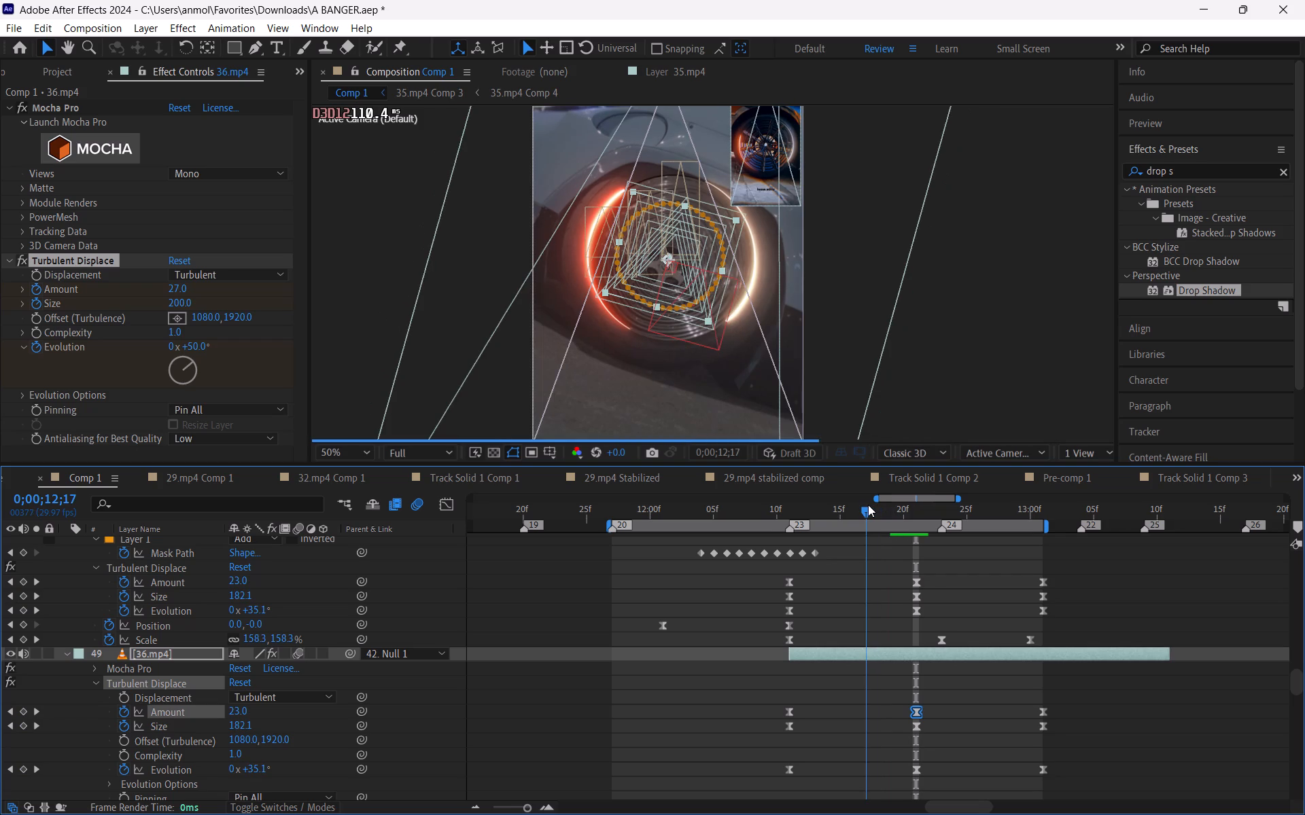
{"action": "left_click_drag", "start_coordinate": [868, 505], "coordinate": [845, 505]}
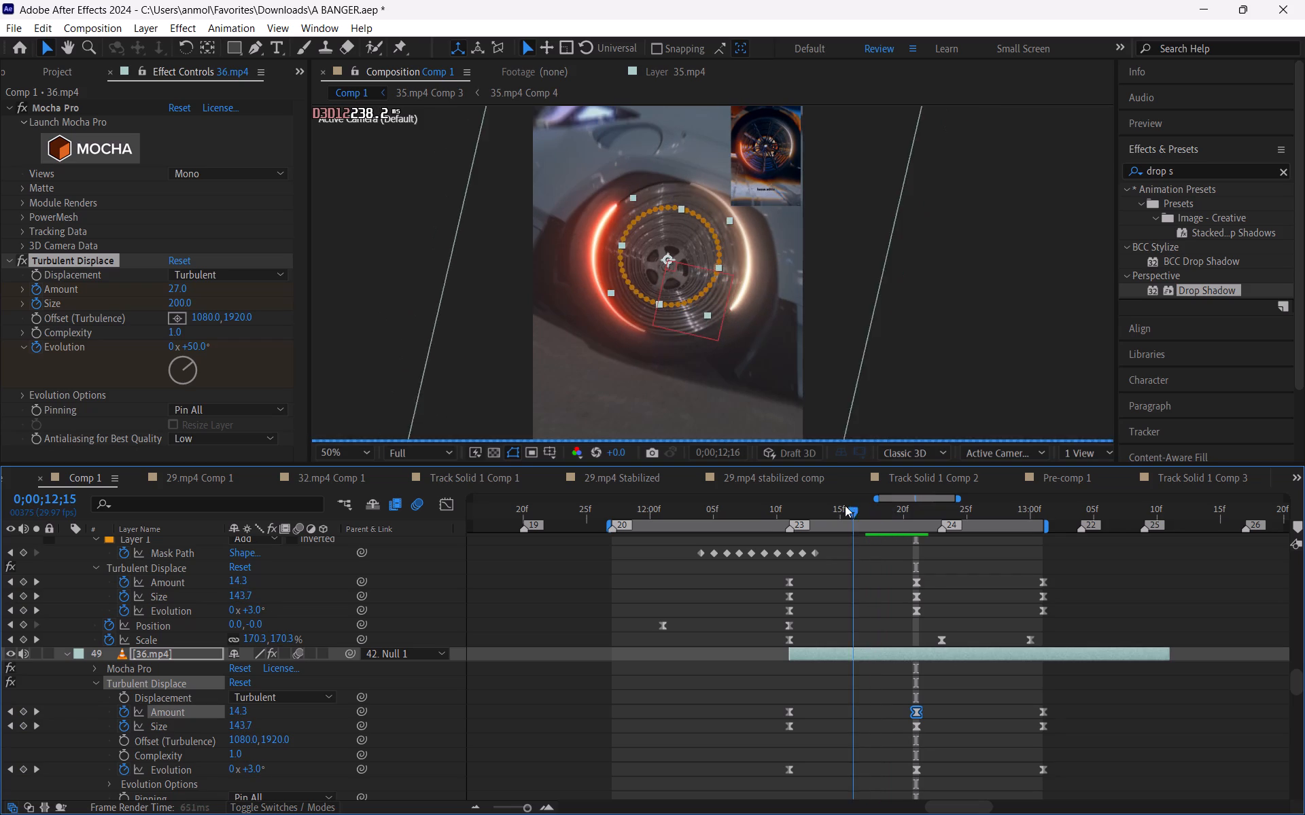
{"action": "left_click_drag", "start_coordinate": [845, 505], "coordinate": [829, 505]}
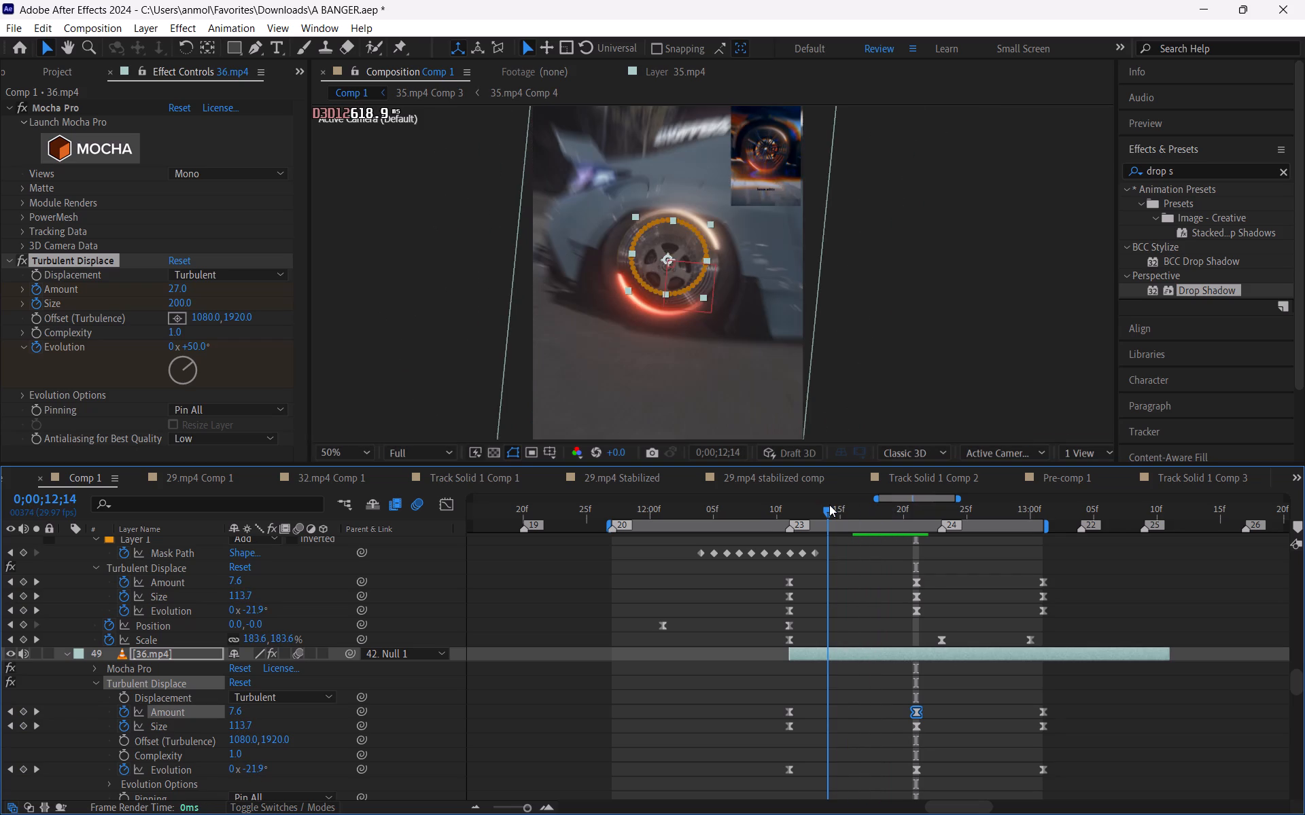
{"action": "left_click_drag", "start_coordinate": [829, 505], "coordinate": [796, 507]}
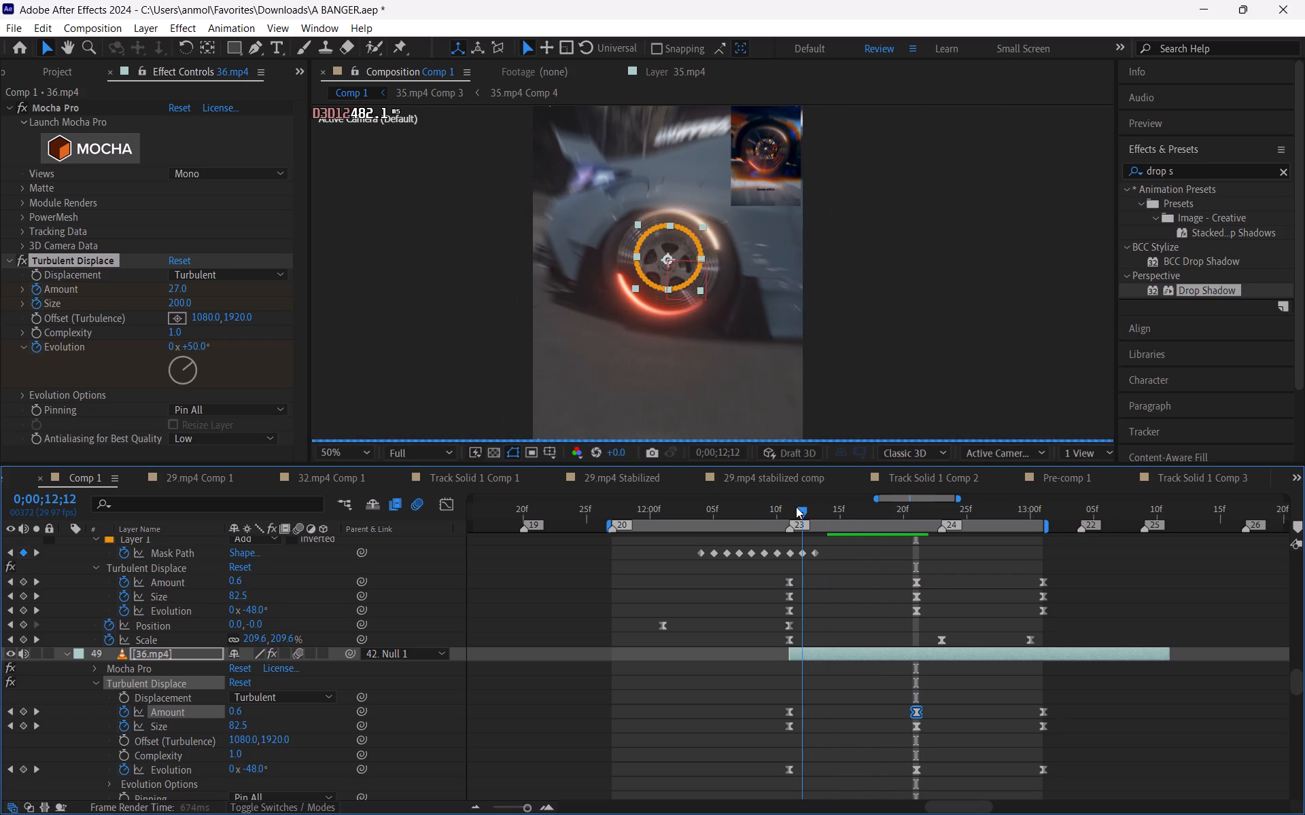
{"action": "left_click_drag", "start_coordinate": [796, 507], "coordinate": [806, 513]}
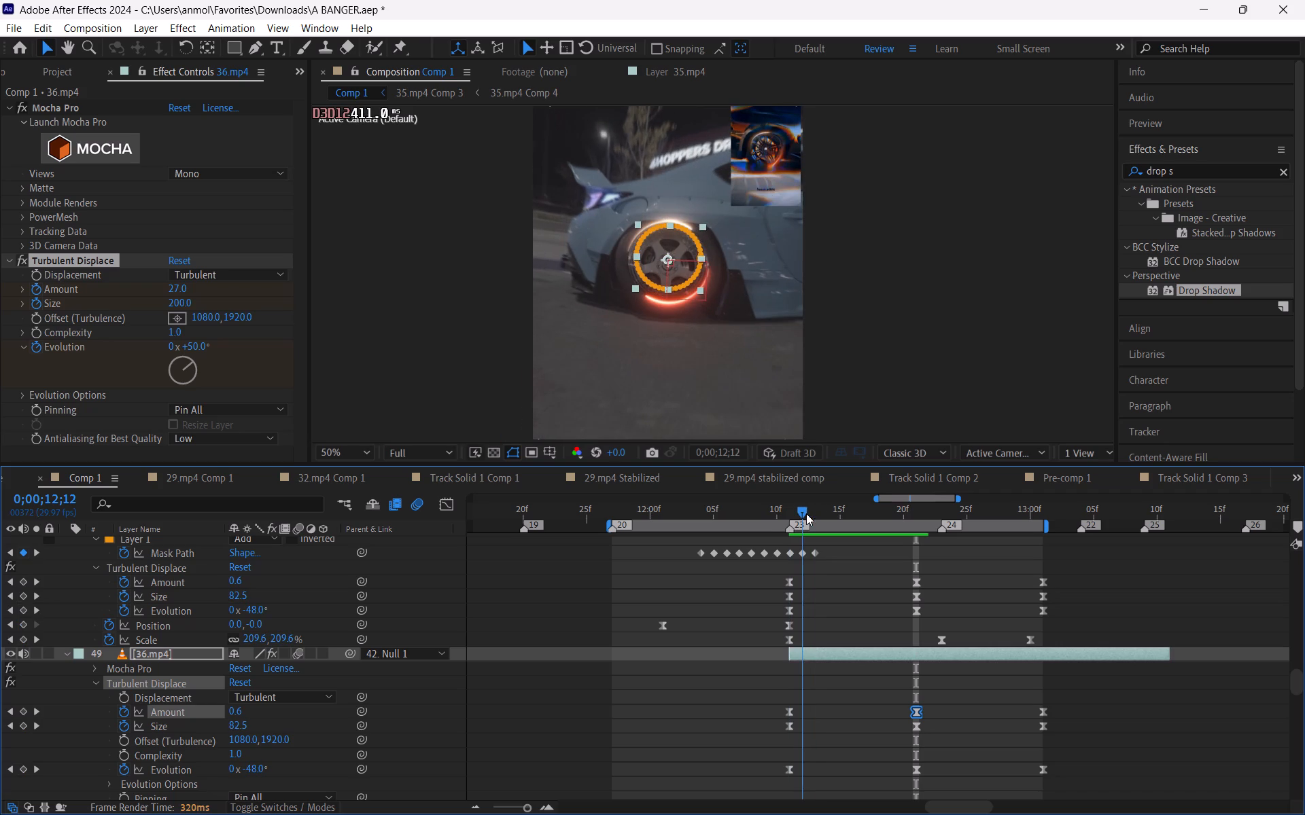
{"action": "left_click_drag", "start_coordinate": [806, 513], "coordinate": [928, 573]}
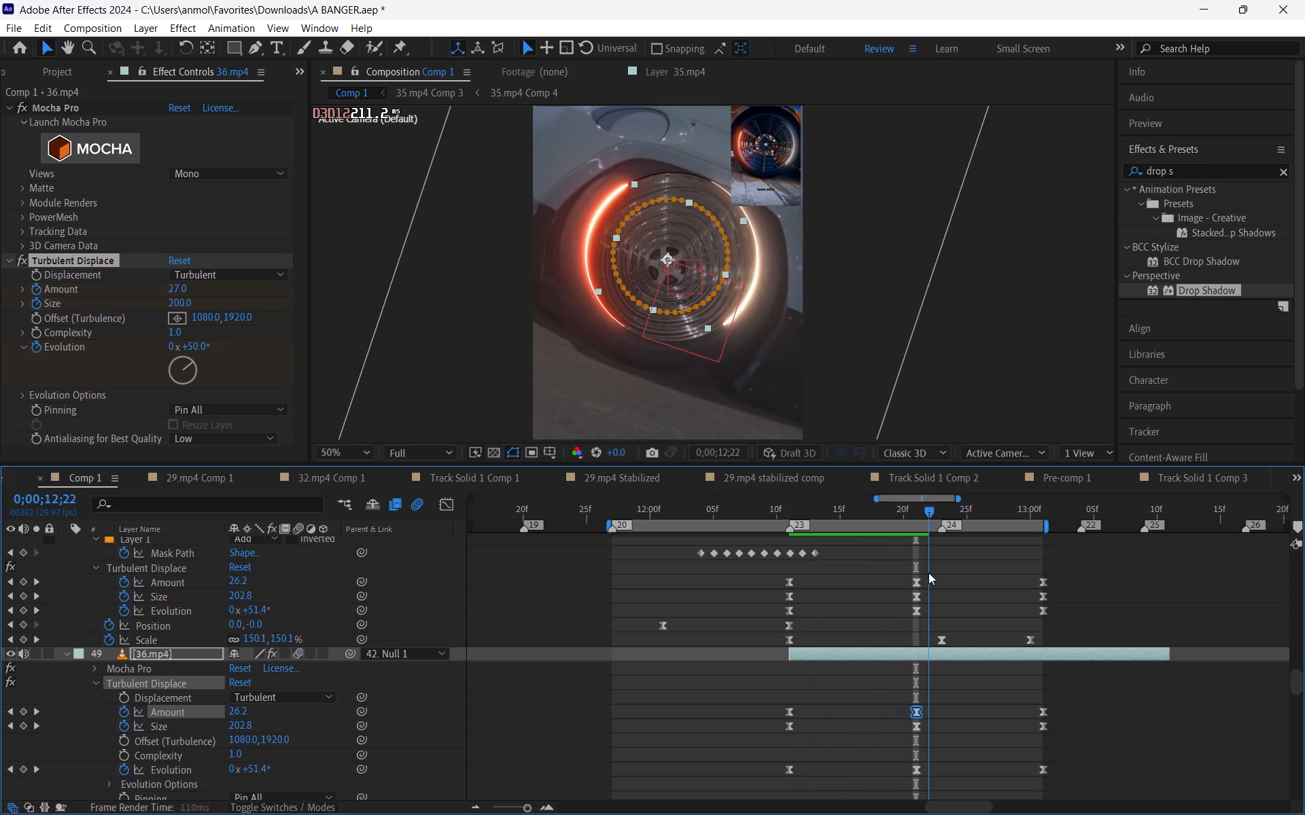
{"action": "left_click_drag", "start_coordinate": [928, 573], "coordinate": [952, 584]}
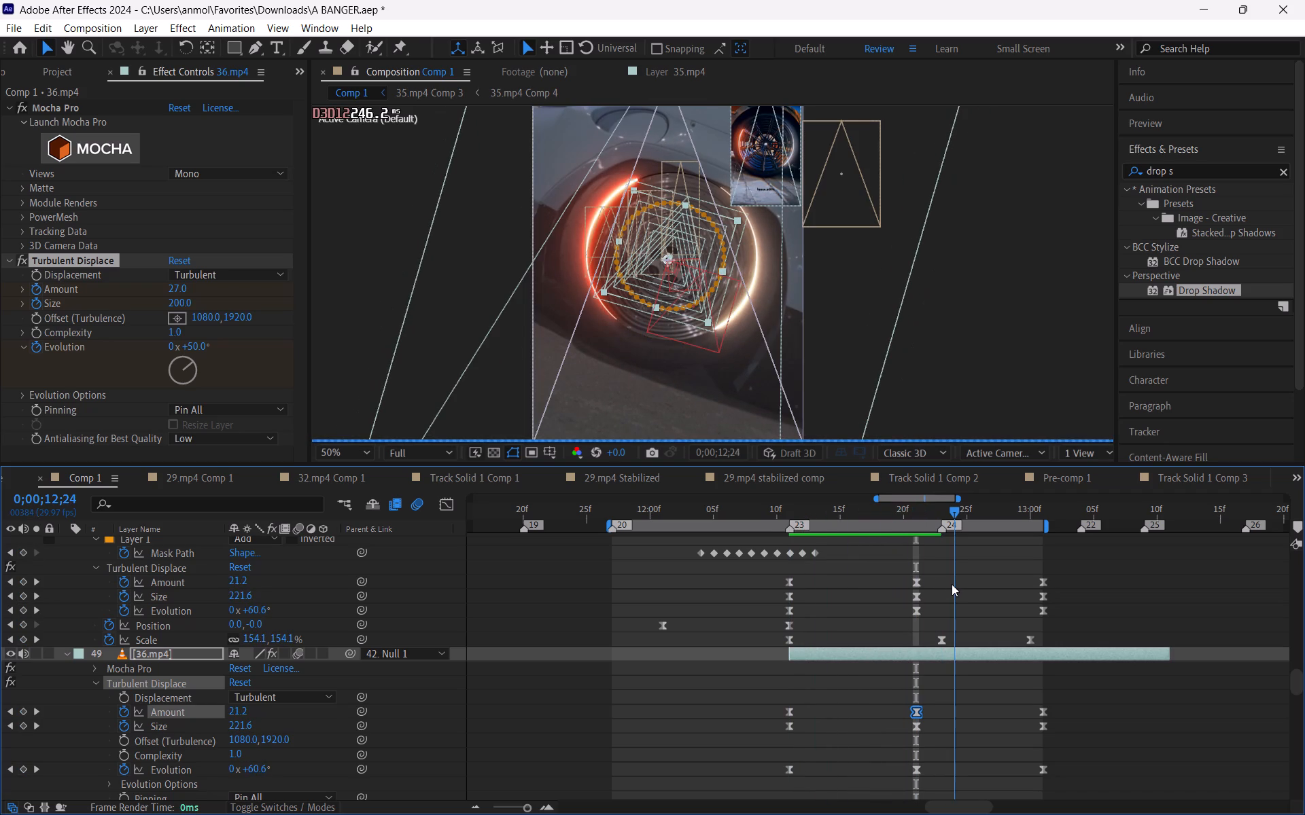
{"action": "left_click_drag", "start_coordinate": [952, 584], "coordinate": [976, 594]}
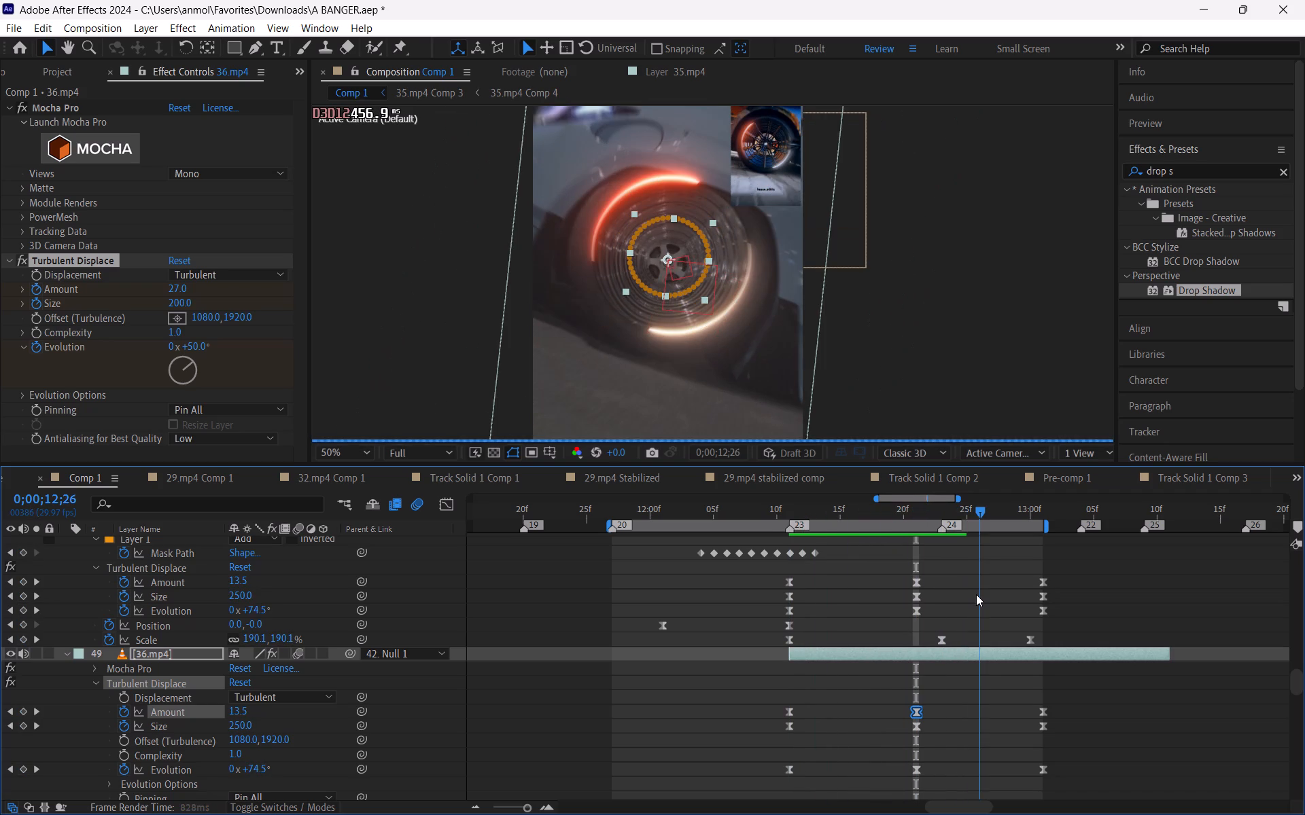
{"action": "left_click_drag", "start_coordinate": [976, 594], "coordinate": [994, 599]}
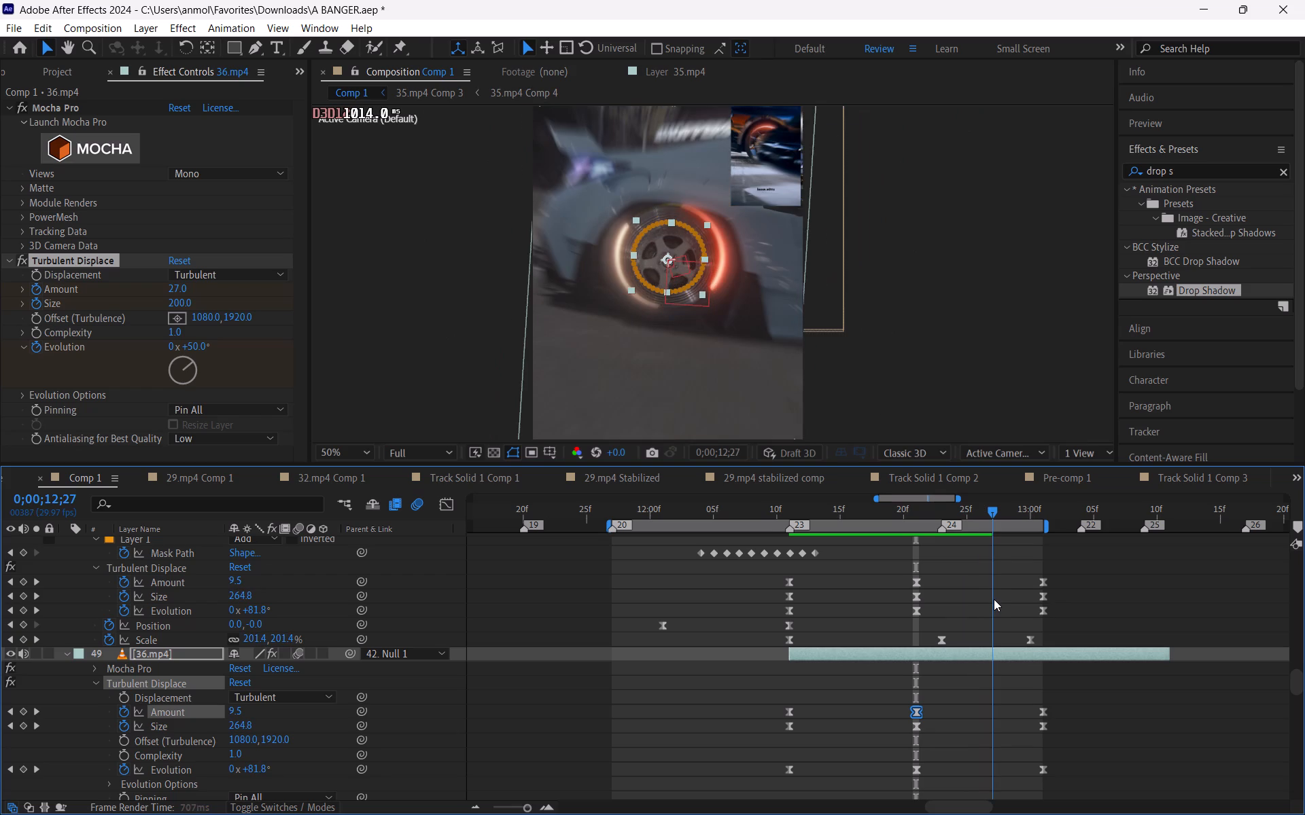
{"action": "left_click_drag", "start_coordinate": [994, 599], "coordinate": [1011, 605]}
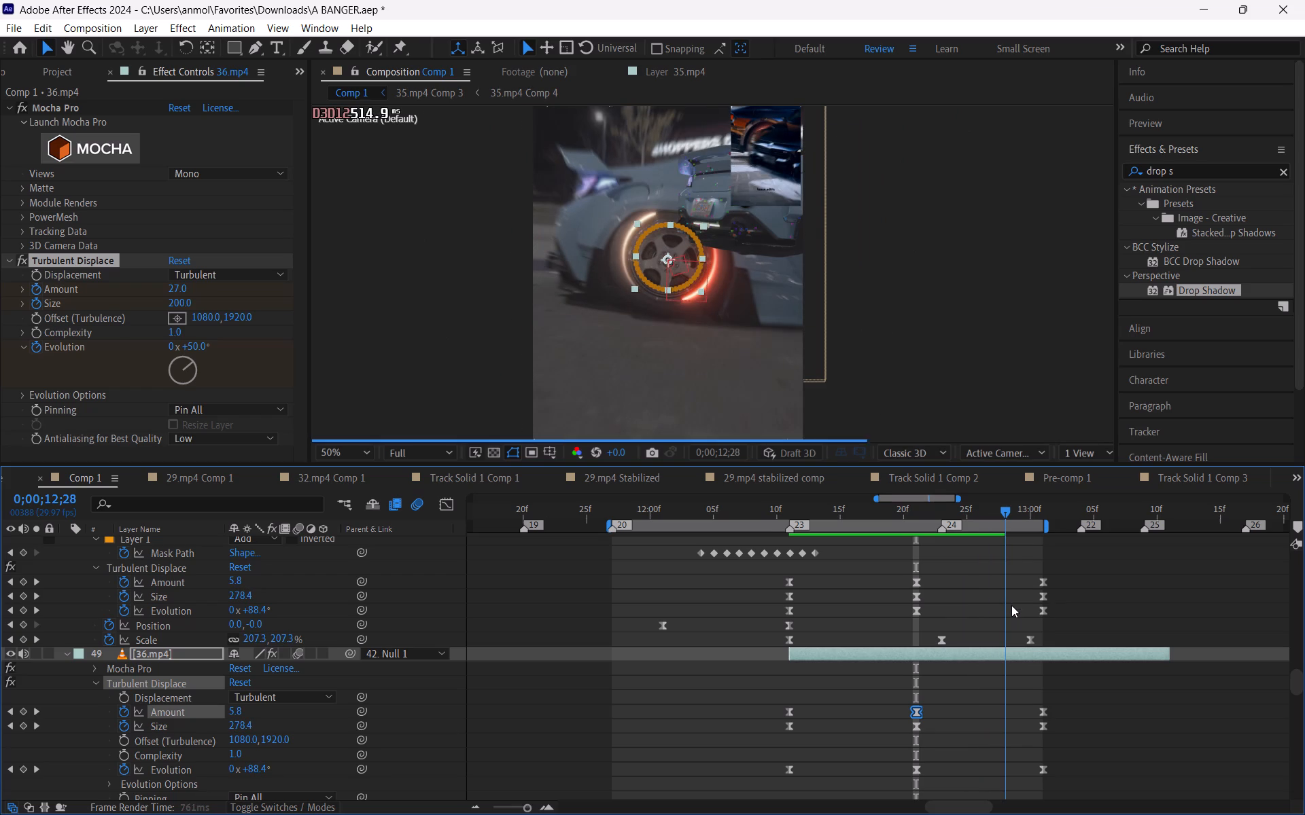
{"action": "left_click_drag", "start_coordinate": [1011, 605], "coordinate": [1024, 611]}
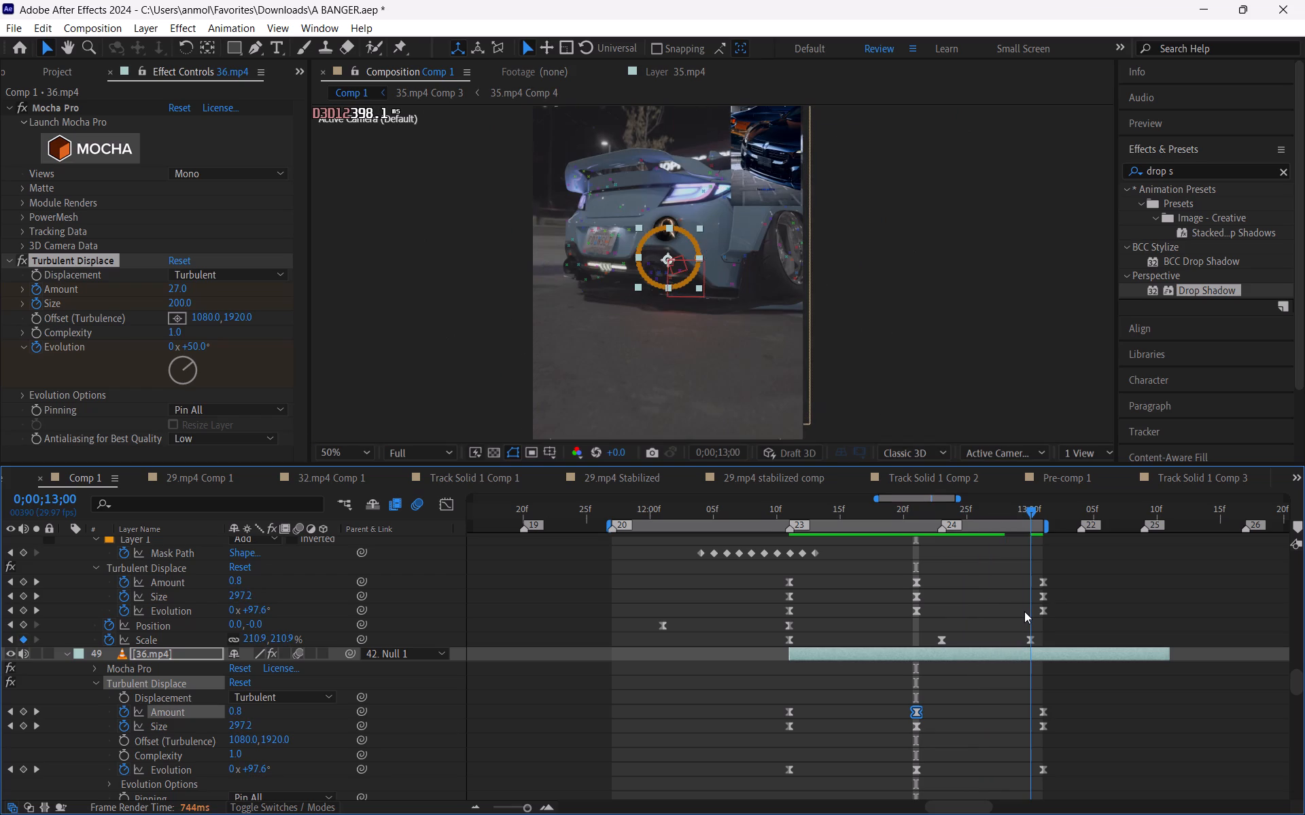
{"action": "left_click_drag", "start_coordinate": [1024, 611], "coordinate": [1003, 611]}
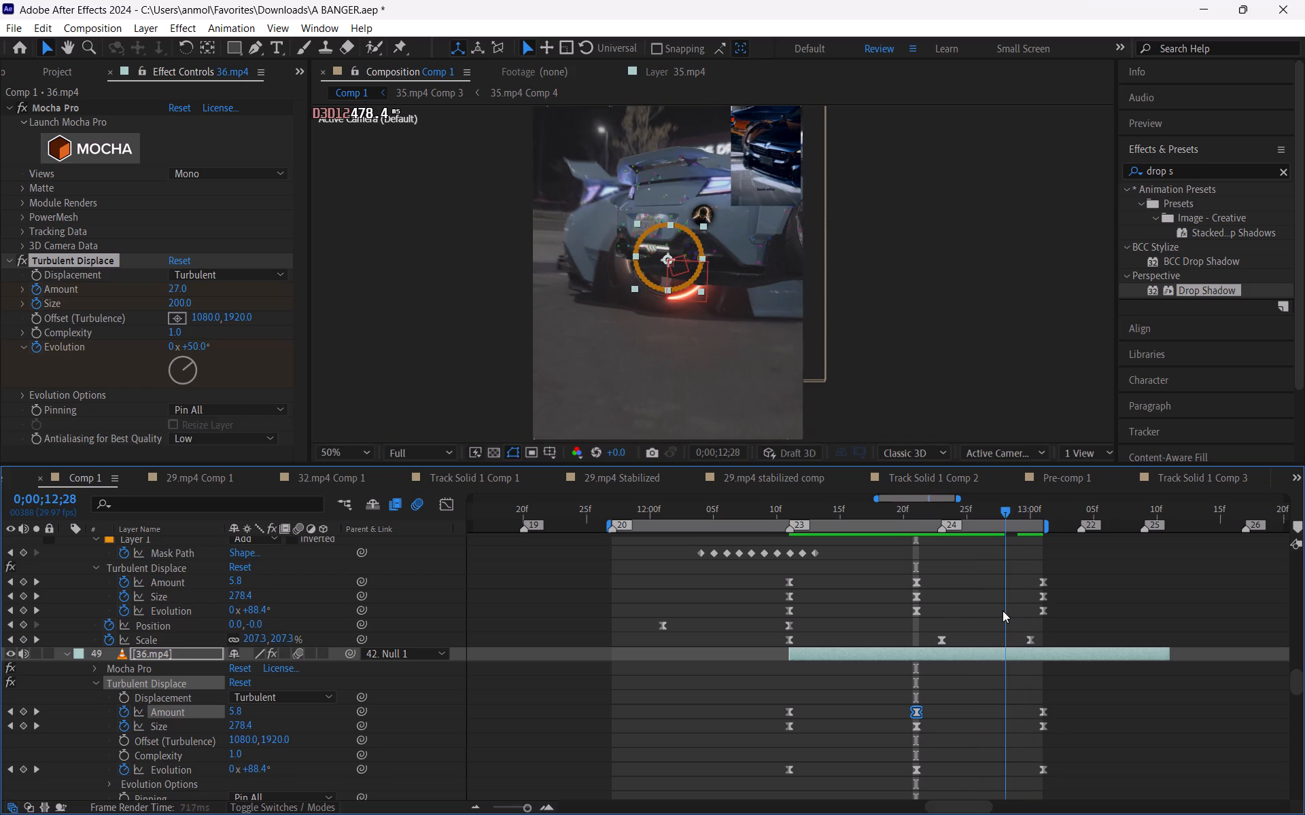
{"action": "left_click_drag", "start_coordinate": [1003, 611], "coordinate": [711, 551]}
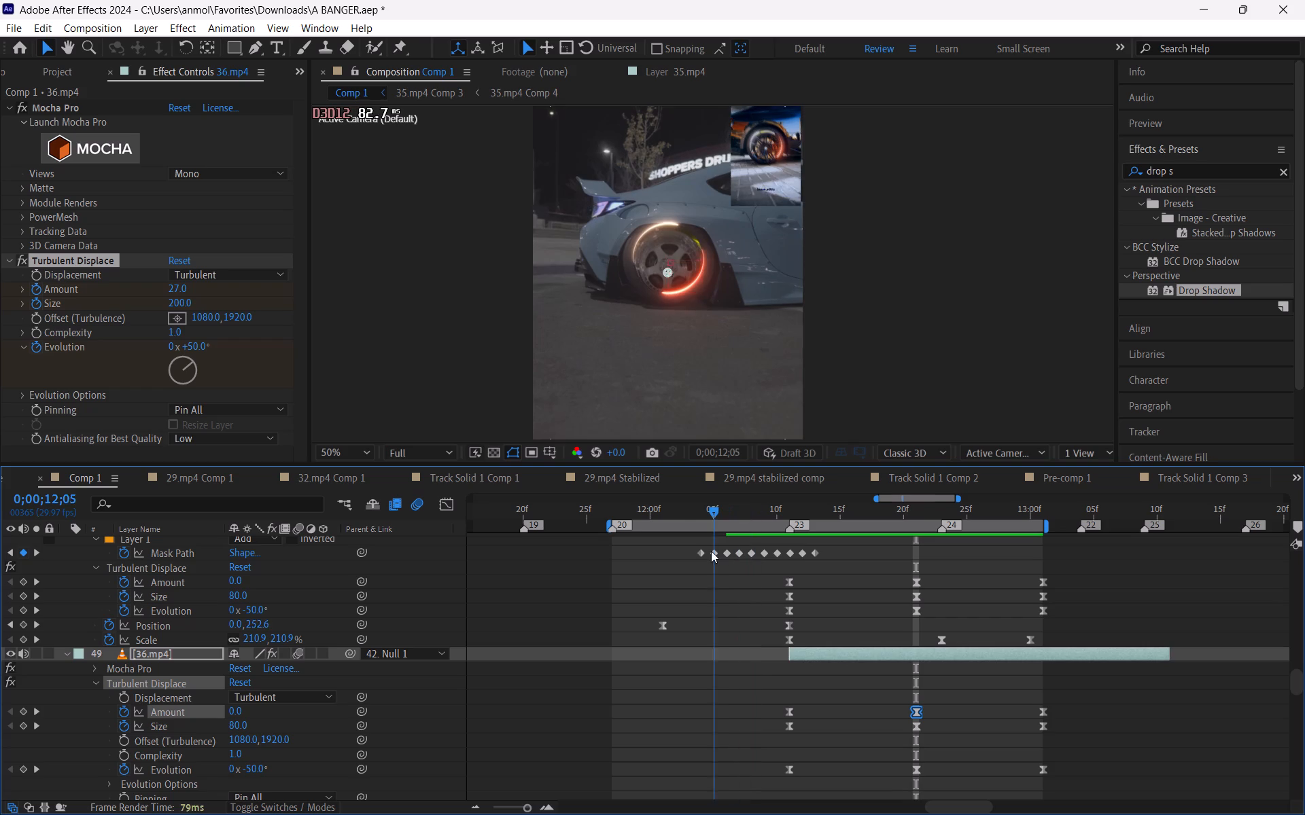
{"action": "left_click_drag", "start_coordinate": [711, 551], "coordinate": [691, 556]}
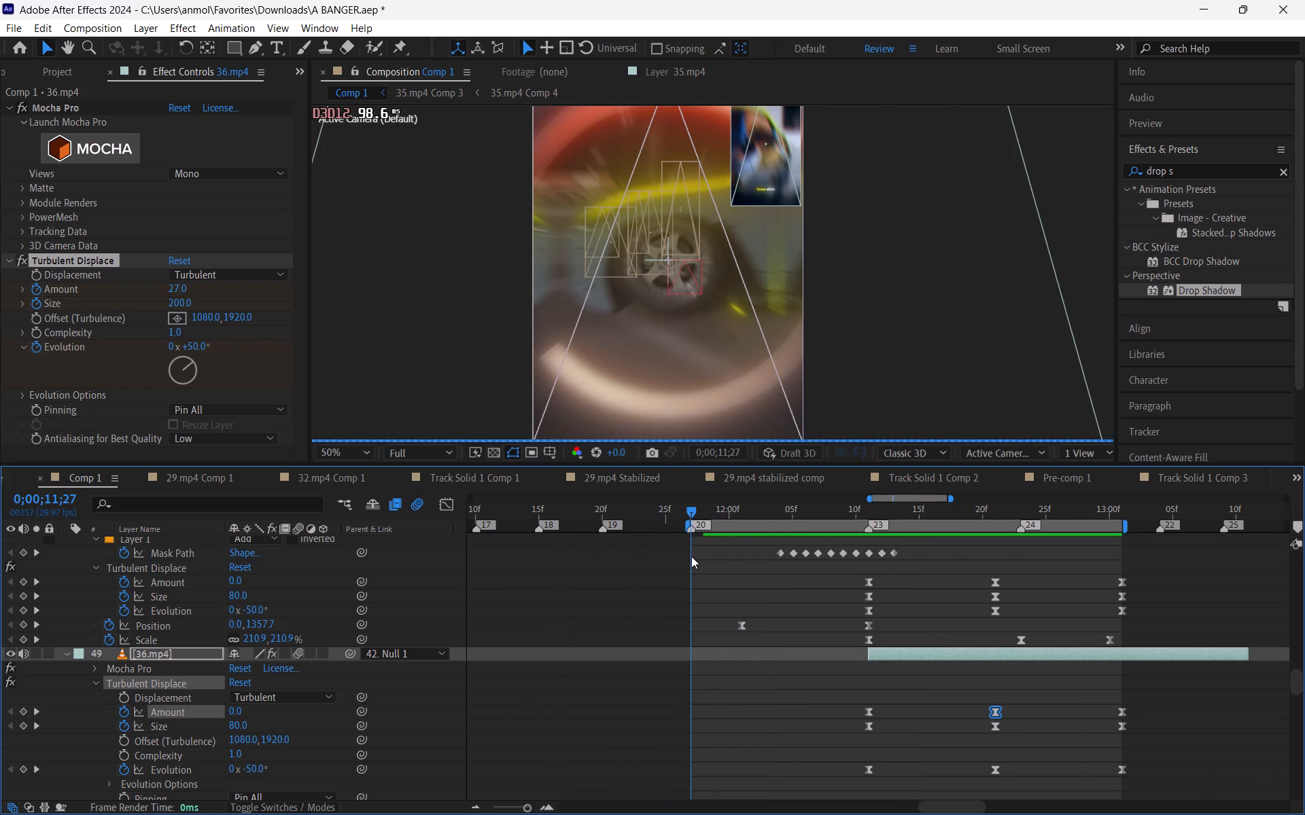
{"action": "left_click_drag", "start_coordinate": [691, 556], "coordinate": [943, 572]}
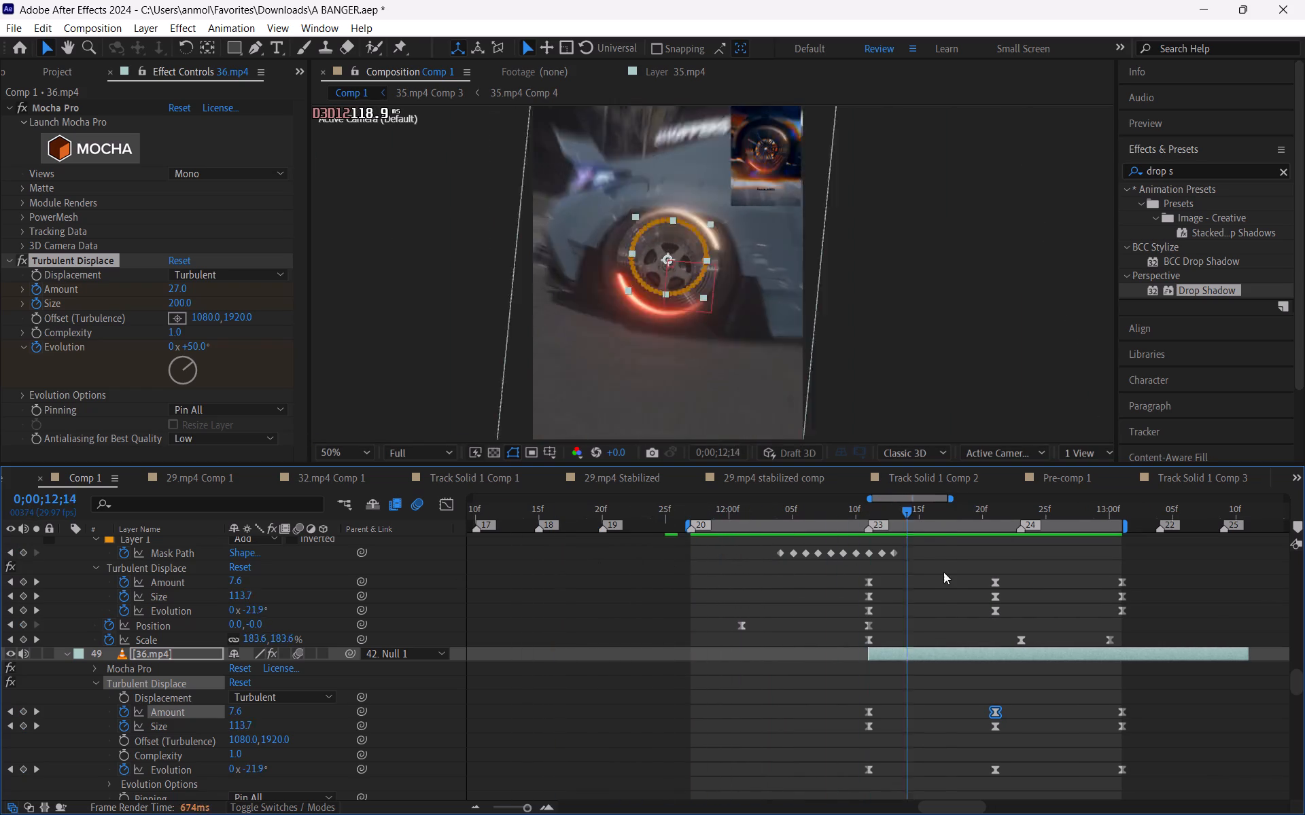
{"action": "left_click_drag", "start_coordinate": [943, 572], "coordinate": [942, 591]}
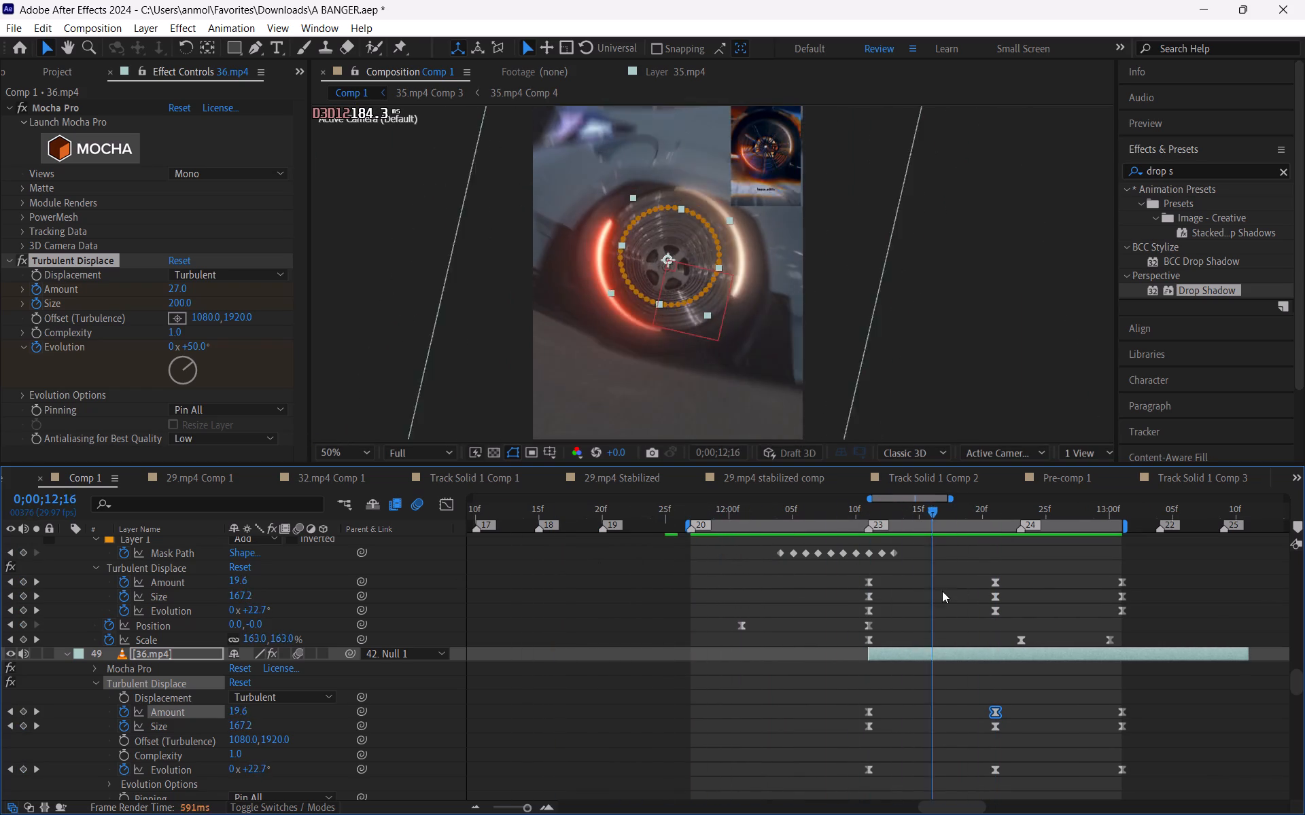
{"action": "left_click_drag", "start_coordinate": [942, 591], "coordinate": [1077, 586]}
Play back the wheel shot in real time, replaying it from its start at 11;27 to judge the distortion in motion.
{"action": "key", "text": "space"}
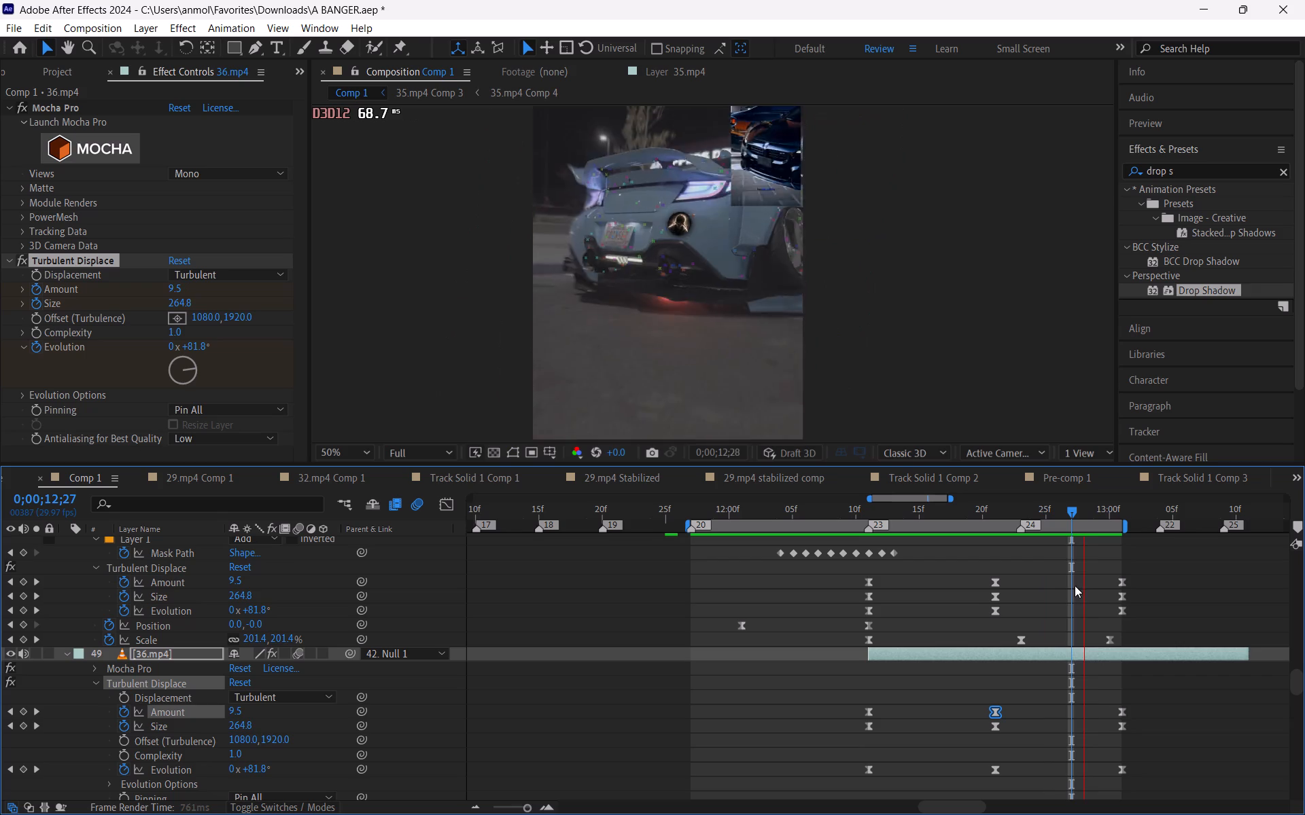
{"action": "left_click_drag", "start_coordinate": [1081, 513], "coordinate": [1090, 513]}
{"action": "key", "text": "space"}
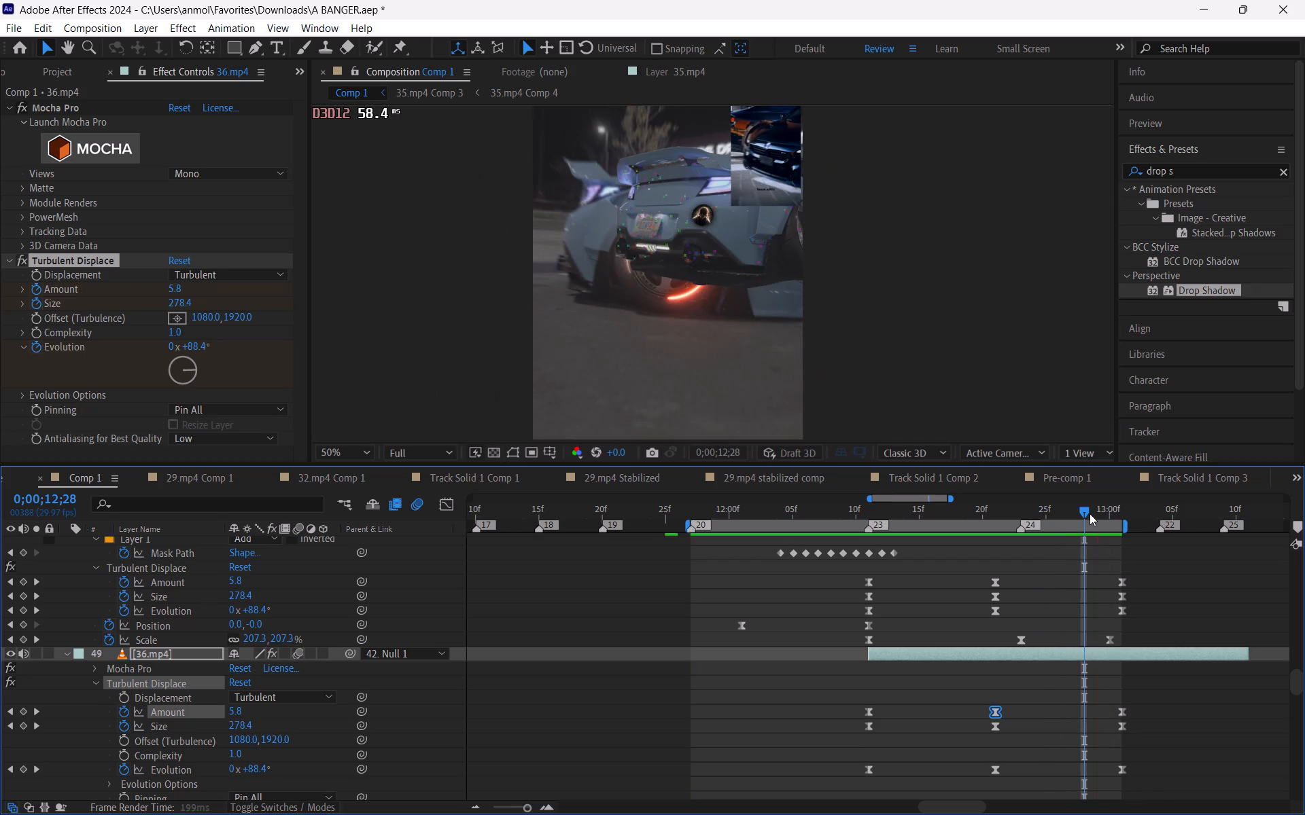
{"action": "left_click_drag", "start_coordinate": [1090, 513], "coordinate": [1077, 528]}
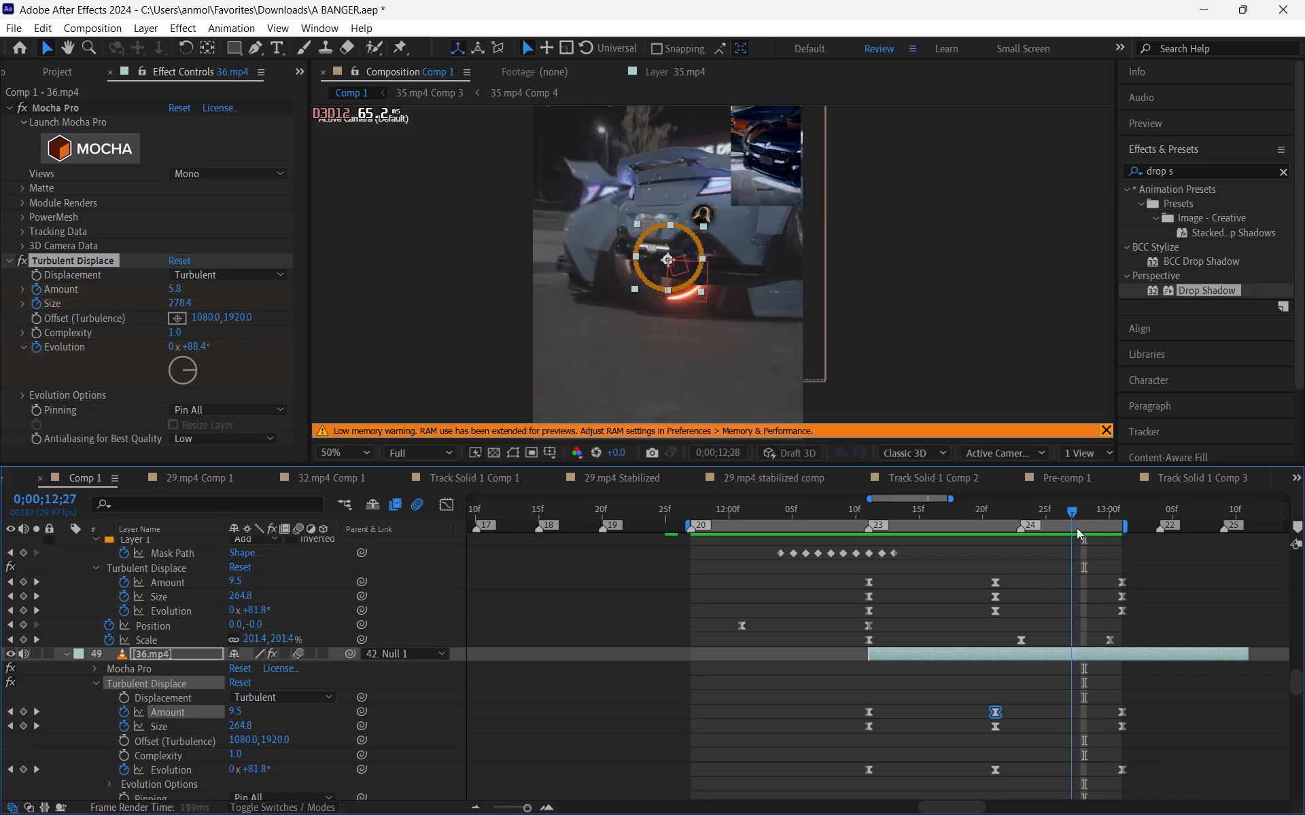
{"action": "left_click_drag", "start_coordinate": [1077, 528], "coordinate": [698, 526]}
{"action": "key", "text": "space"}
{"action": "left_click", "coordinate": [698, 513]}
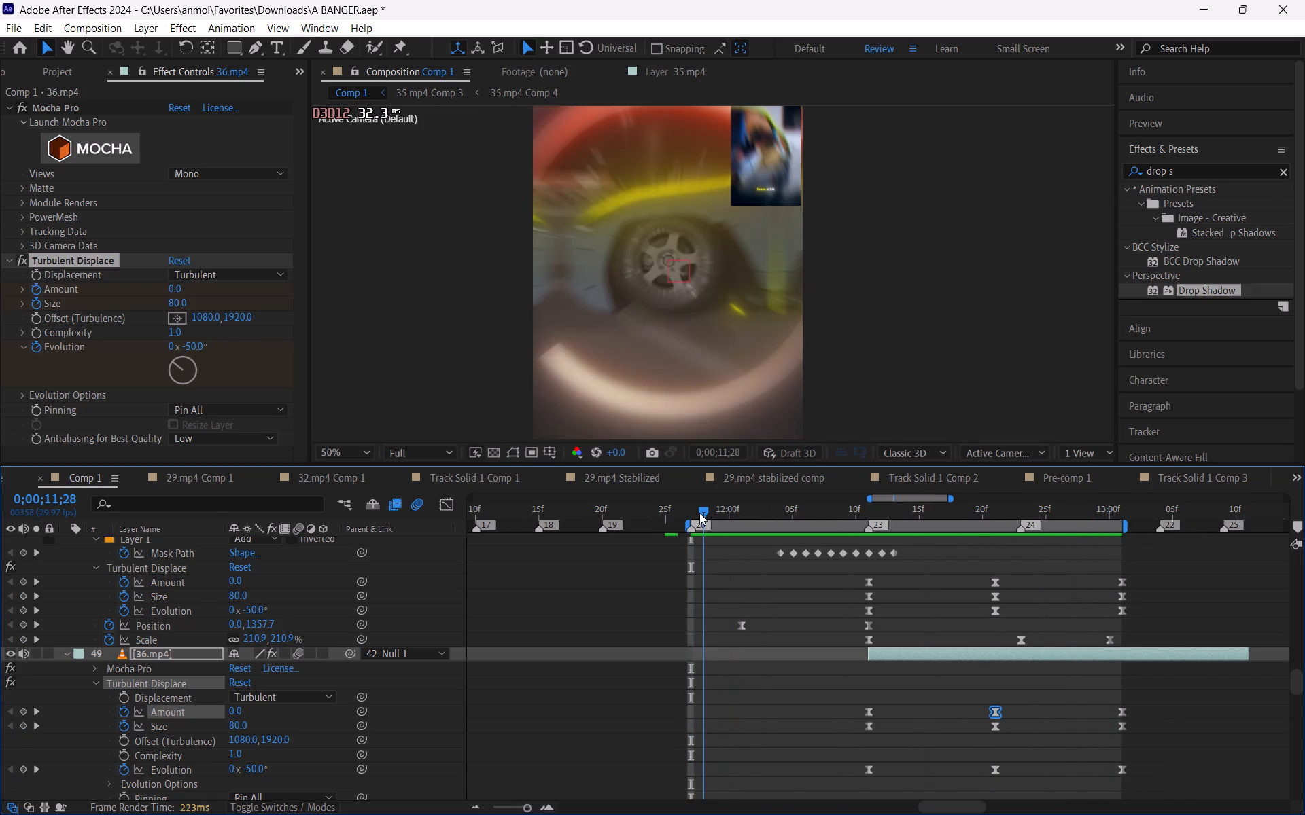
{"action": "key", "text": "space"}
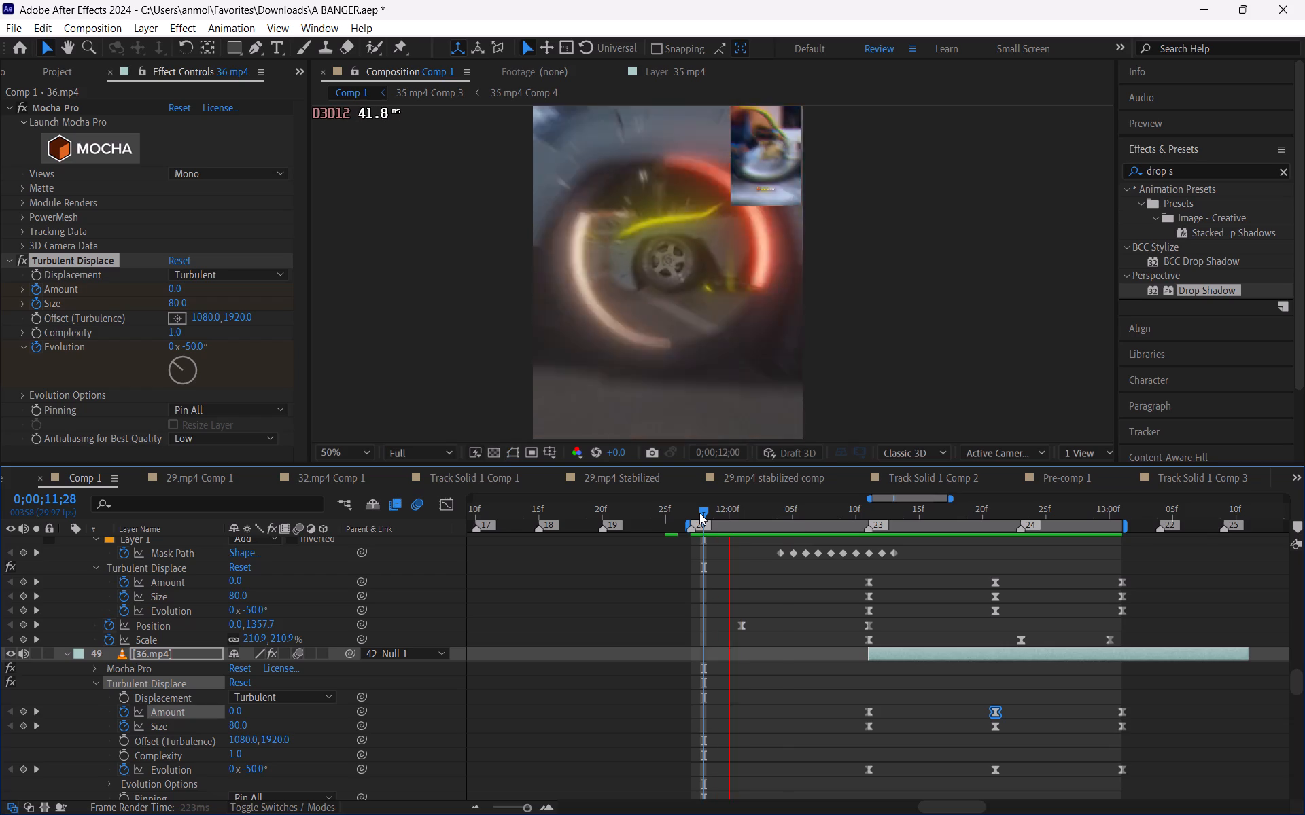
{"action": "left_click_drag", "start_coordinate": [699, 513], "coordinate": [690, 515]}
{"action": "key", "text": "space"}
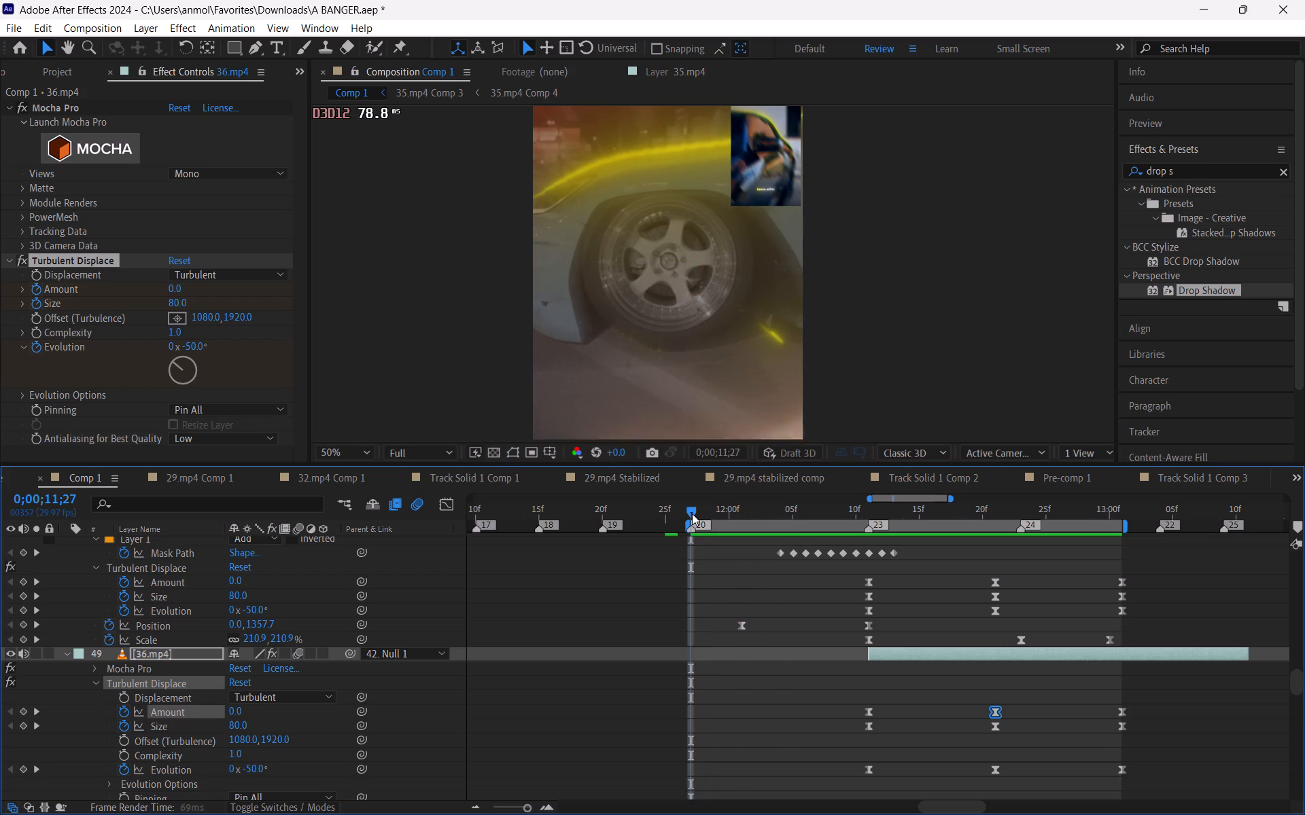
{"action": "left_click", "coordinate": [692, 513]}
{"action": "key", "text": "space"}
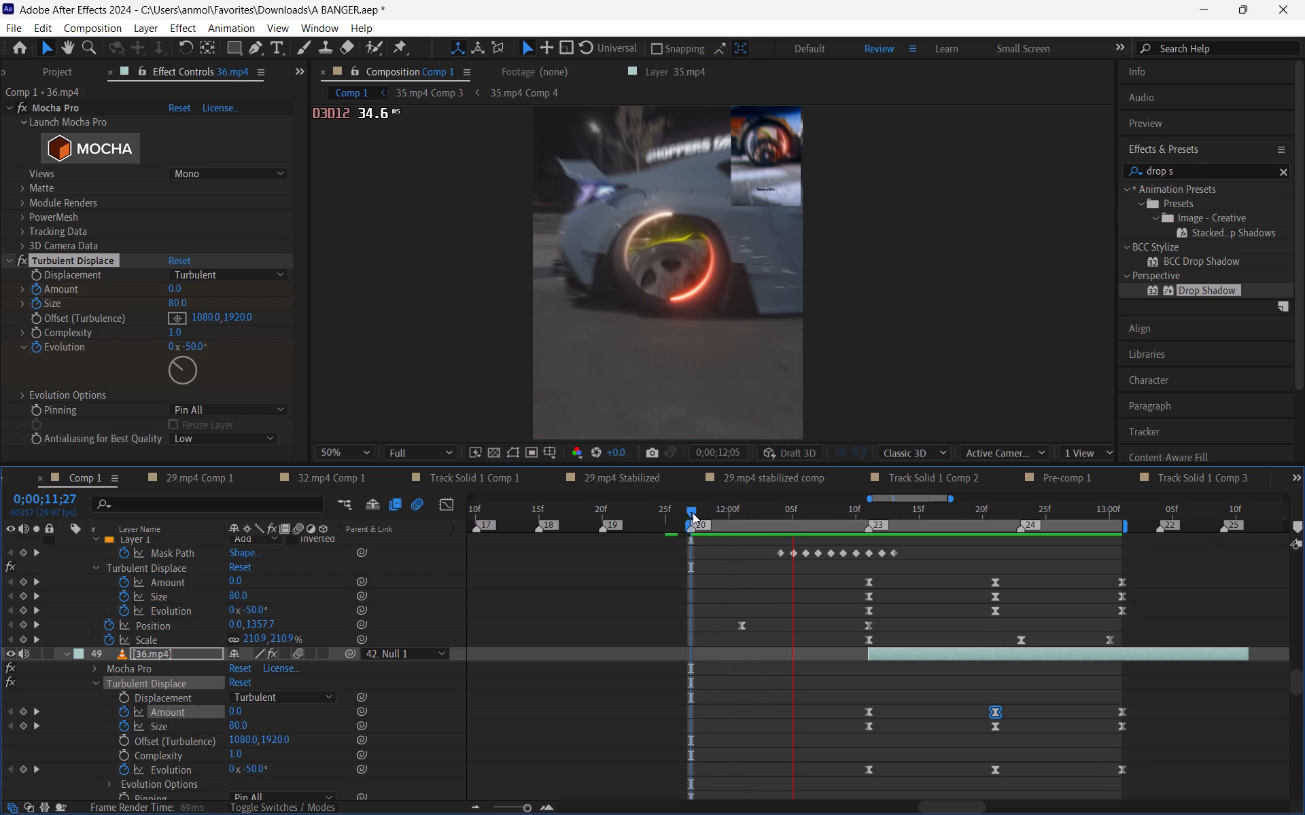
{"action": "left_click", "coordinate": [693, 513]}
{"action": "key", "text": "space"}
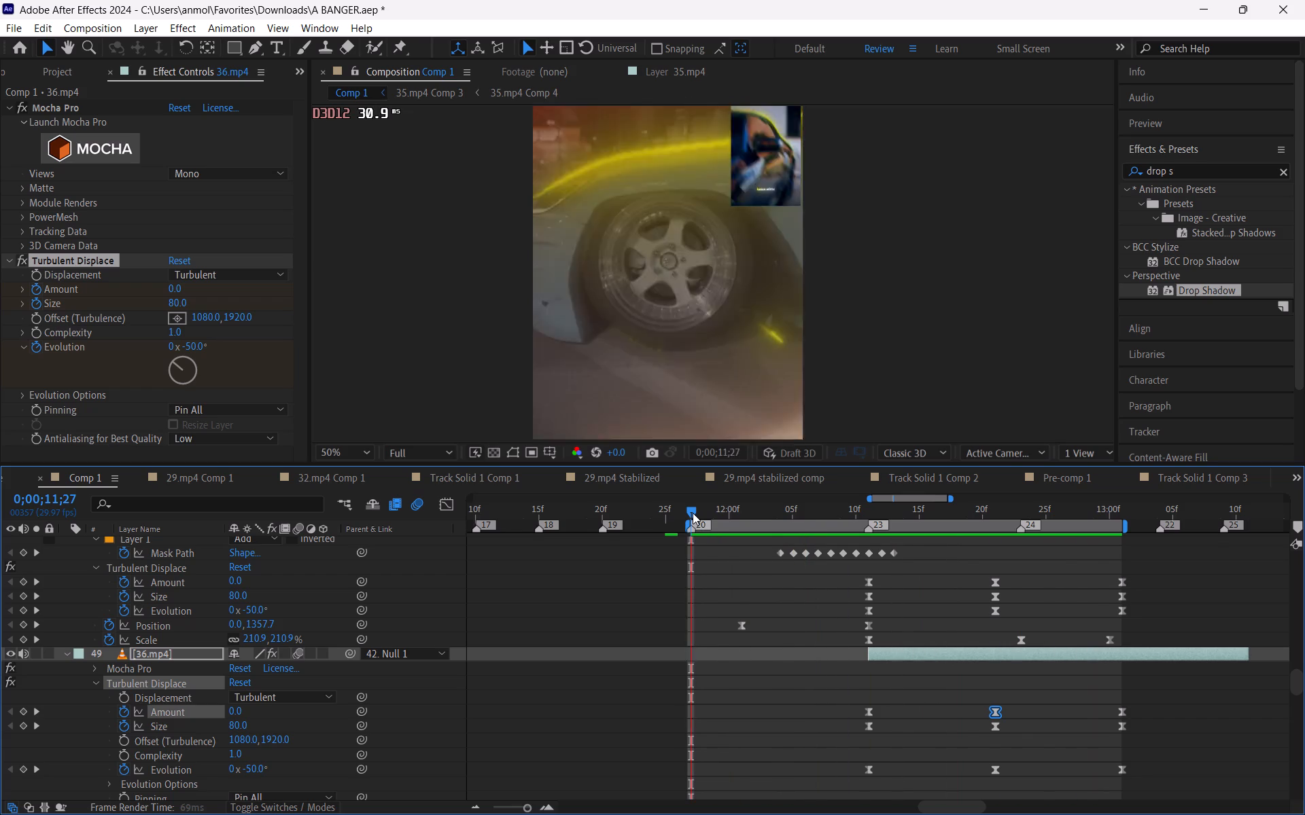
At 12;21, try Twist and then choose Bulge as the Displacement type of layer 45's Turbulent Displace.
{"action": "left_click_drag", "start_coordinate": [693, 513], "coordinate": [996, 557]}
{"action": "scroll", "coordinate": [988, 608], "scroll_direction": "up", "scroll_amount": 12}
{"action": "scroll", "coordinate": [989, 615], "scroll_direction": "down", "scroll_amount": 5}
{"action": "scroll", "coordinate": [998, 577], "scroll_direction": "up", "scroll_amount": 1}
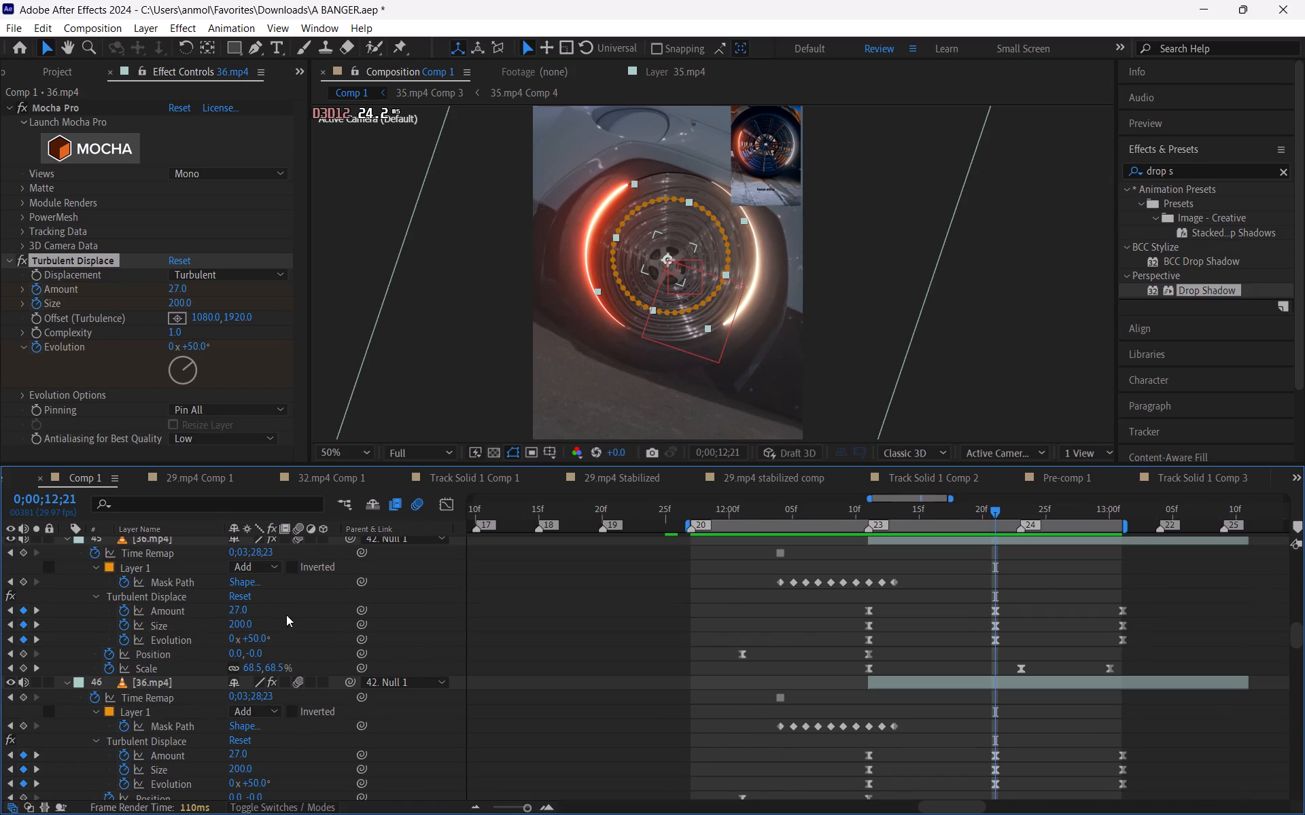
{"action": "scroll", "coordinate": [960, 611], "scroll_direction": "up", "scroll_amount": 2}
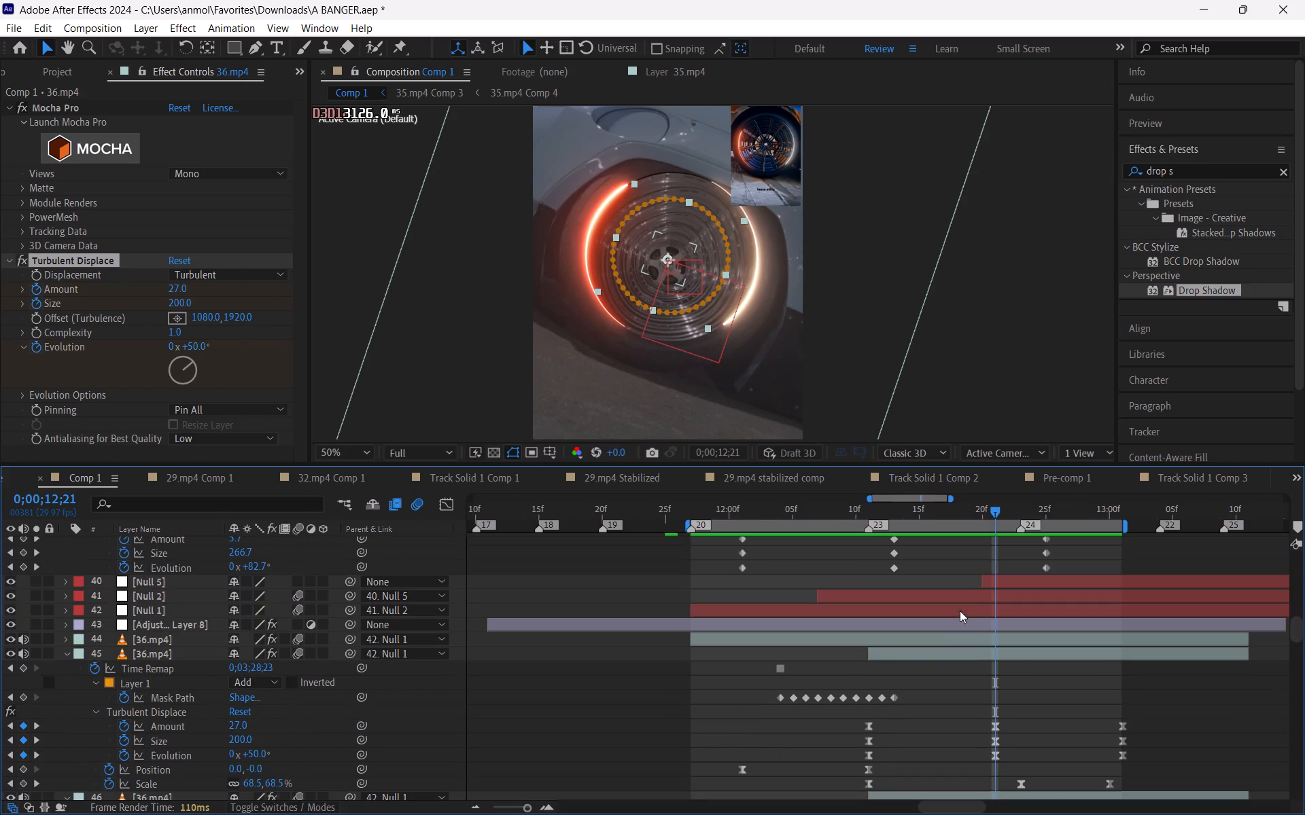
{"action": "left_click", "coordinate": [996, 656]}
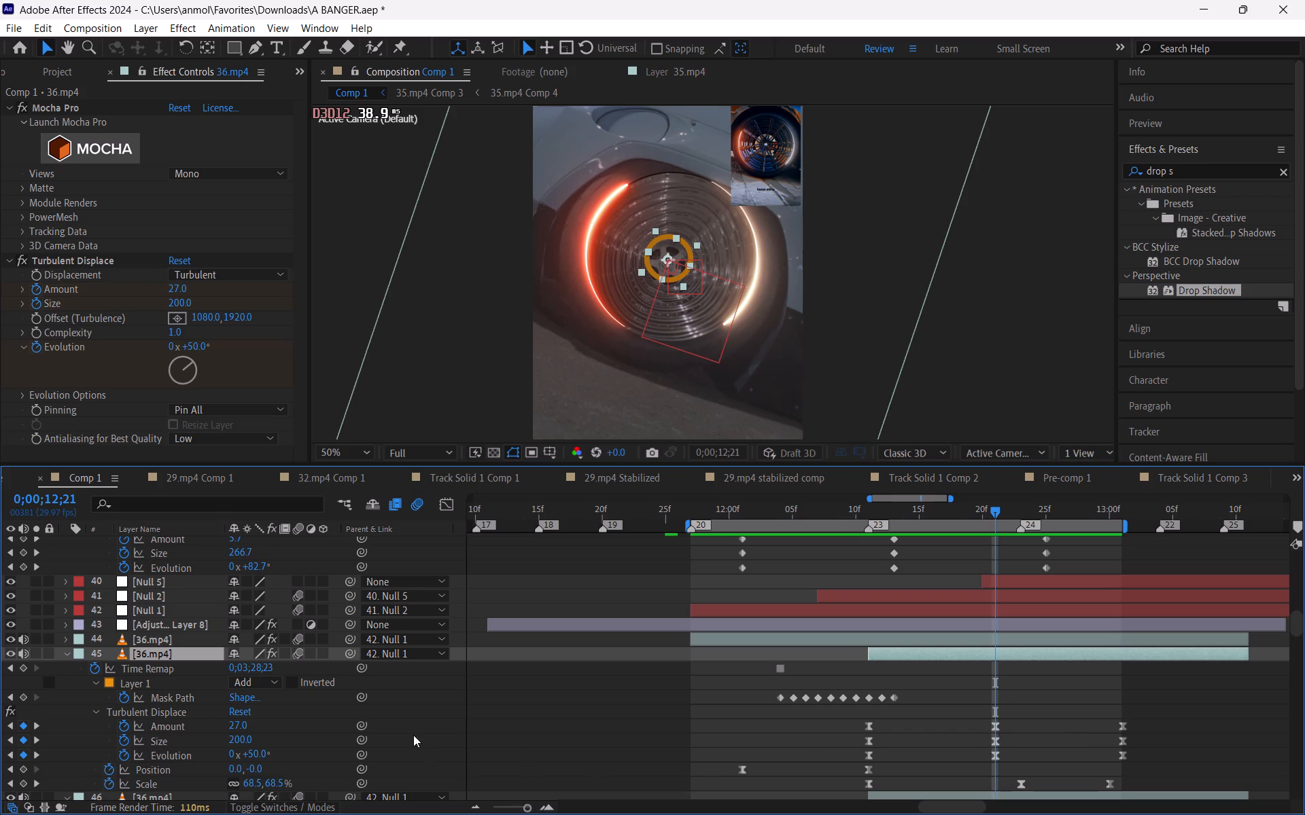
{"action": "left_click", "coordinate": [251, 278]}
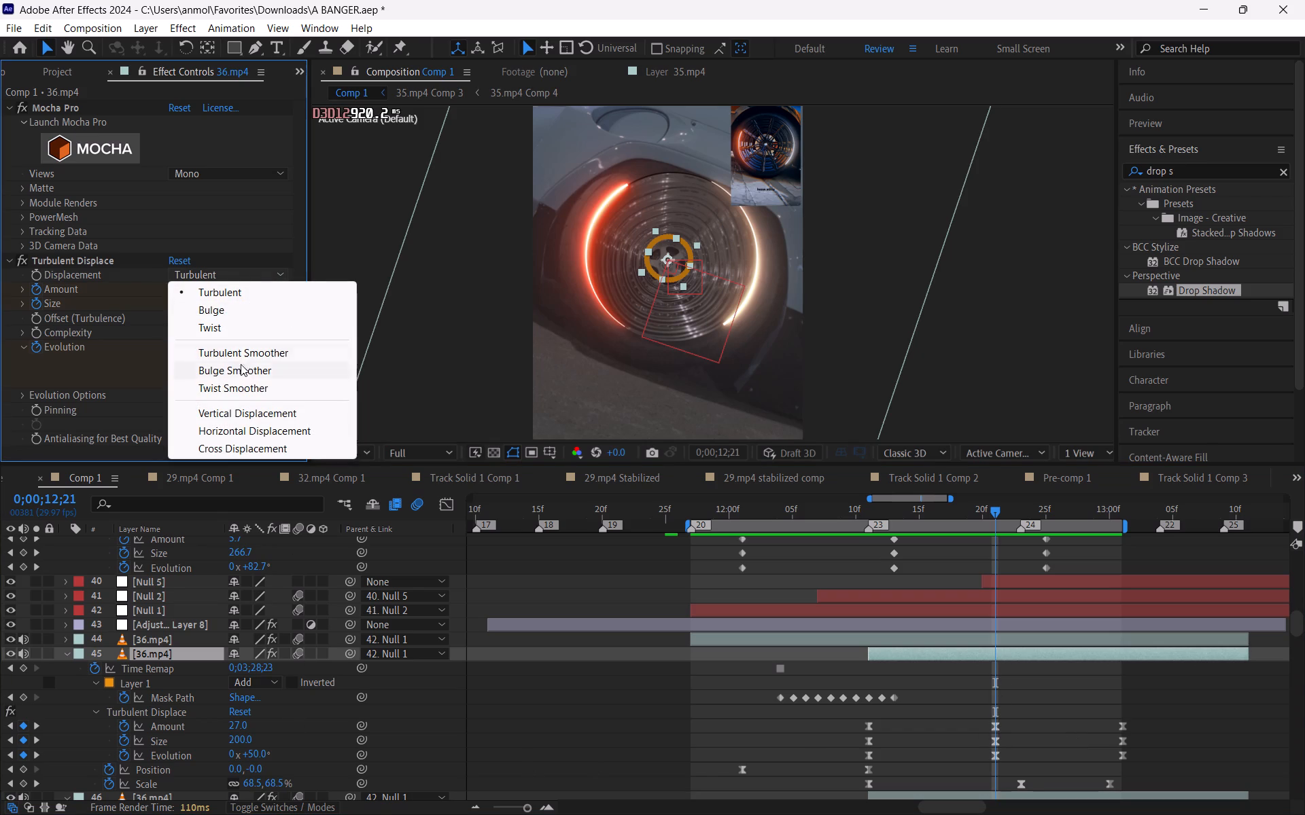
{"action": "left_click", "coordinate": [230, 332]}
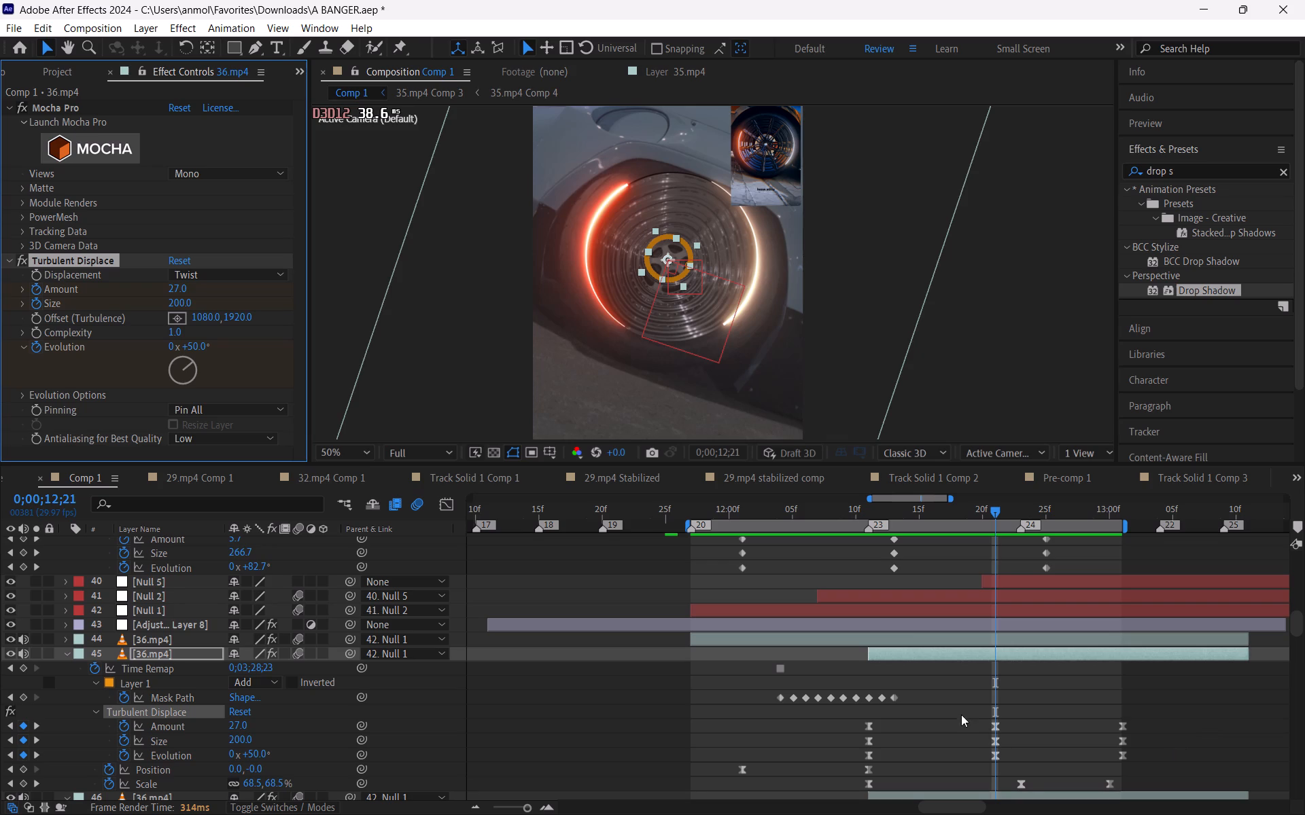
{"action": "left_click", "coordinate": [260, 280]}
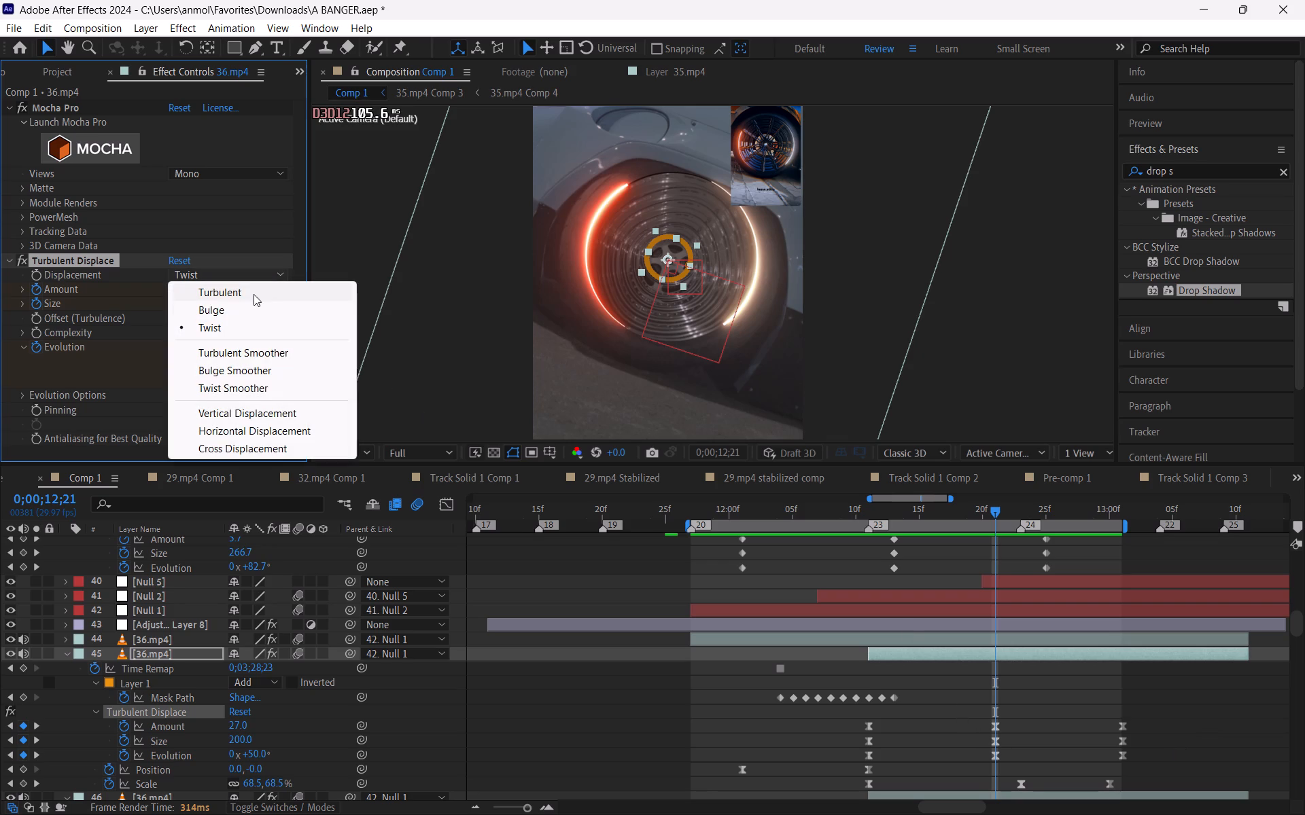
{"action": "left_click", "coordinate": [250, 313]}
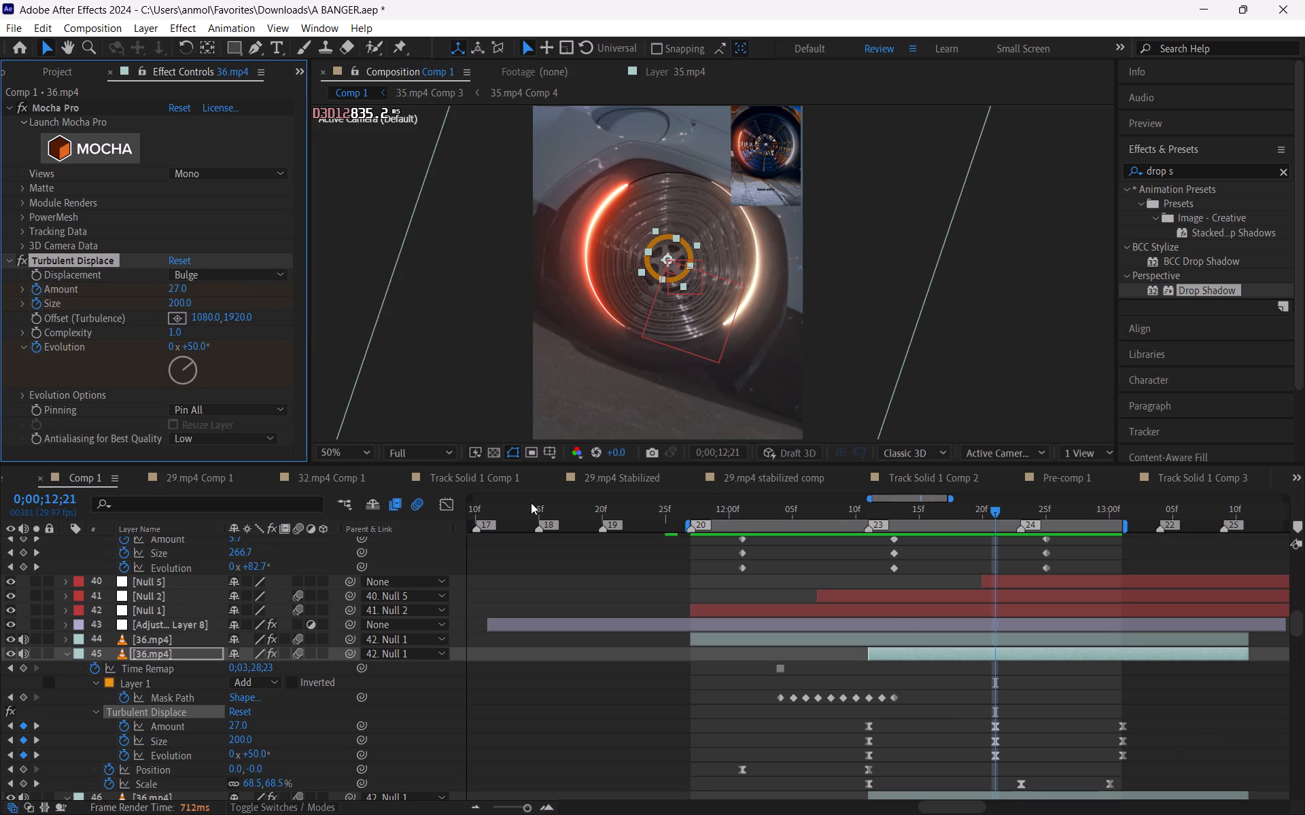
Set the Displacement type of layer 46's Turbulent Displace to Bulge.
{"action": "scroll", "coordinate": [1015, 717], "scroll_direction": "down", "scroll_amount": 2}
{"action": "left_click", "coordinate": [1003, 678]}
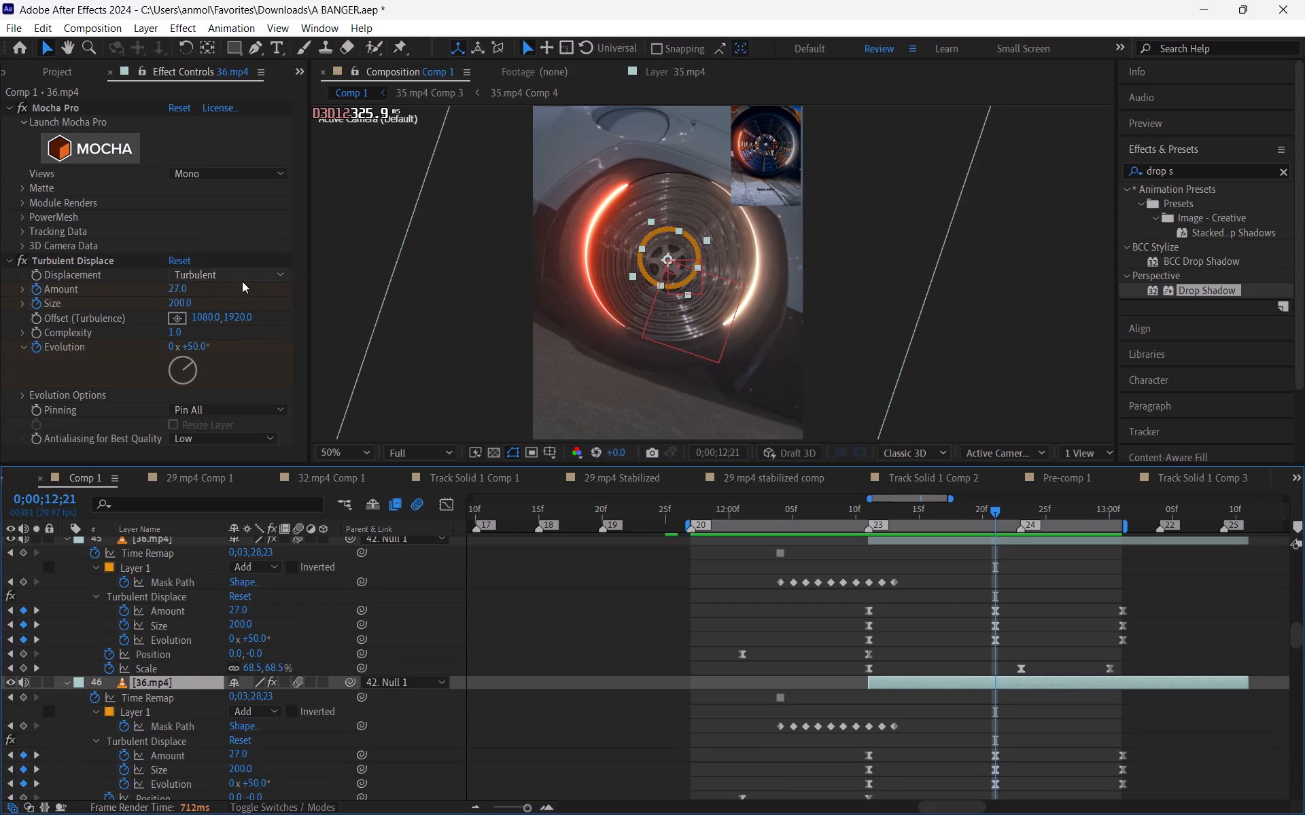
{"action": "left_click", "coordinate": [242, 281]}
{"action": "left_click", "coordinate": [219, 316]}
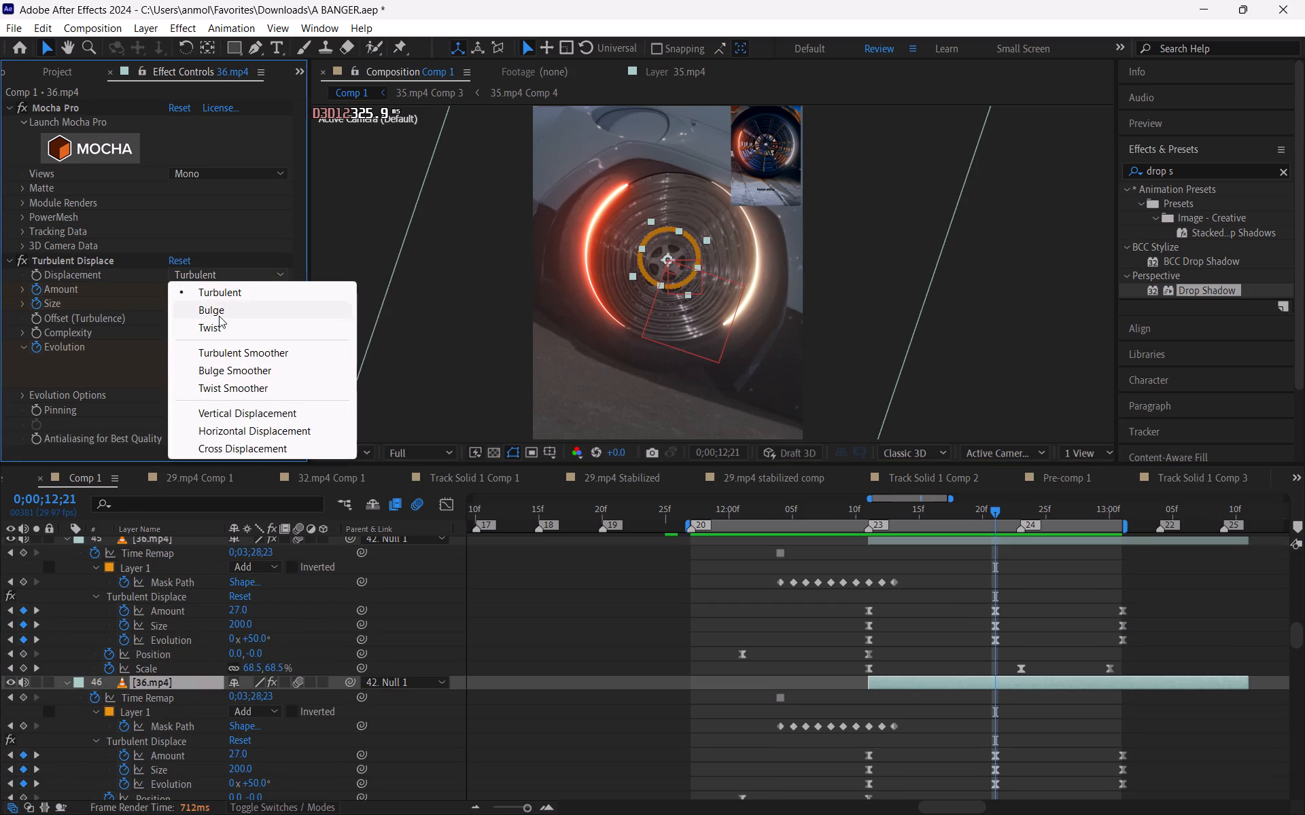
Check the Turbulent Displace displacement type on 36.mp4 layers 46 and 45.
{"action": "scroll", "coordinate": [879, 634], "scroll_direction": "down", "scroll_amount": 2}
{"action": "left_click", "coordinate": [992, 639]}
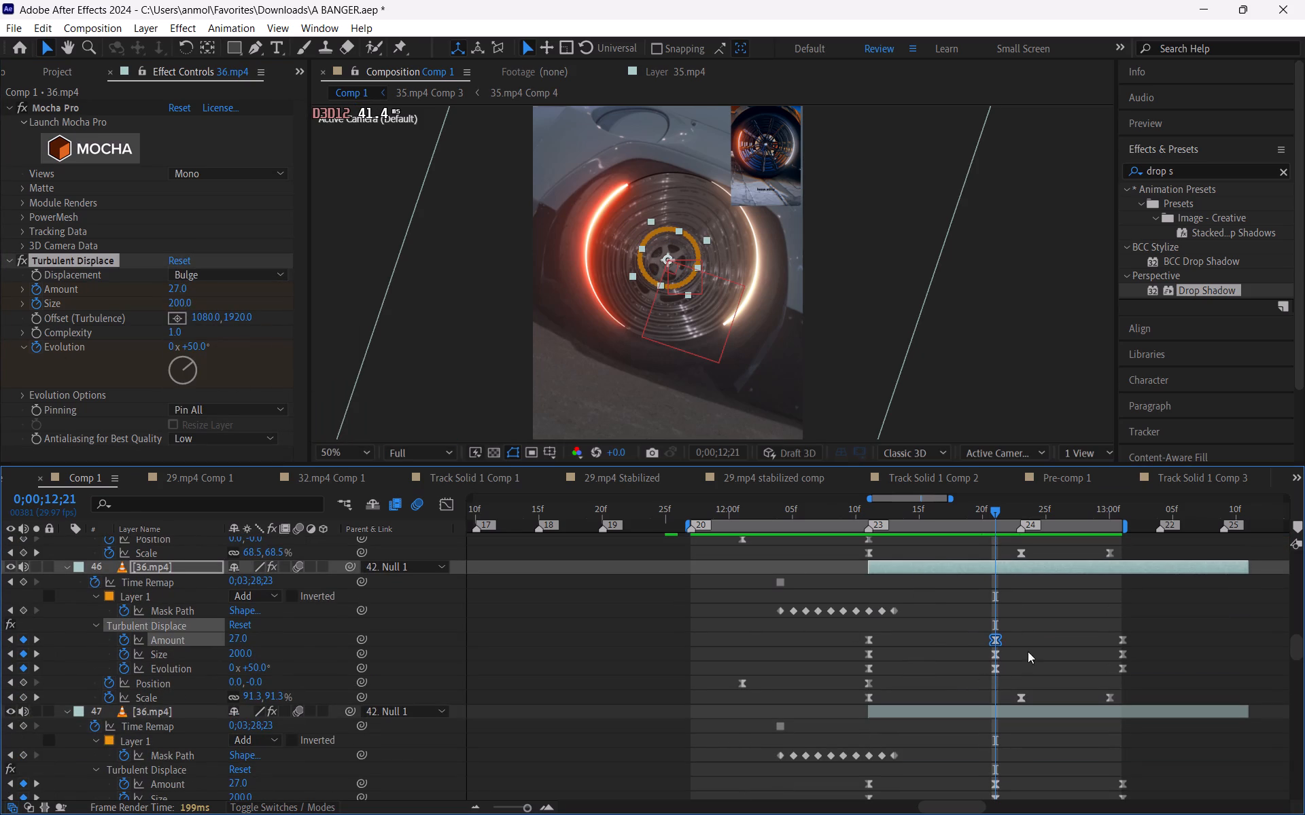
{"action": "left_click", "coordinate": [996, 576]}
{"action": "left_click", "coordinate": [1005, 566]}
{"action": "scroll", "coordinate": [1006, 609], "scroll_direction": "up", "scroll_amount": 1}
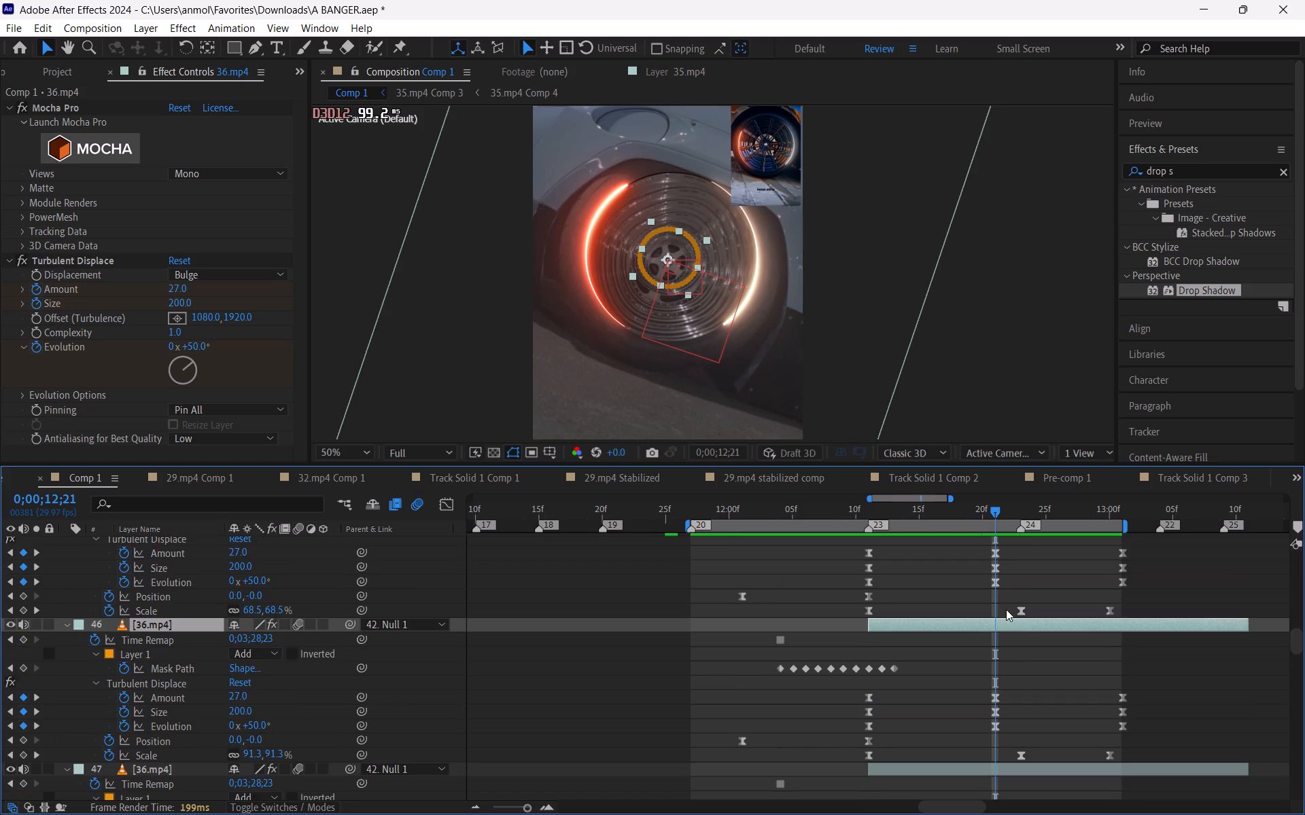
{"action": "scroll", "coordinate": [1003, 598], "scroll_direction": "up", "scroll_amount": 2}
{"action": "left_click", "coordinate": [1000, 598]}
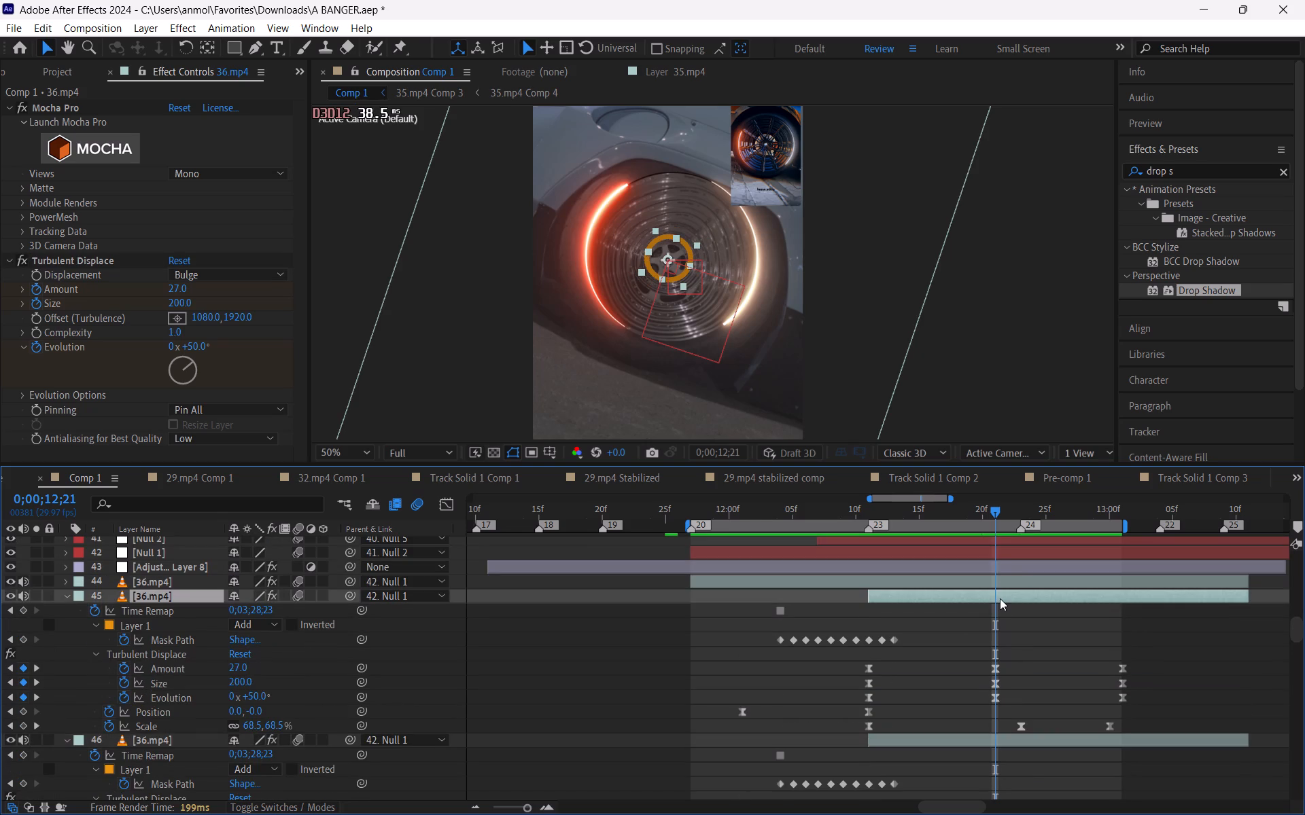
Set the Displacement type of layer 47's Turbulent Displace to Bulge.
{"action": "scroll", "coordinate": [1010, 640], "scroll_direction": "down", "scroll_amount": 4}
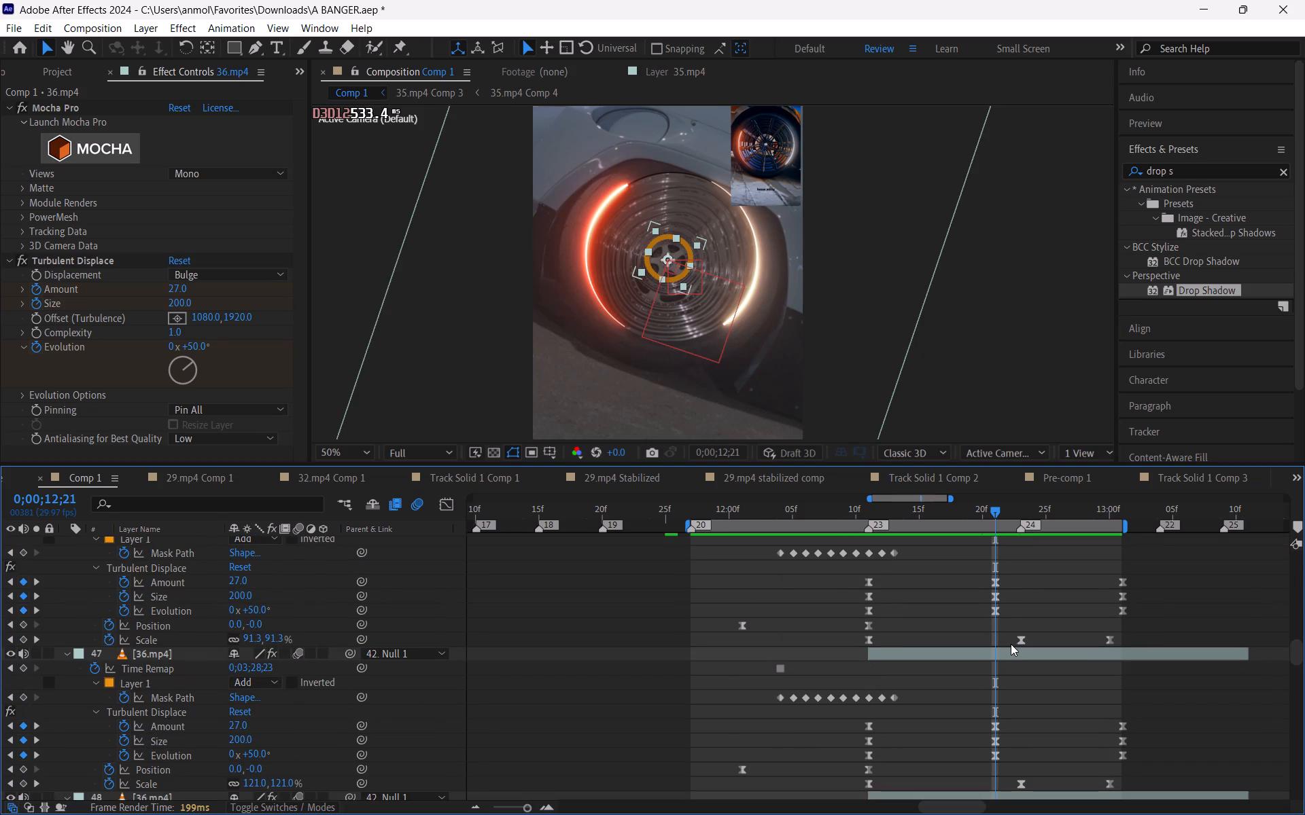
{"action": "left_click", "coordinate": [1011, 652]}
{"action": "left_click", "coordinate": [236, 276]}
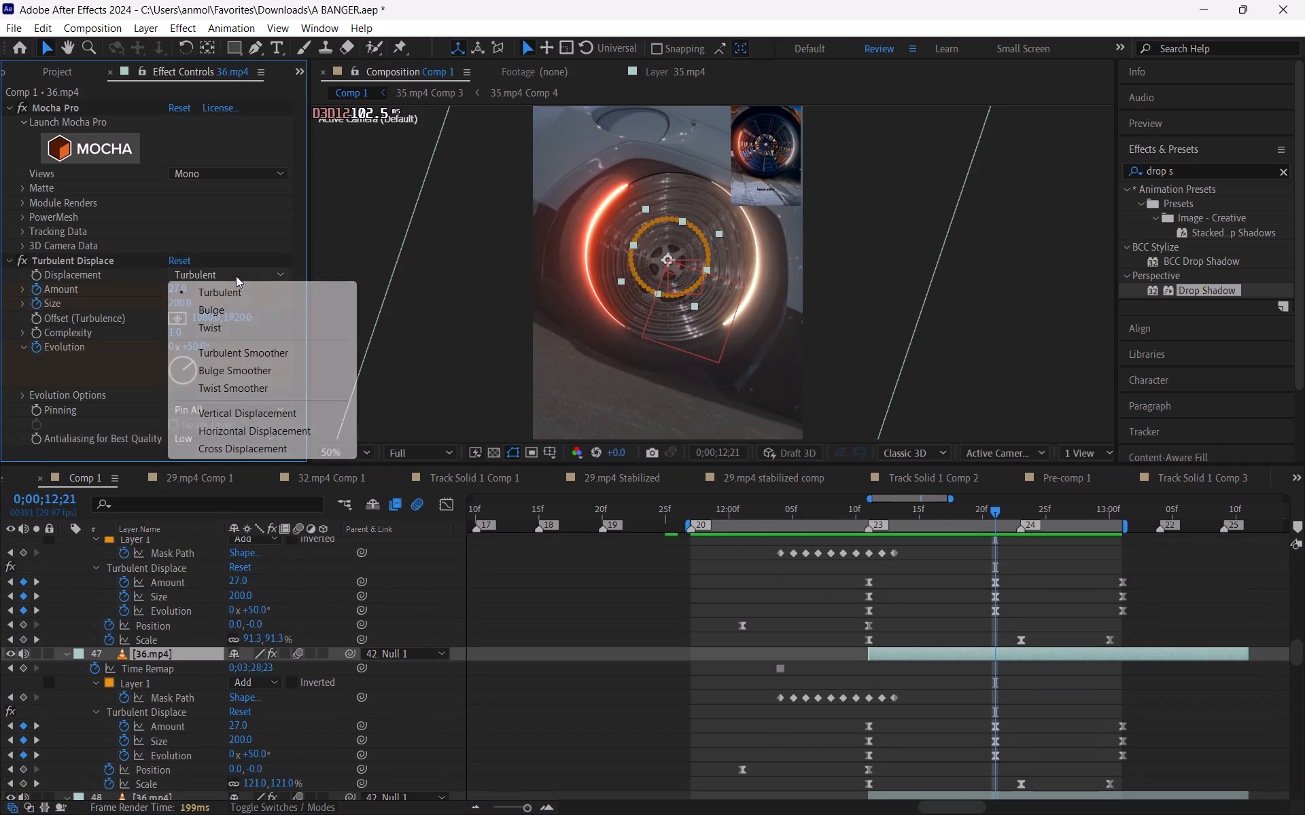
{"action": "left_click", "coordinate": [238, 316]}
Set the Displacement type of layer 48's Turbulent Displace to Bulge.
{"action": "scroll", "coordinate": [919, 632], "scroll_direction": "down", "scroll_amount": 1}
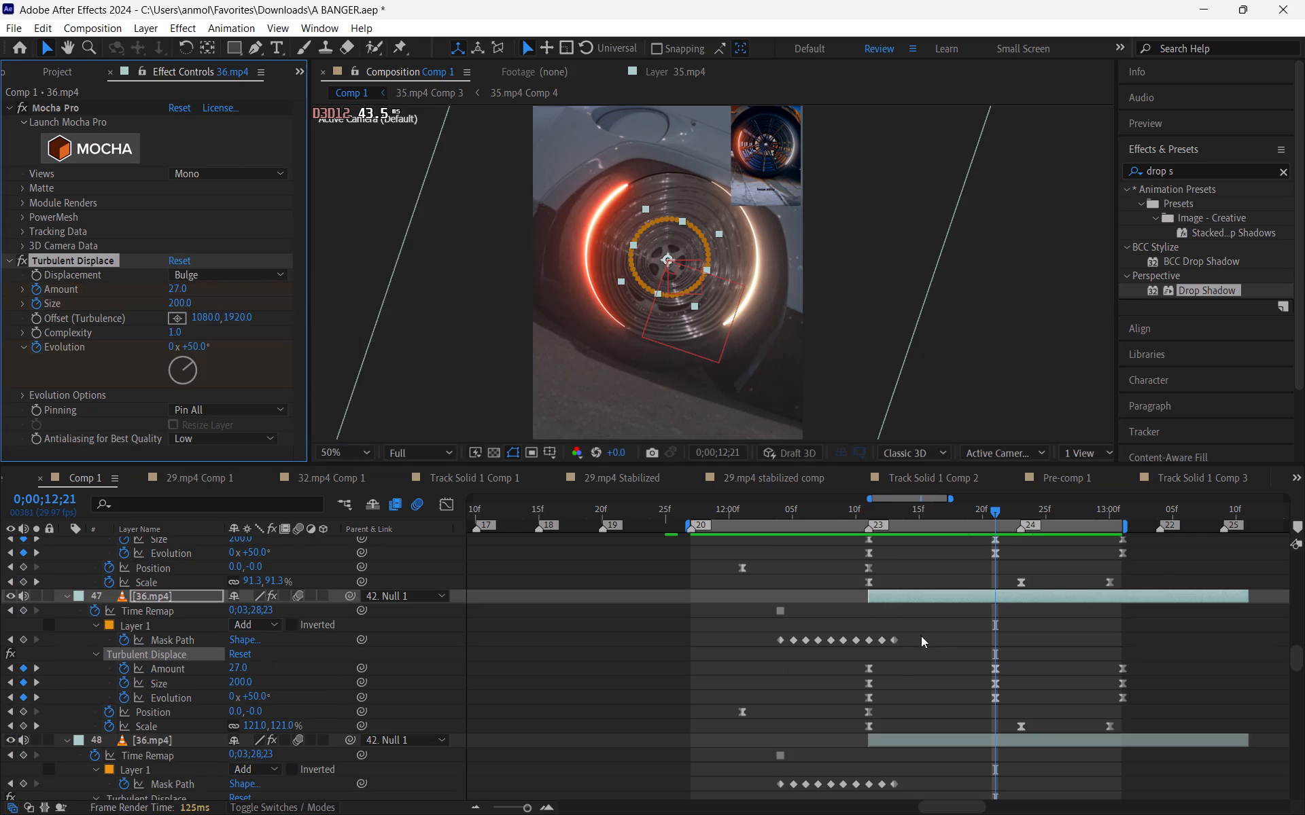
{"action": "scroll", "coordinate": [990, 676], "scroll_direction": "down", "scroll_amount": 1}
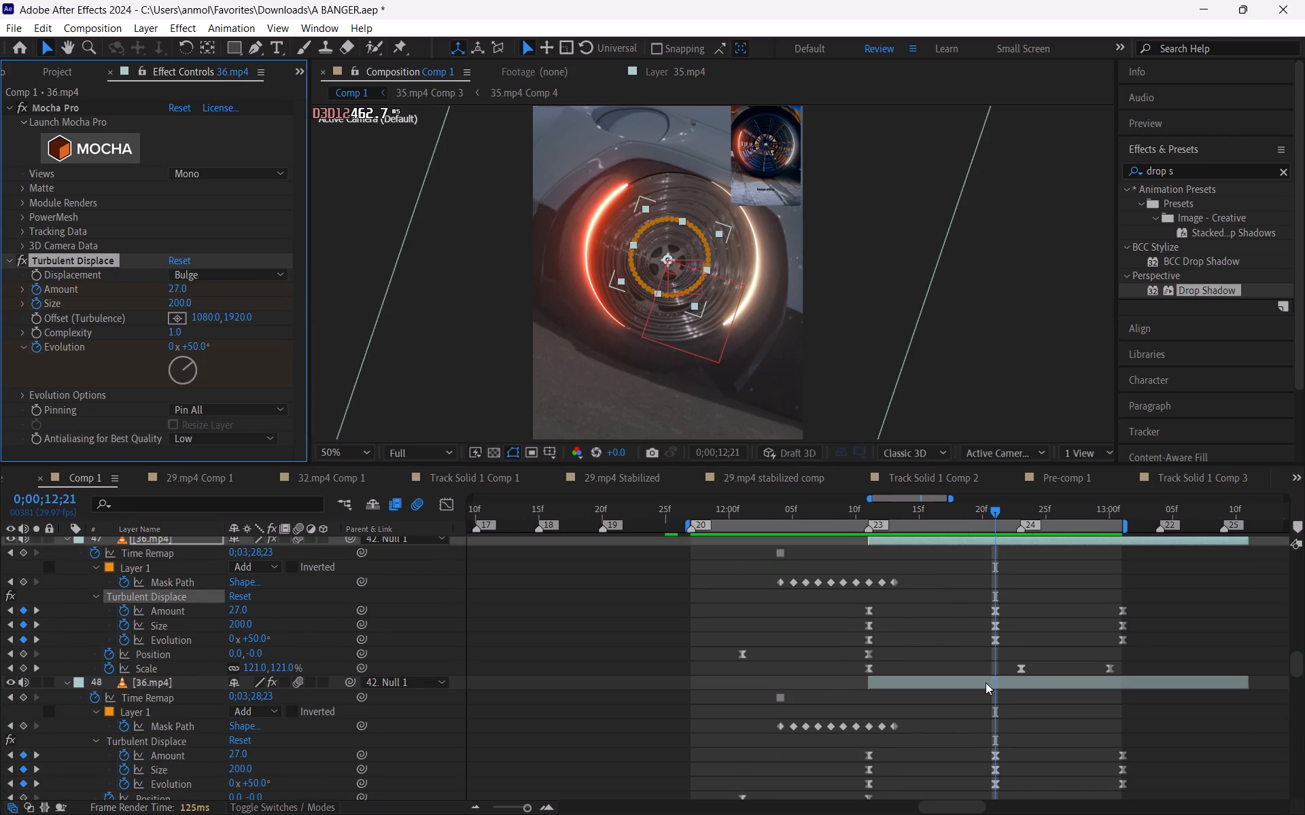
{"action": "left_click", "coordinate": [986, 683]}
{"action": "left_click", "coordinate": [249, 280]}
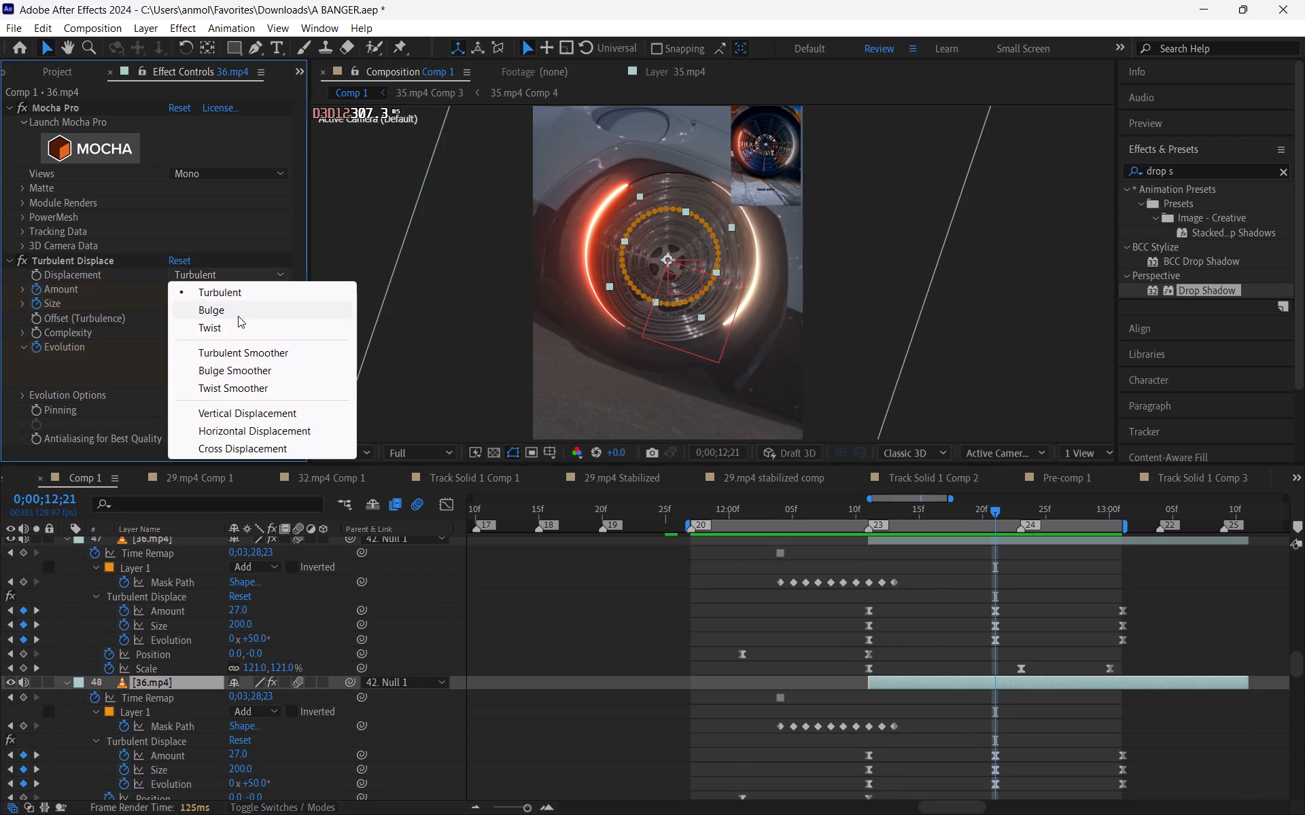
{"action": "left_click", "coordinate": [237, 316]}
Set the Displacement type of layer 49's Turbulent Displace to Bulge.
{"action": "scroll", "coordinate": [893, 678], "scroll_direction": "down", "scroll_amount": 1}
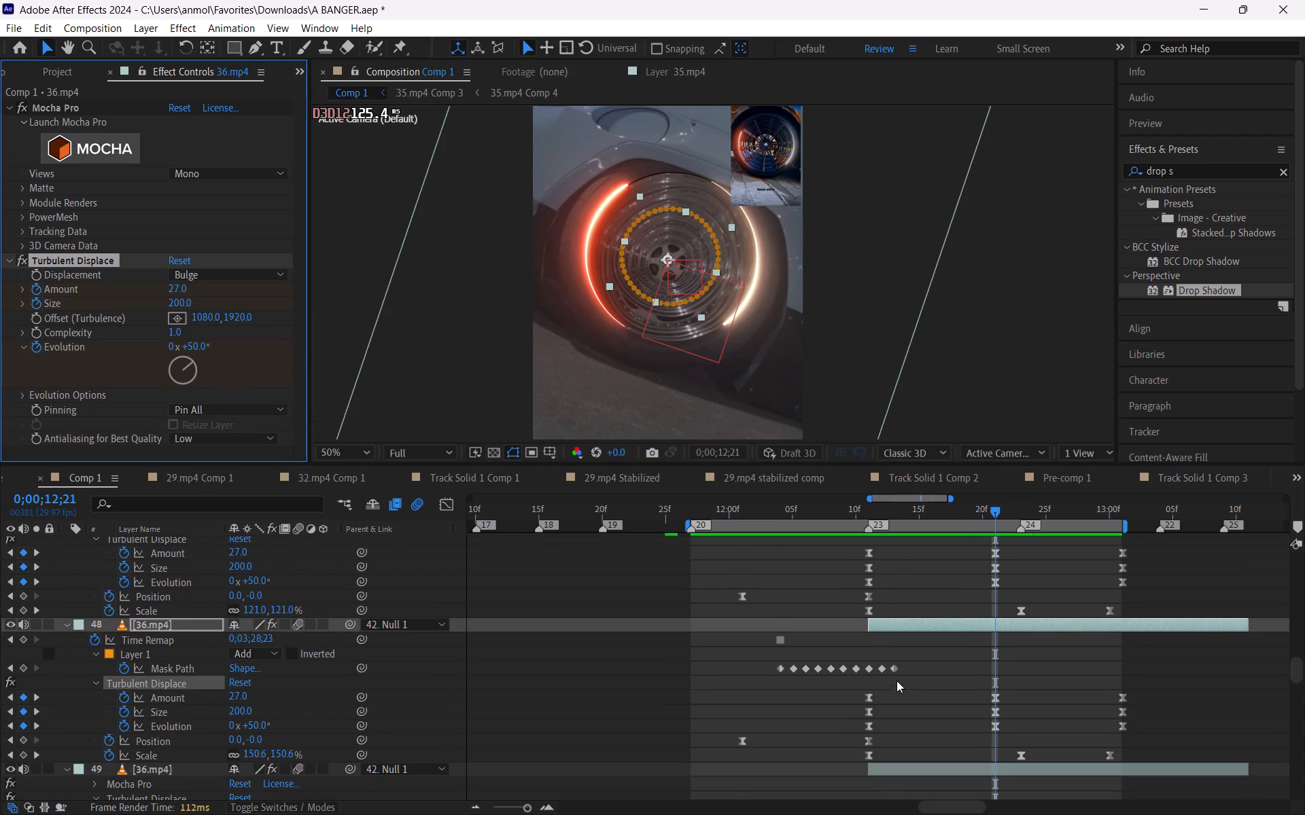
{"action": "left_click", "coordinate": [994, 767]}
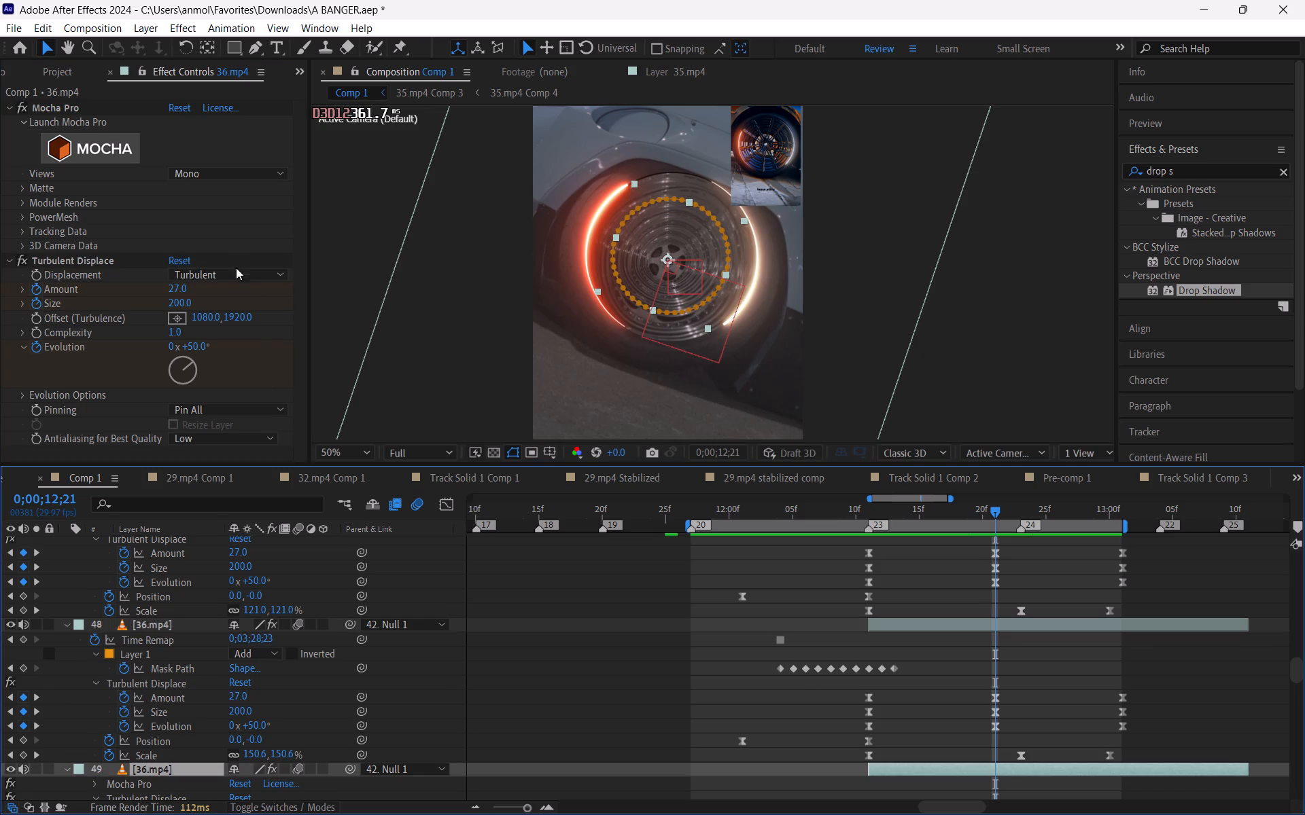
{"action": "left_click", "coordinate": [236, 270]}
{"action": "left_click", "coordinate": [239, 315]}
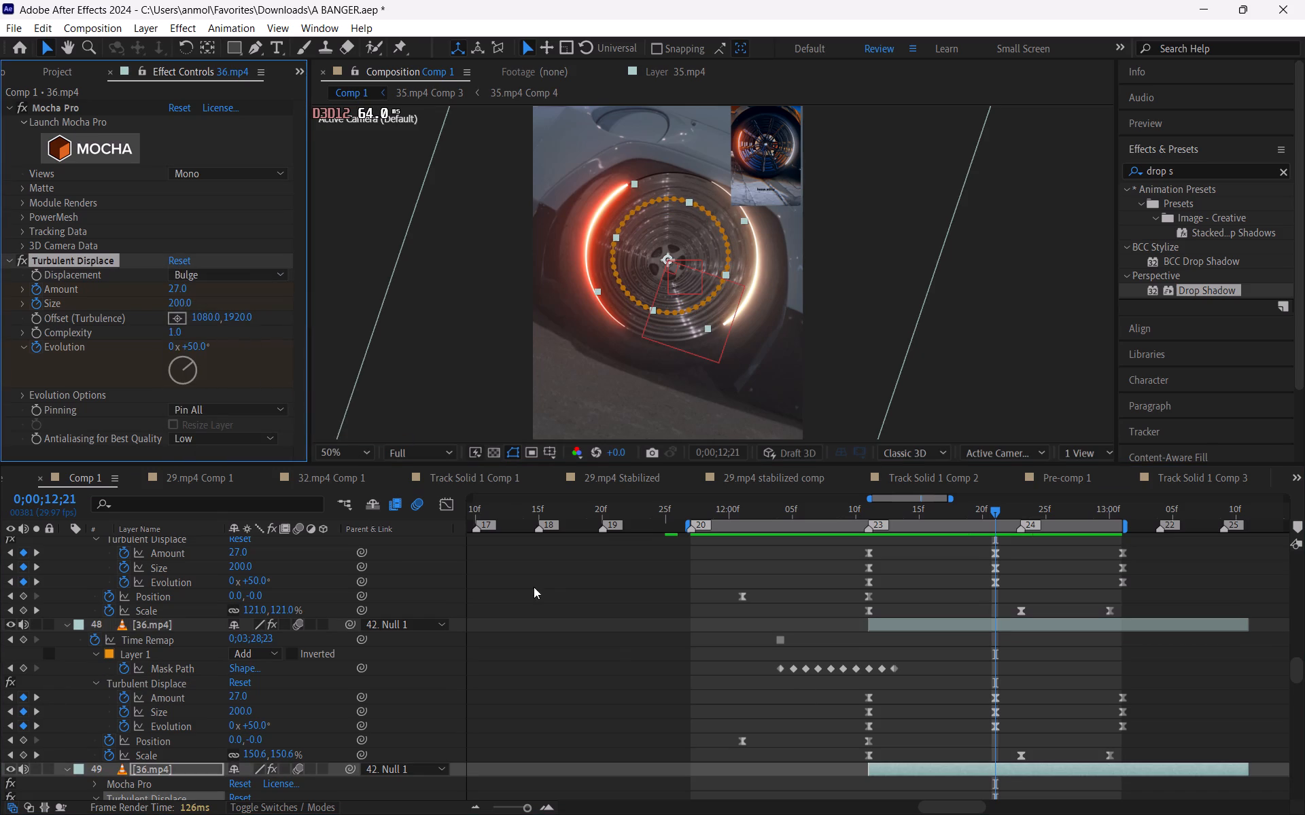
Check which effects are applied to 36.mp4 layer 50, below the edited layers, and leave no layer selected.
{"action": "scroll", "coordinate": [799, 675], "scroll_direction": "down", "scroll_amount": 2}
{"action": "scroll", "coordinate": [985, 708], "scroll_direction": "down", "scroll_amount": 1}
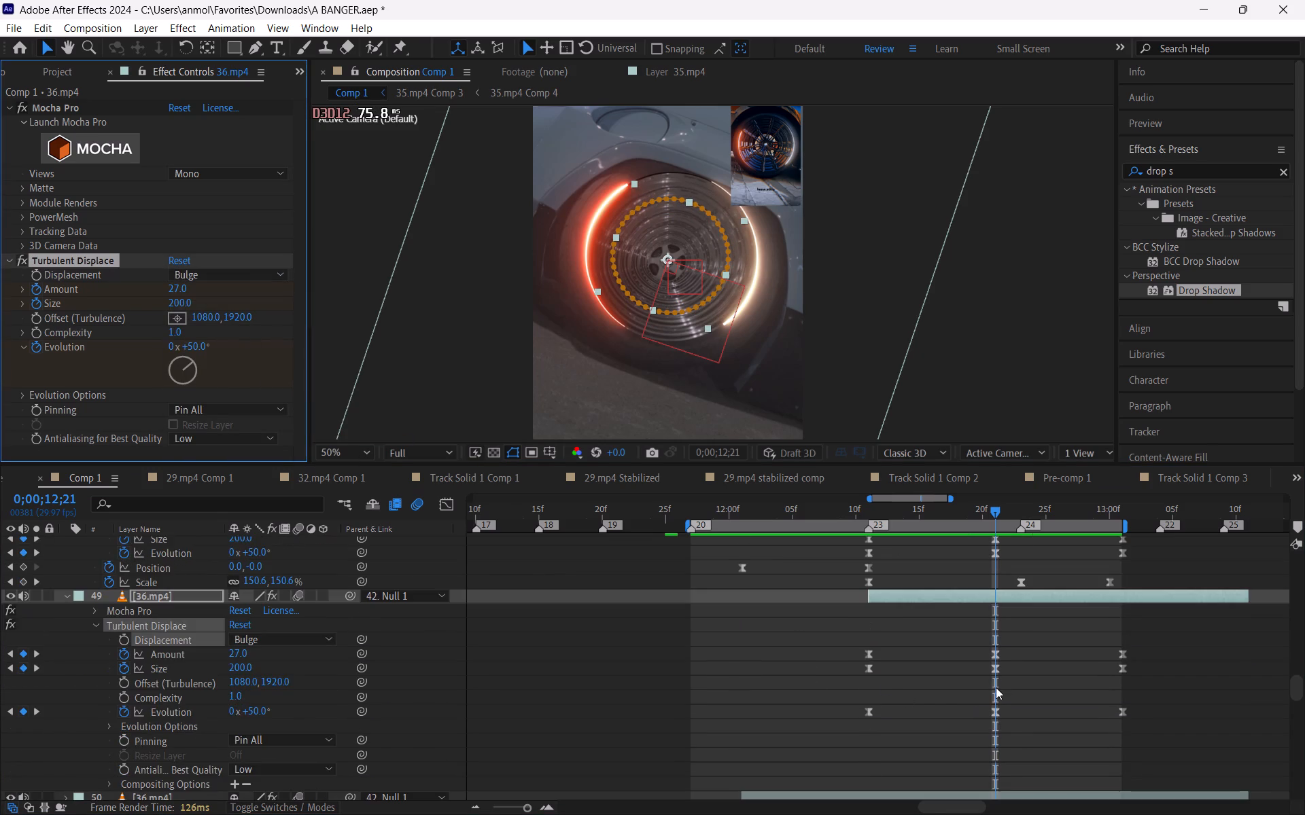
{"action": "scroll", "coordinate": [983, 706], "scroll_direction": "down", "scroll_amount": 1}
{"action": "left_click", "coordinate": [988, 740]}
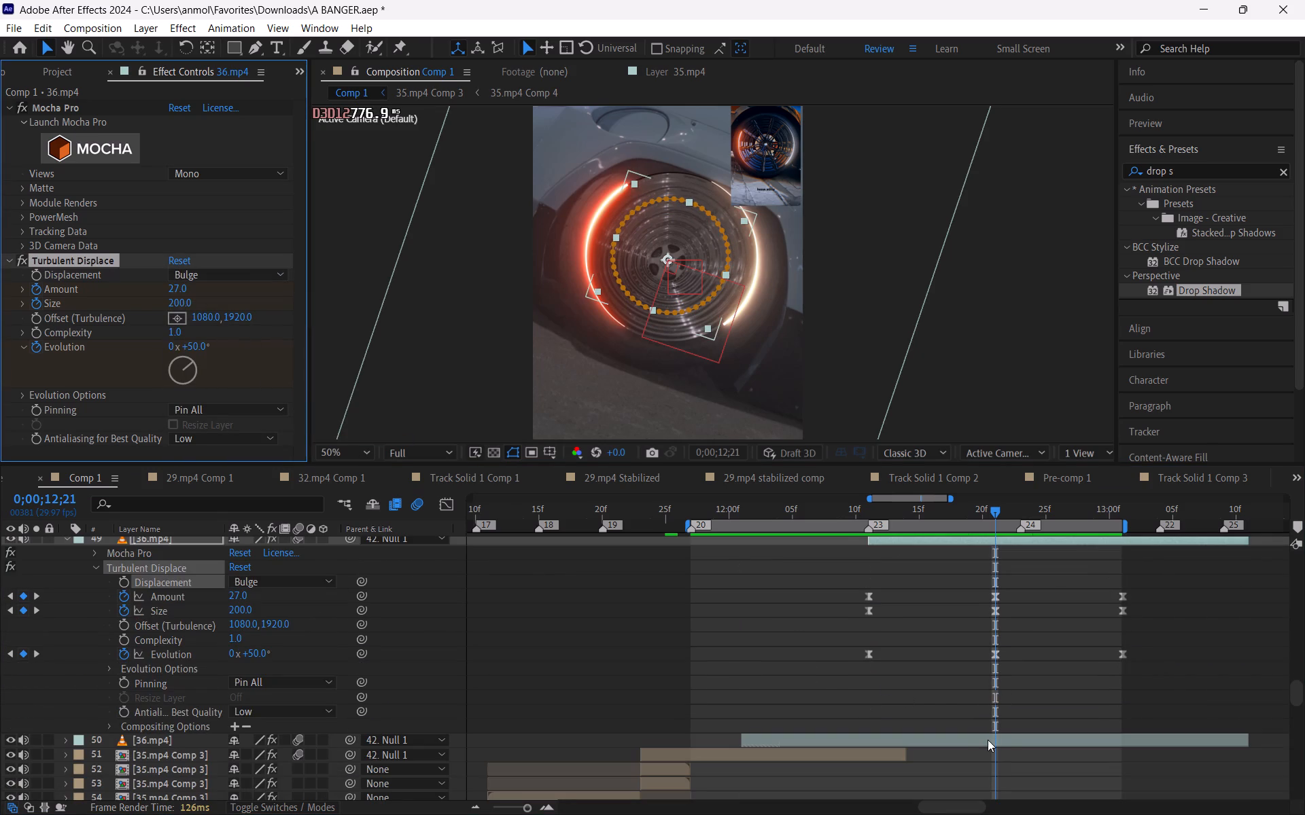
{"action": "left_click", "coordinate": [935, 684]}
Scrub back from 12;21 to 12;11 and forward to 13;00 to examine the Bulge distortion on the spinning wheel.
{"action": "left_click_drag", "start_coordinate": [985, 515], "coordinate": [981, 514]}
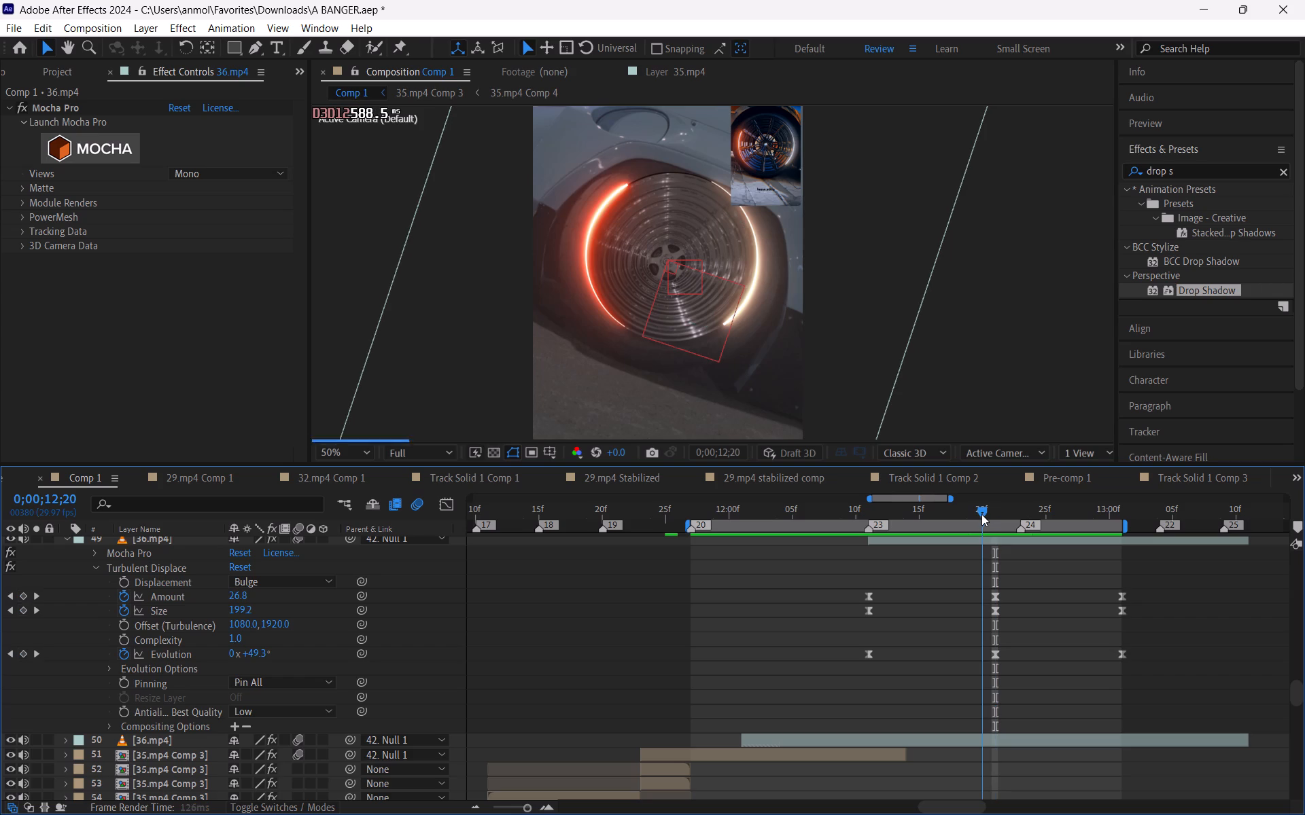
{"action": "left_click_drag", "start_coordinate": [981, 514], "coordinate": [960, 511]}
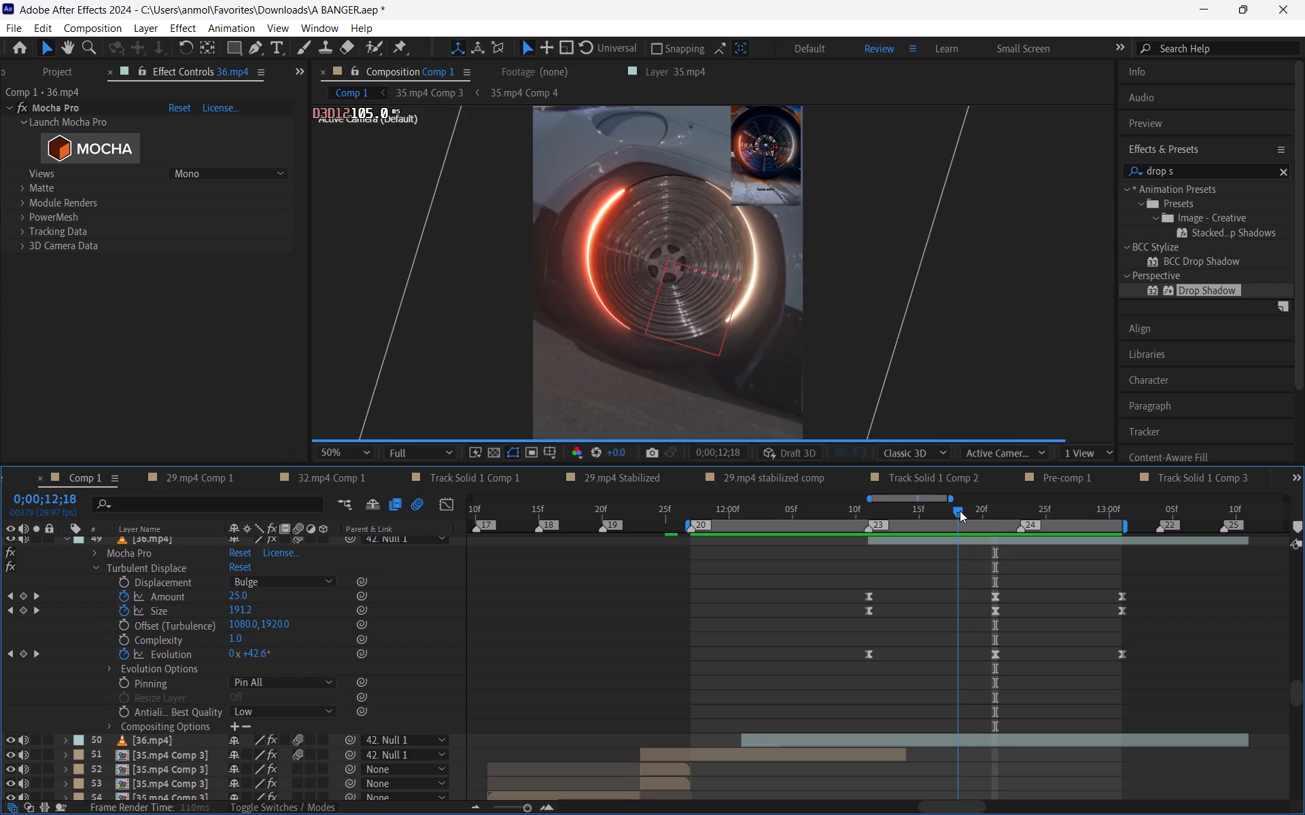
{"action": "left_click_drag", "start_coordinate": [960, 511], "coordinate": [935, 515]}
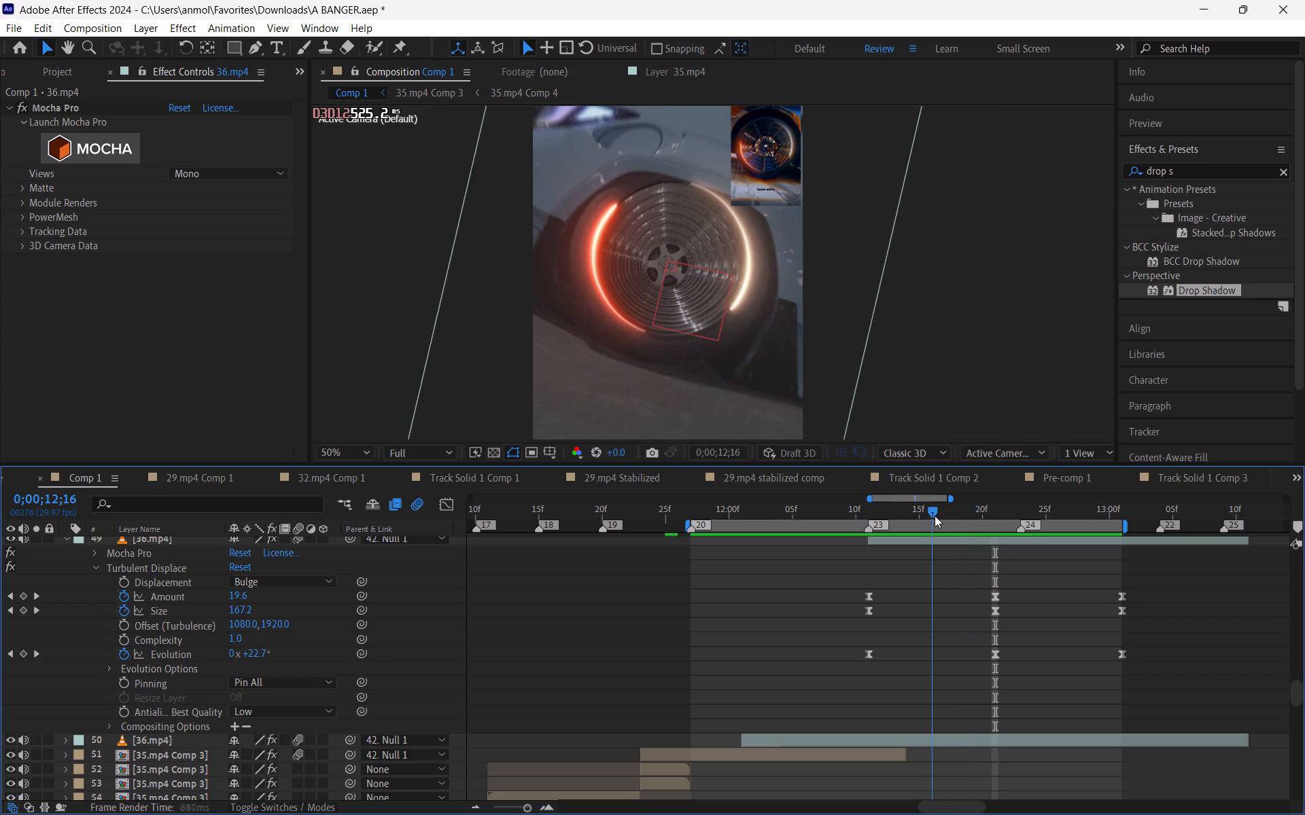
{"action": "left_click_drag", "start_coordinate": [935, 515], "coordinate": [873, 520]}
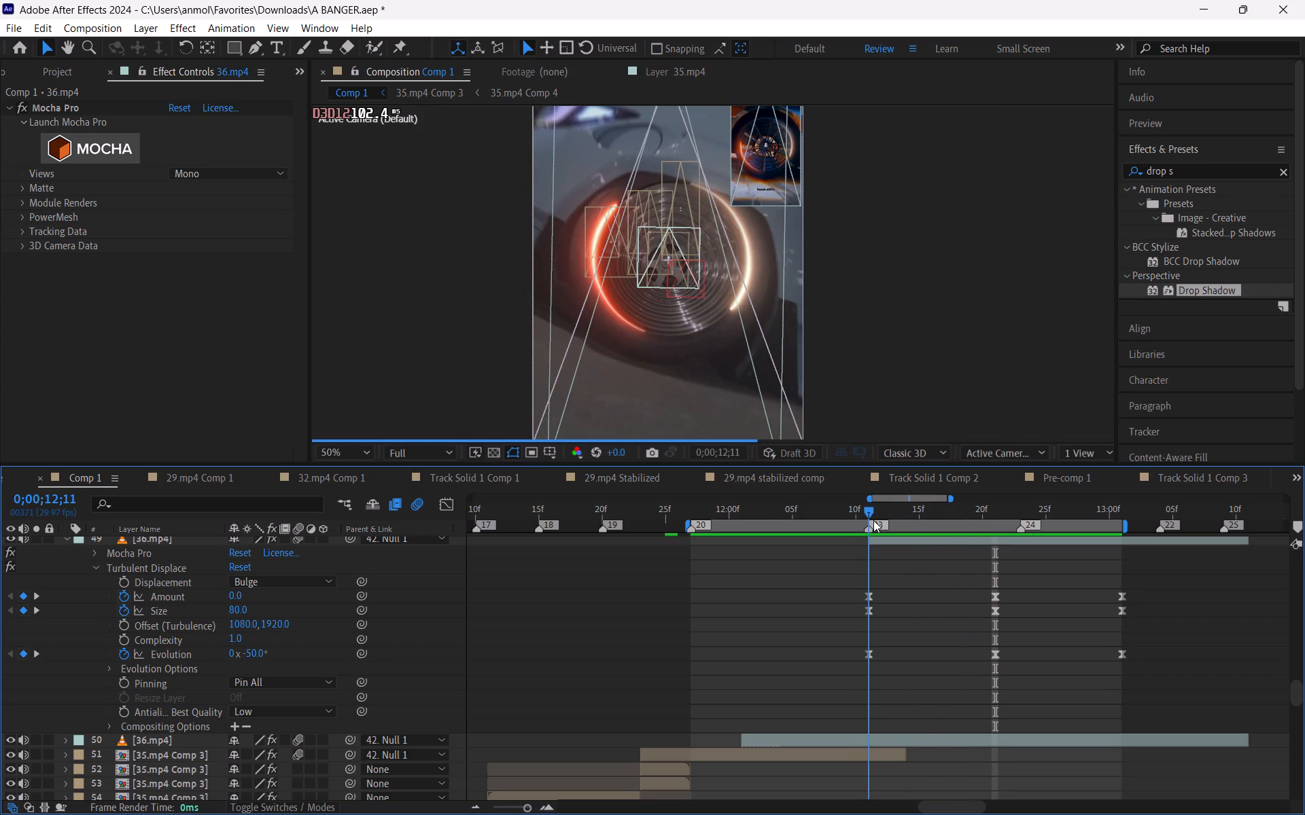
{"action": "left_click_drag", "start_coordinate": [873, 520], "coordinate": [891, 532]}
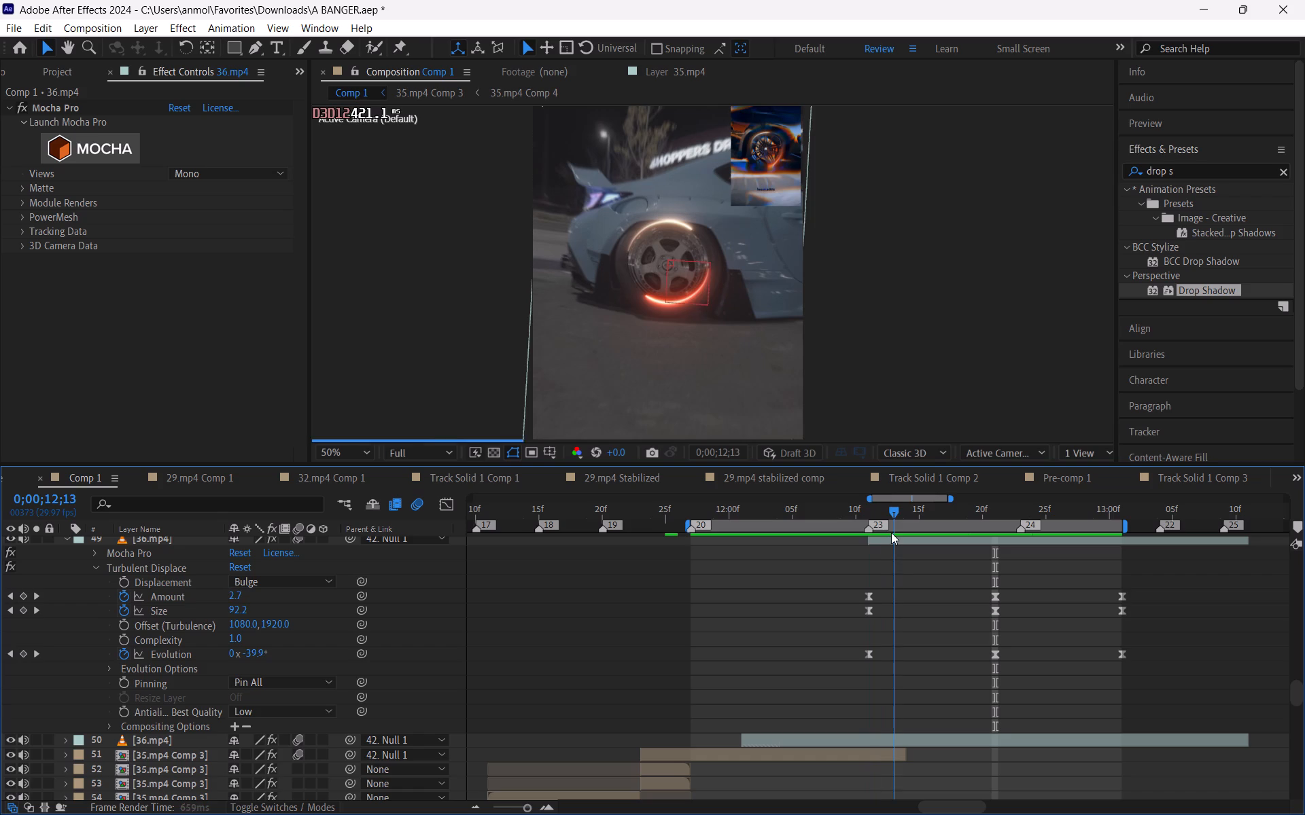
{"action": "left_click_drag", "start_coordinate": [891, 532], "coordinate": [905, 546]}
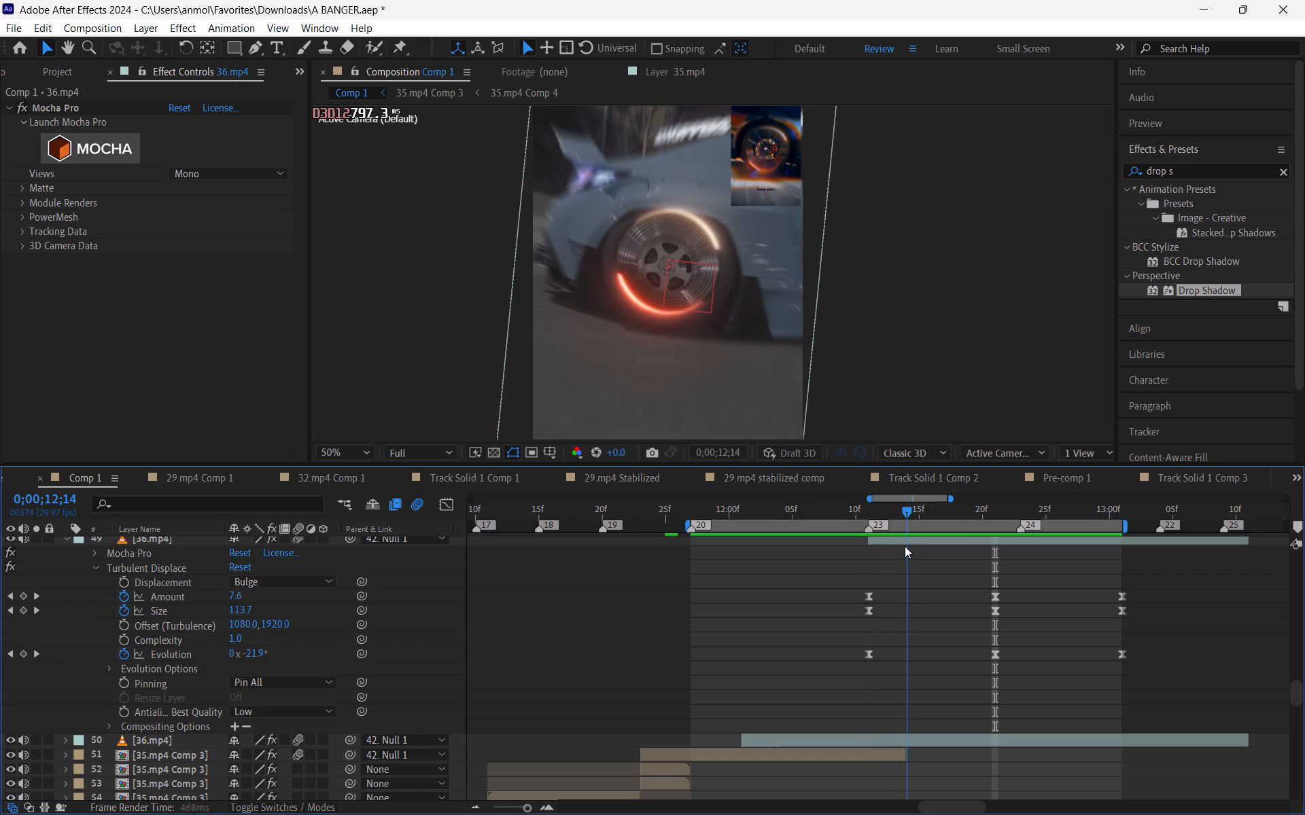
{"action": "left_click_drag", "start_coordinate": [905, 546], "coordinate": [916, 560]}
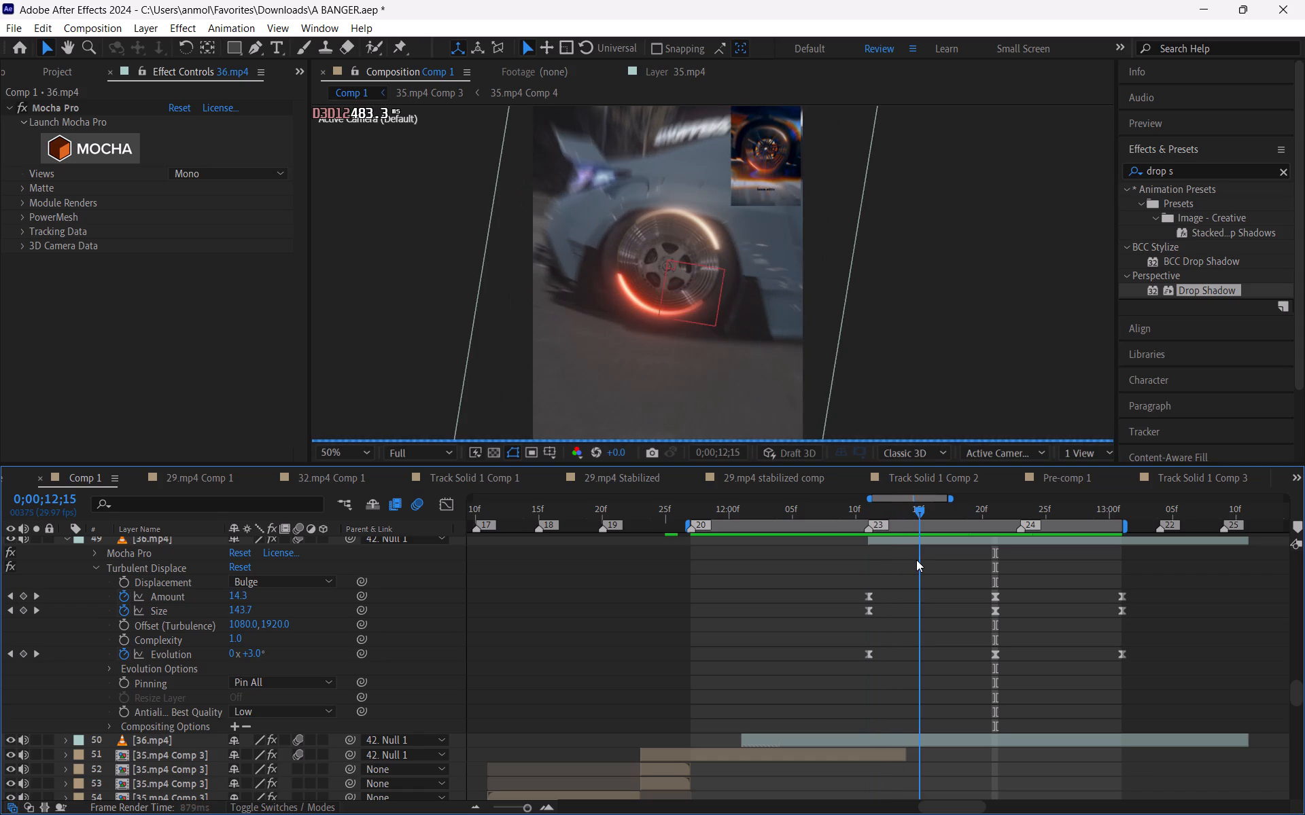
{"action": "left_click_drag", "start_coordinate": [916, 560], "coordinate": [926, 561]}
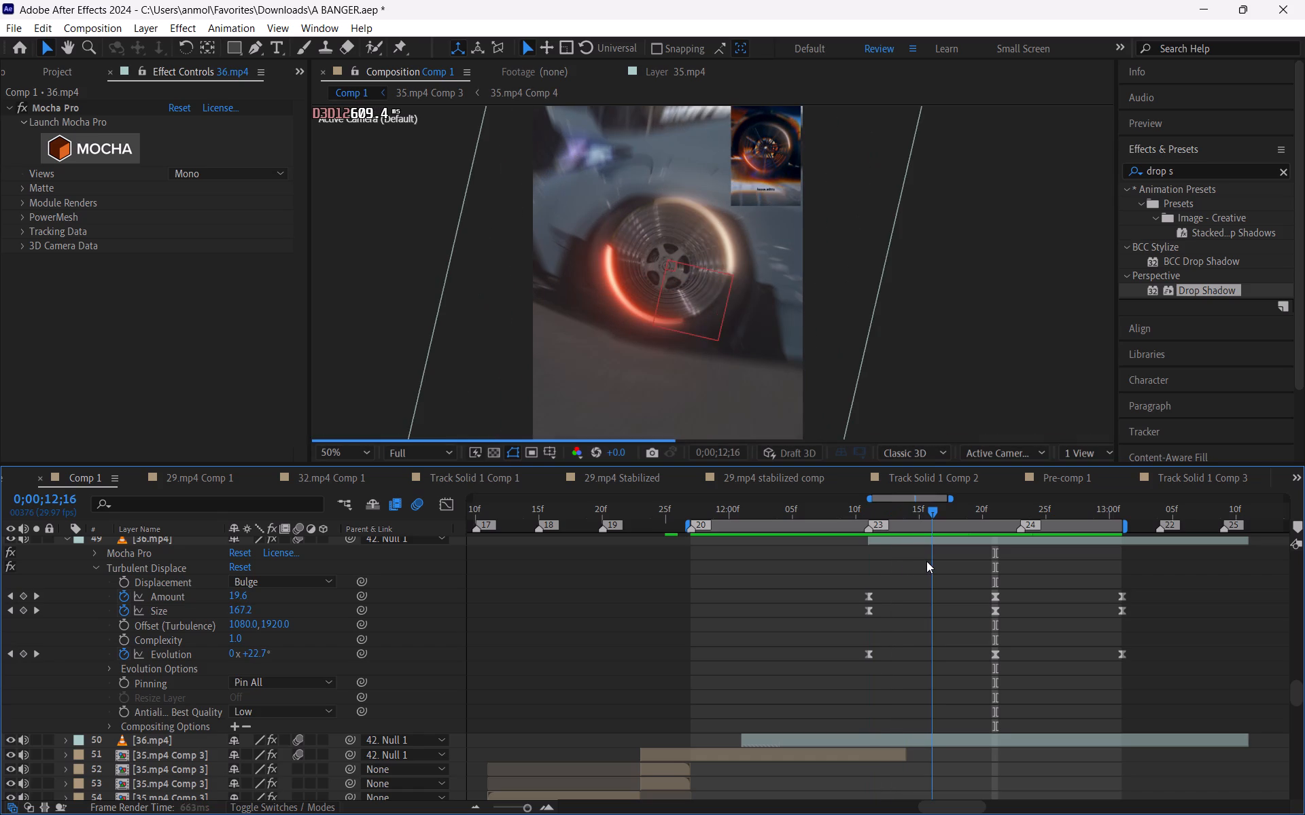
{"action": "left_click_drag", "start_coordinate": [926, 561], "coordinate": [943, 570]}
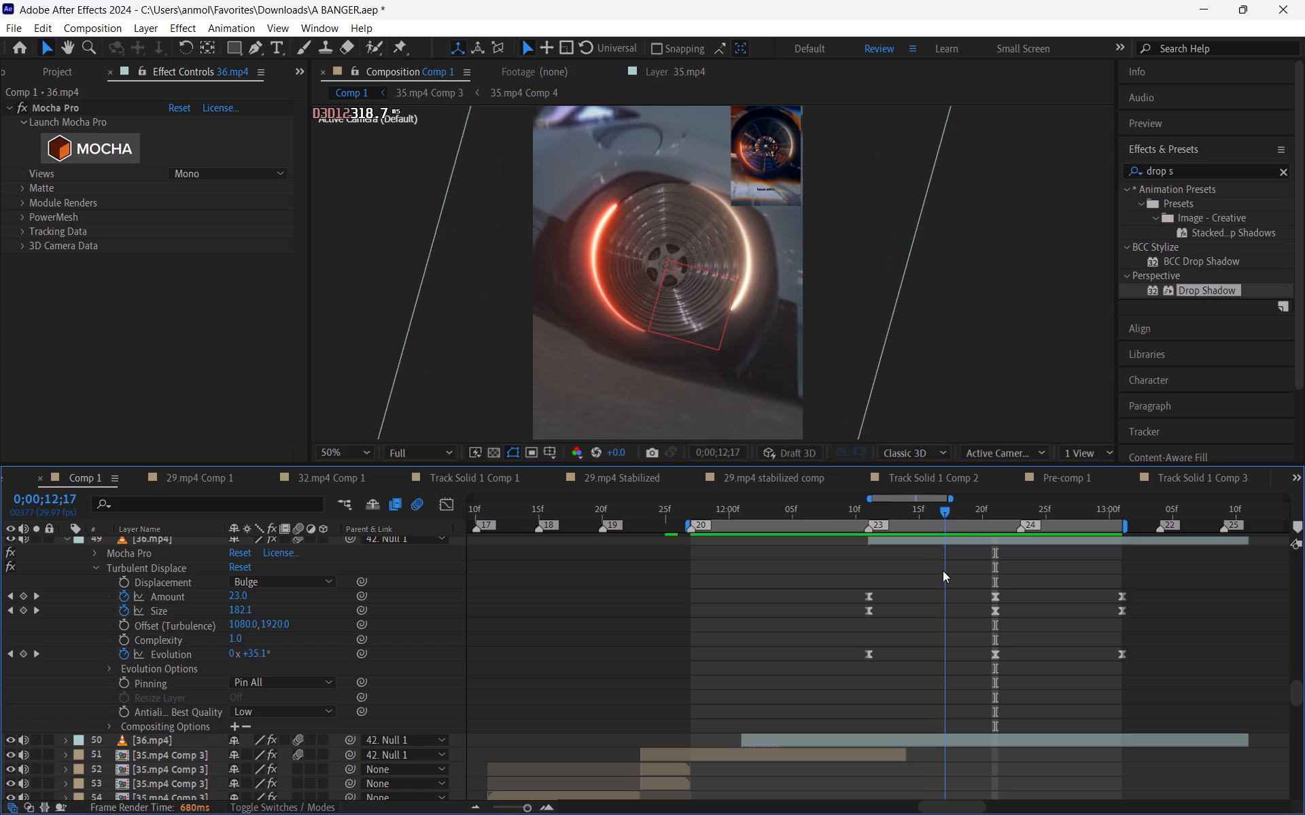
{"action": "left_click_drag", "start_coordinate": [943, 570], "coordinate": [980, 591]}
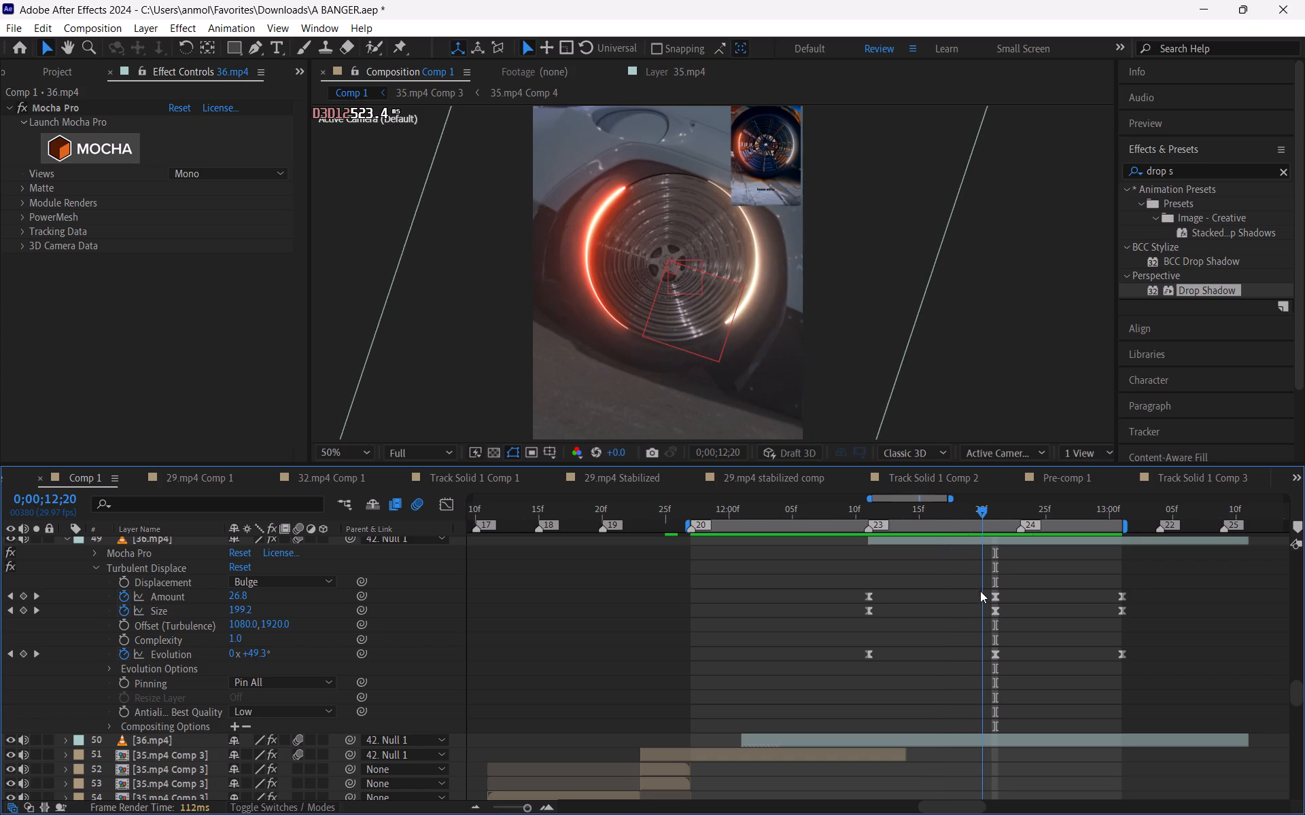
{"action": "left_click_drag", "start_coordinate": [980, 591], "coordinate": [1004, 602]}
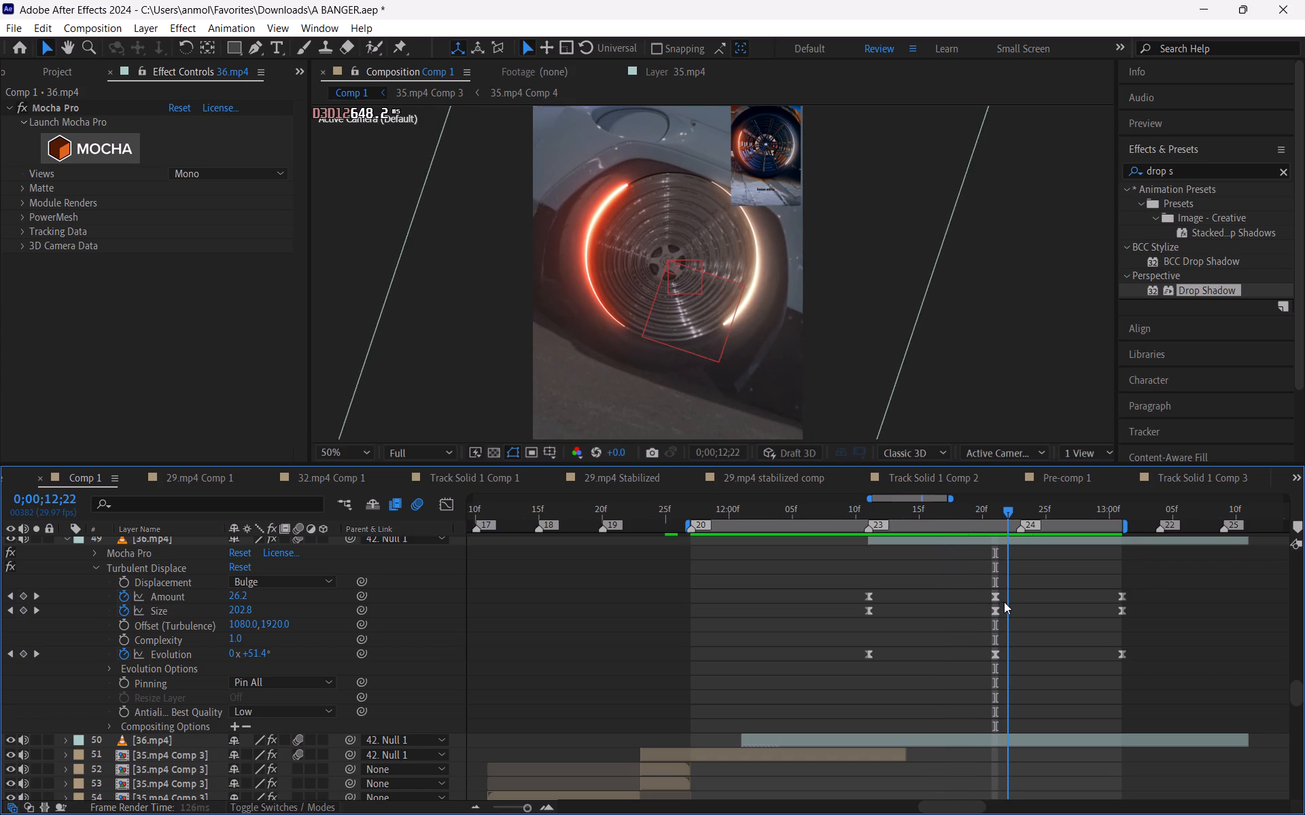
{"action": "left_click_drag", "start_coordinate": [1004, 602], "coordinate": [1015, 608]}
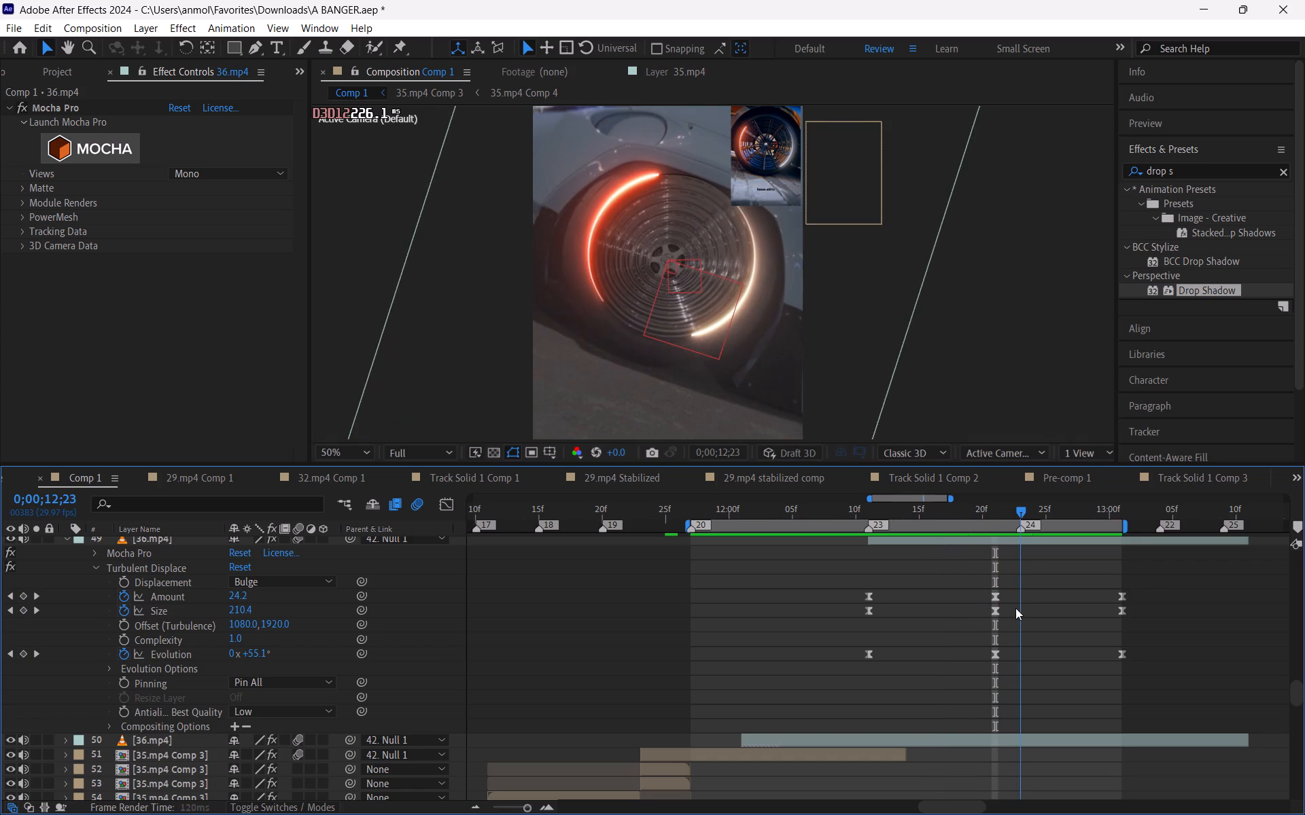
{"action": "left_click_drag", "start_coordinate": [1015, 608], "coordinate": [1040, 624]}
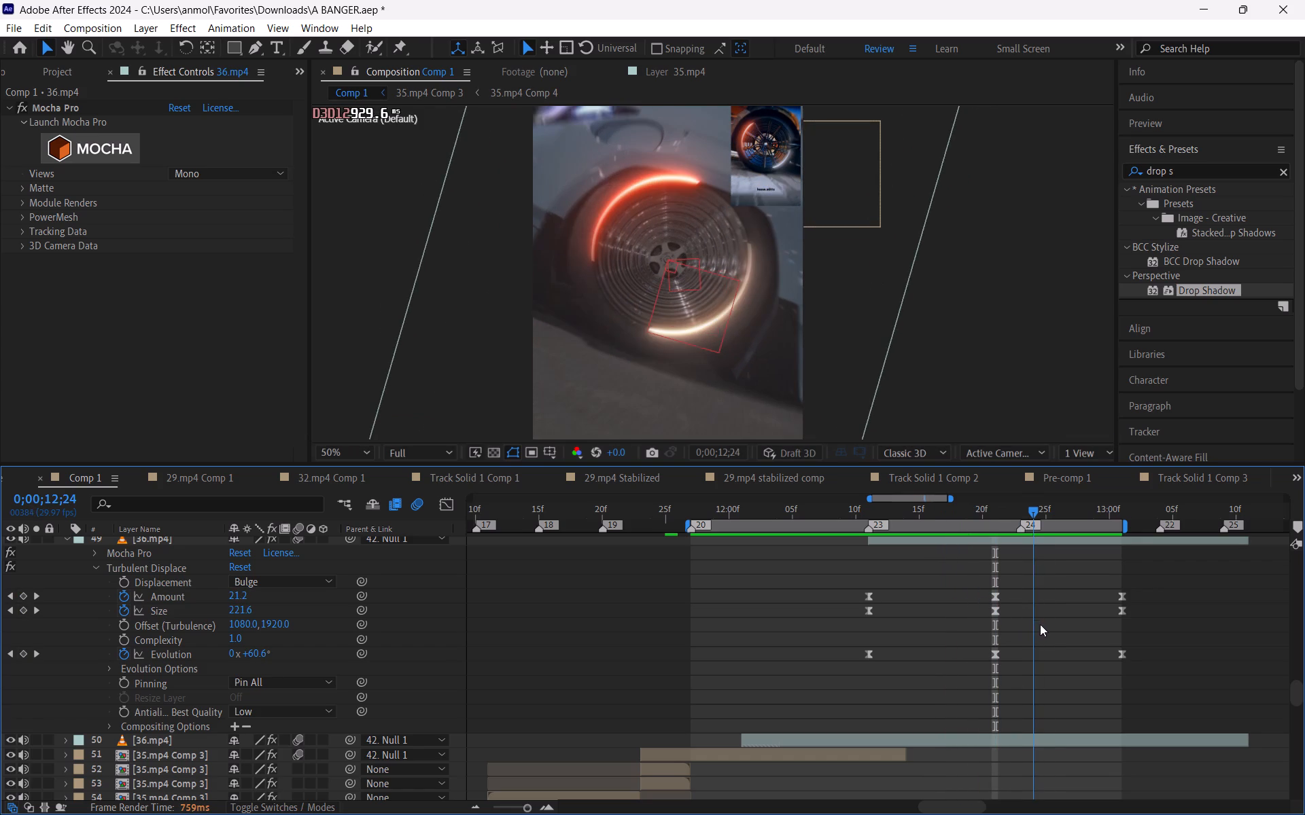
{"action": "left_click_drag", "start_coordinate": [1040, 624], "coordinate": [1058, 636]}
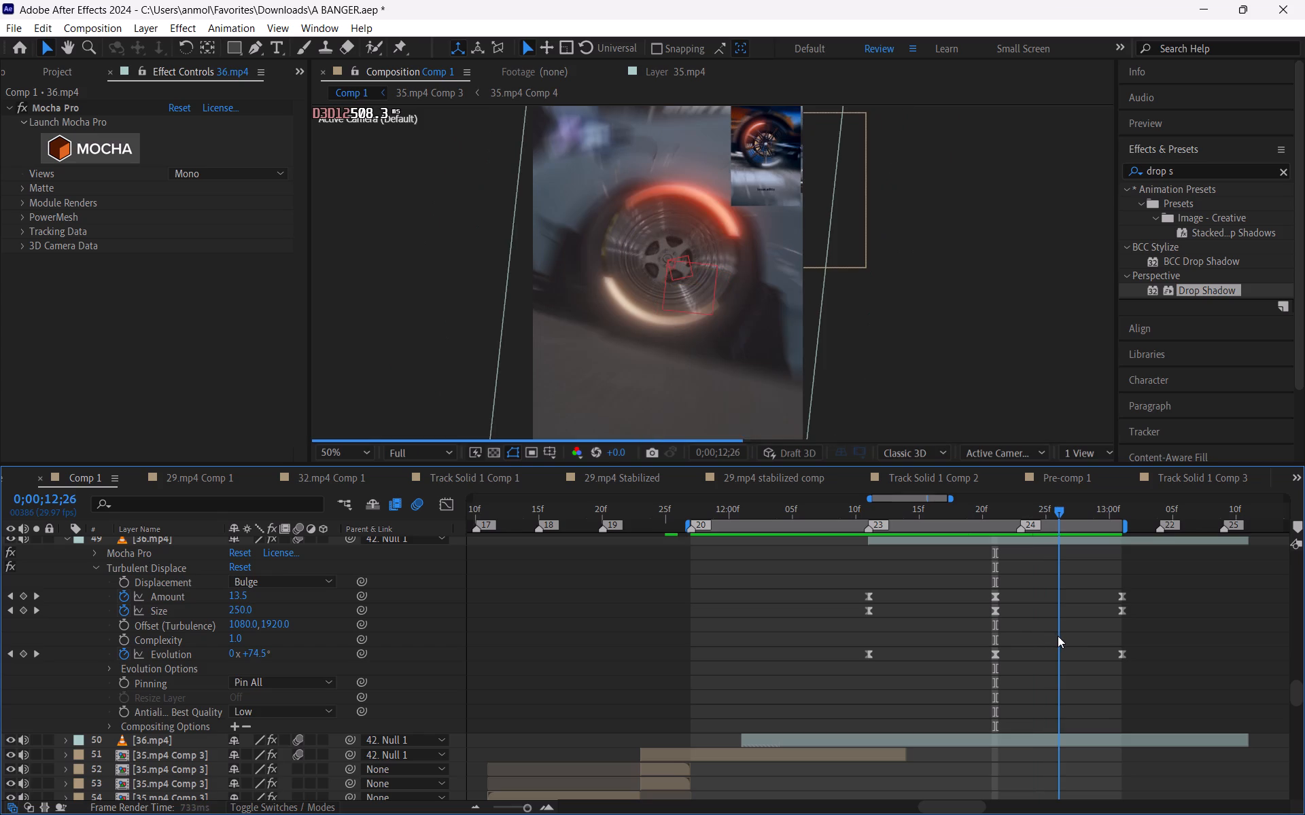
{"action": "left_click_drag", "start_coordinate": [1058, 636], "coordinate": [1068, 643]}
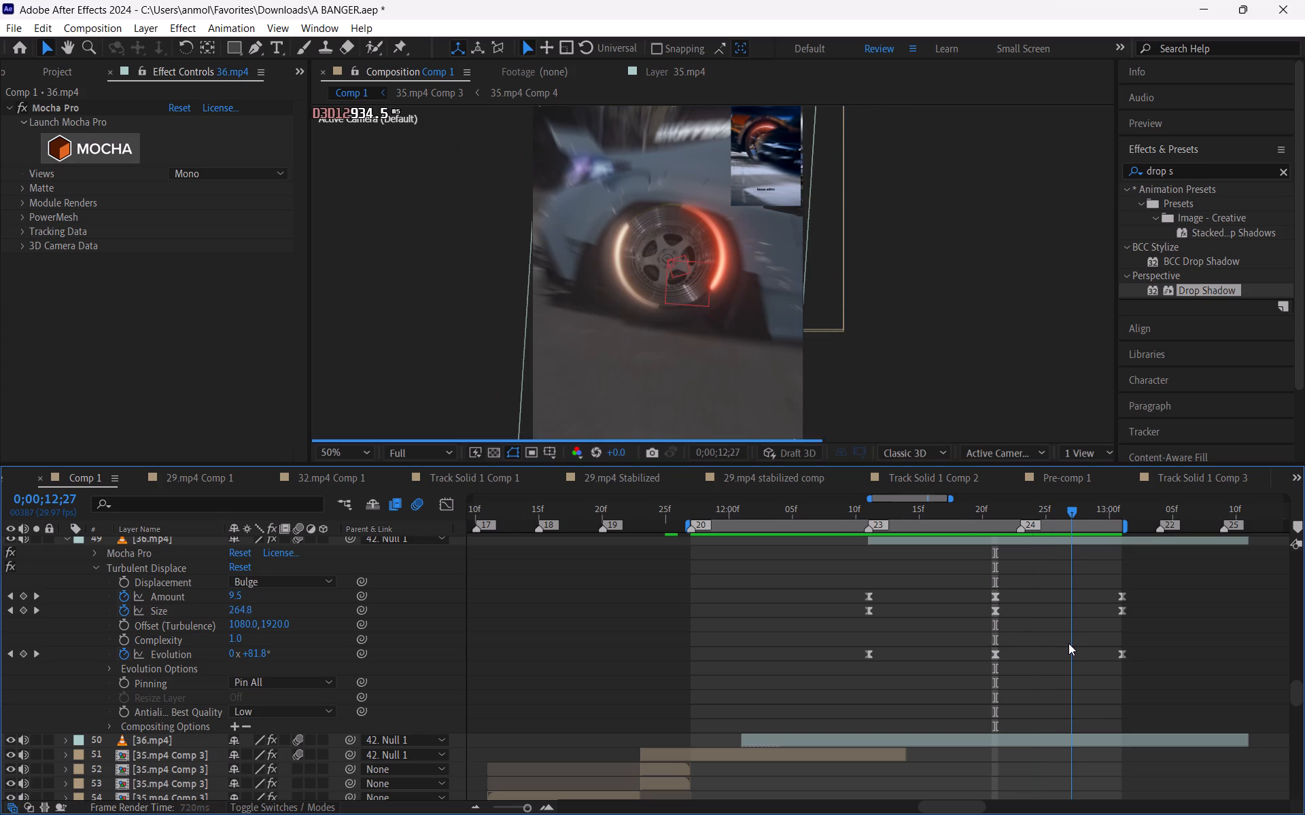
{"action": "left_click_drag", "start_coordinate": [1068, 643], "coordinate": [1079, 650]}
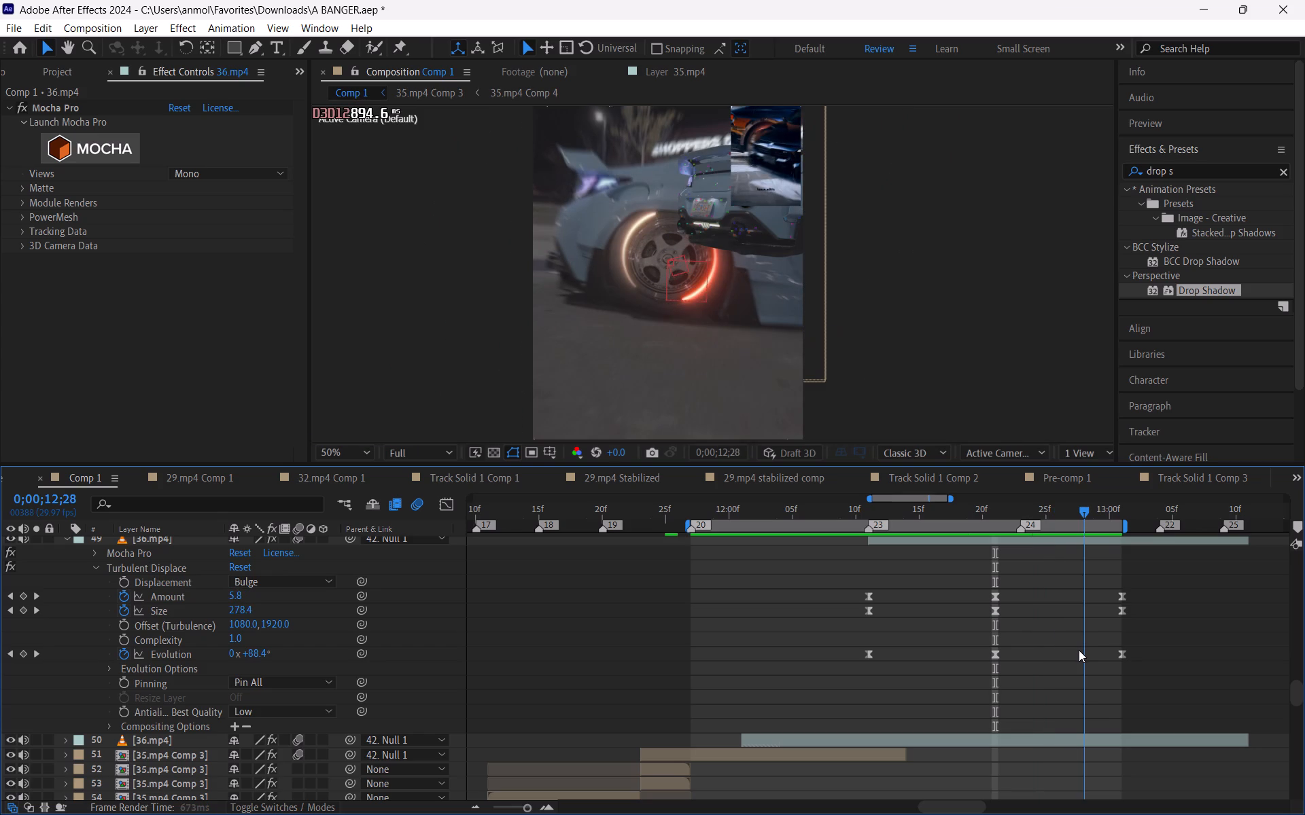
{"action": "left_click_drag", "start_coordinate": [1079, 650], "coordinate": [1093, 659]}
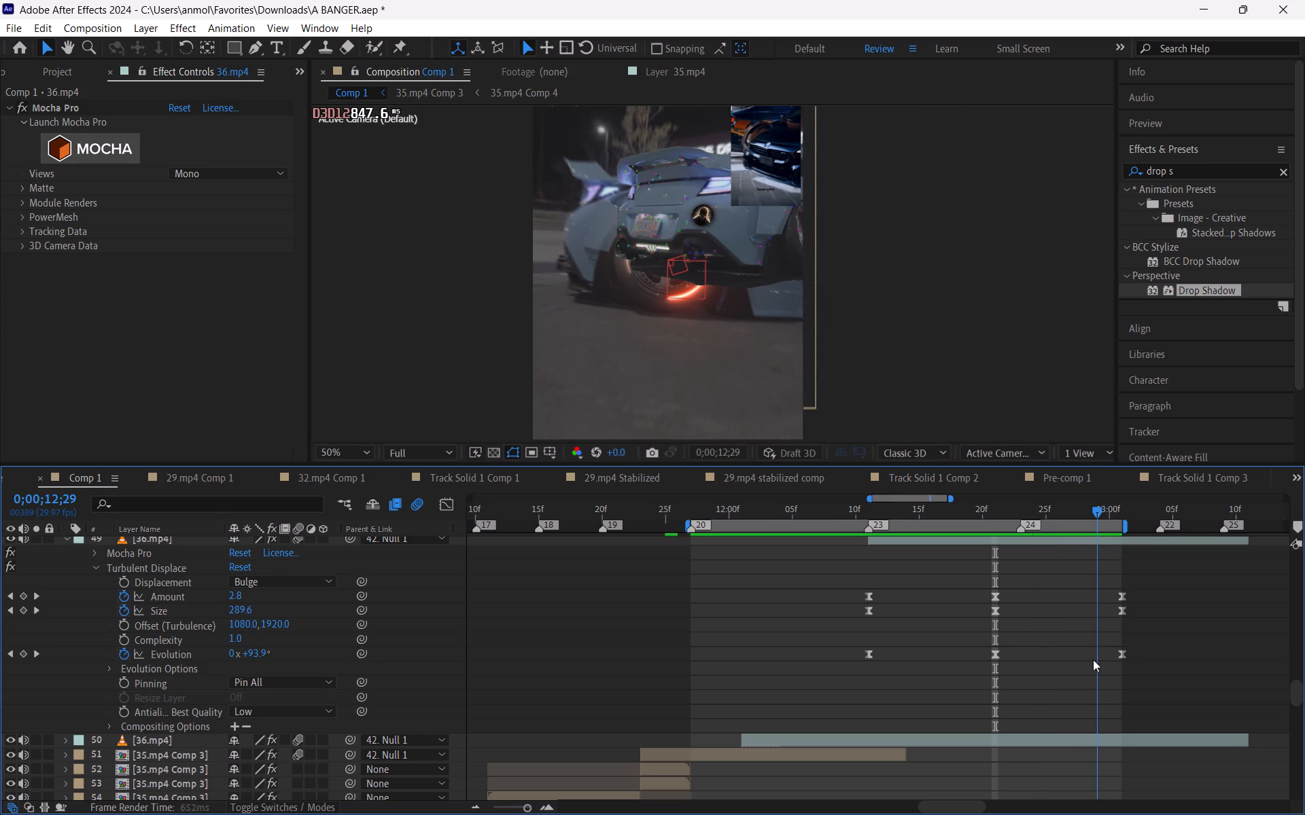
{"action": "left_click_drag", "start_coordinate": [1093, 659], "coordinate": [1104, 672]}
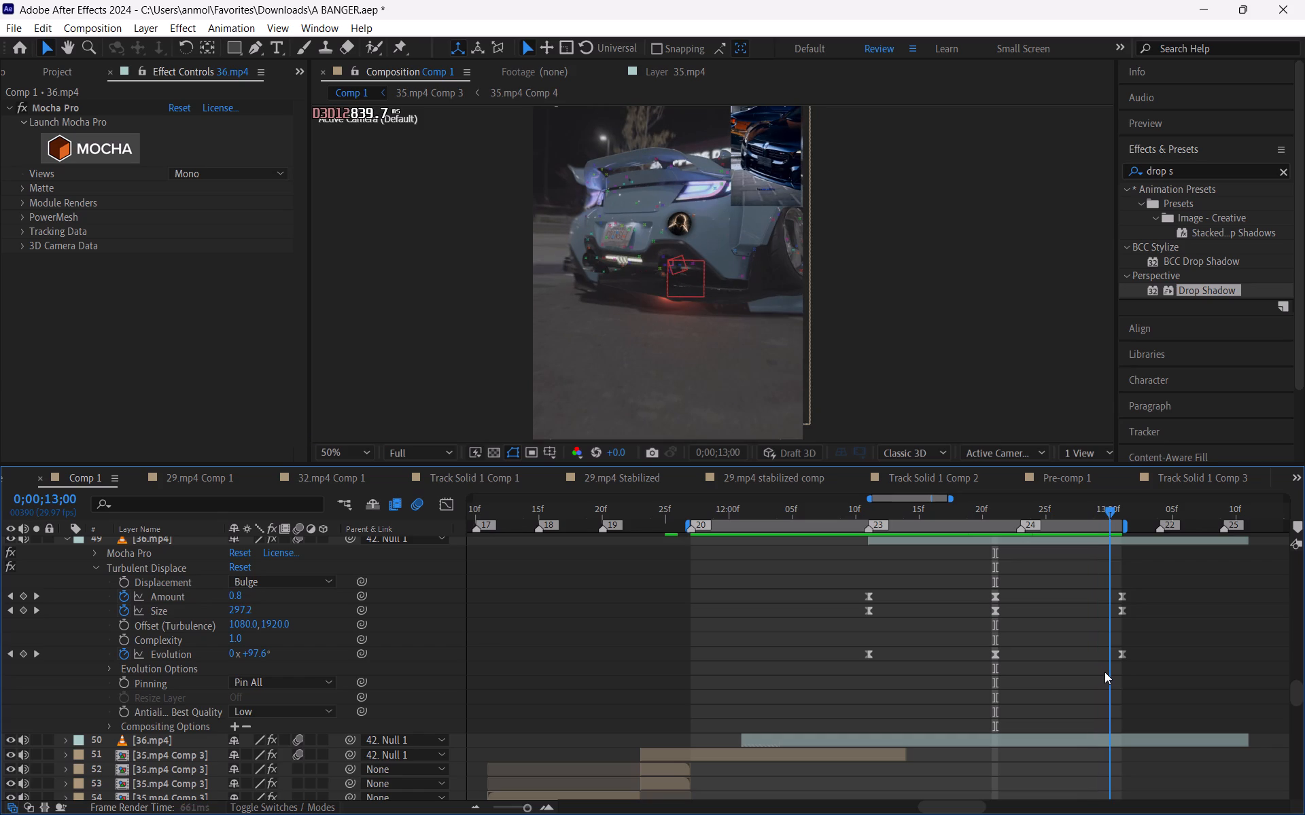
{"action": "left_click_drag", "start_coordinate": [1104, 672], "coordinate": [1113, 681]}
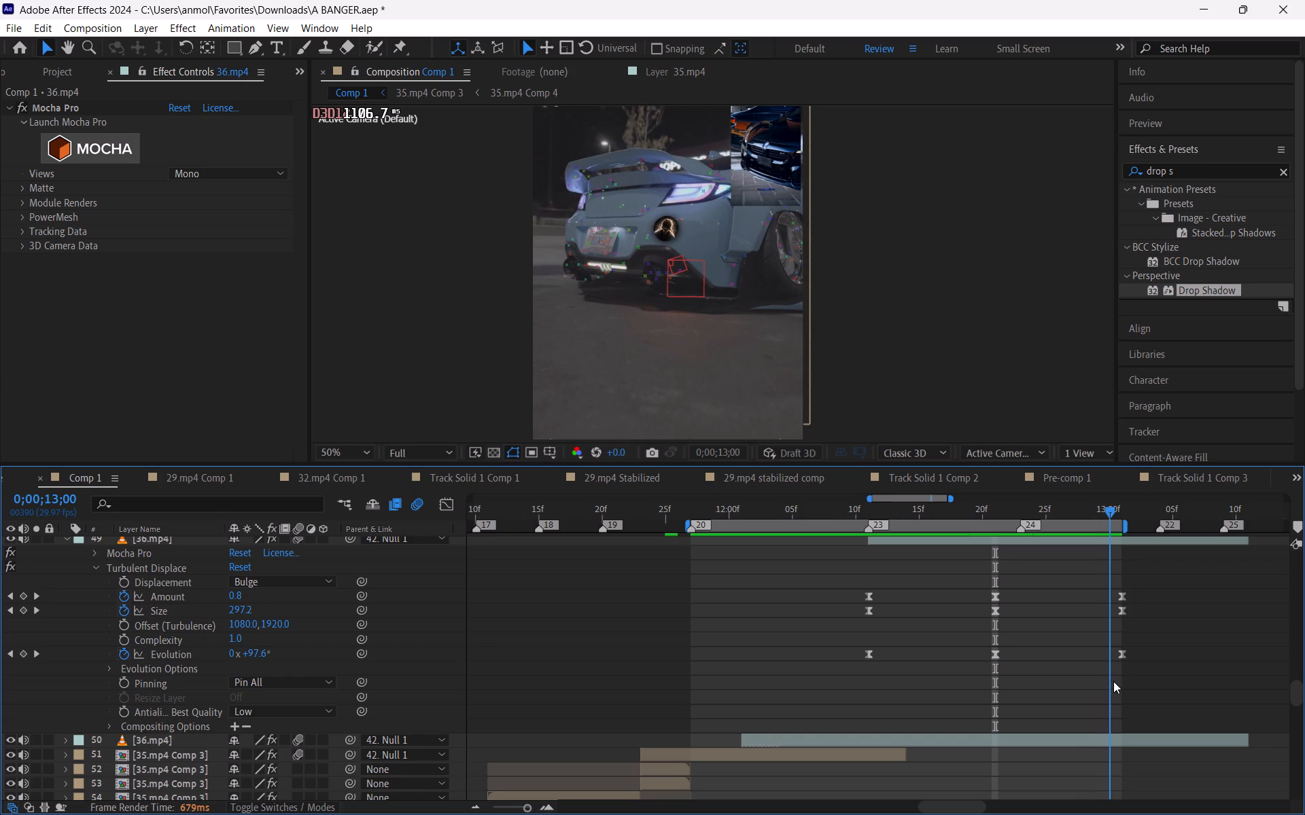
Scrub the wheel shot back from 13;00 to its start at 11;27.
{"action": "left_click_drag", "start_coordinate": [1113, 681], "coordinate": [869, 666]}
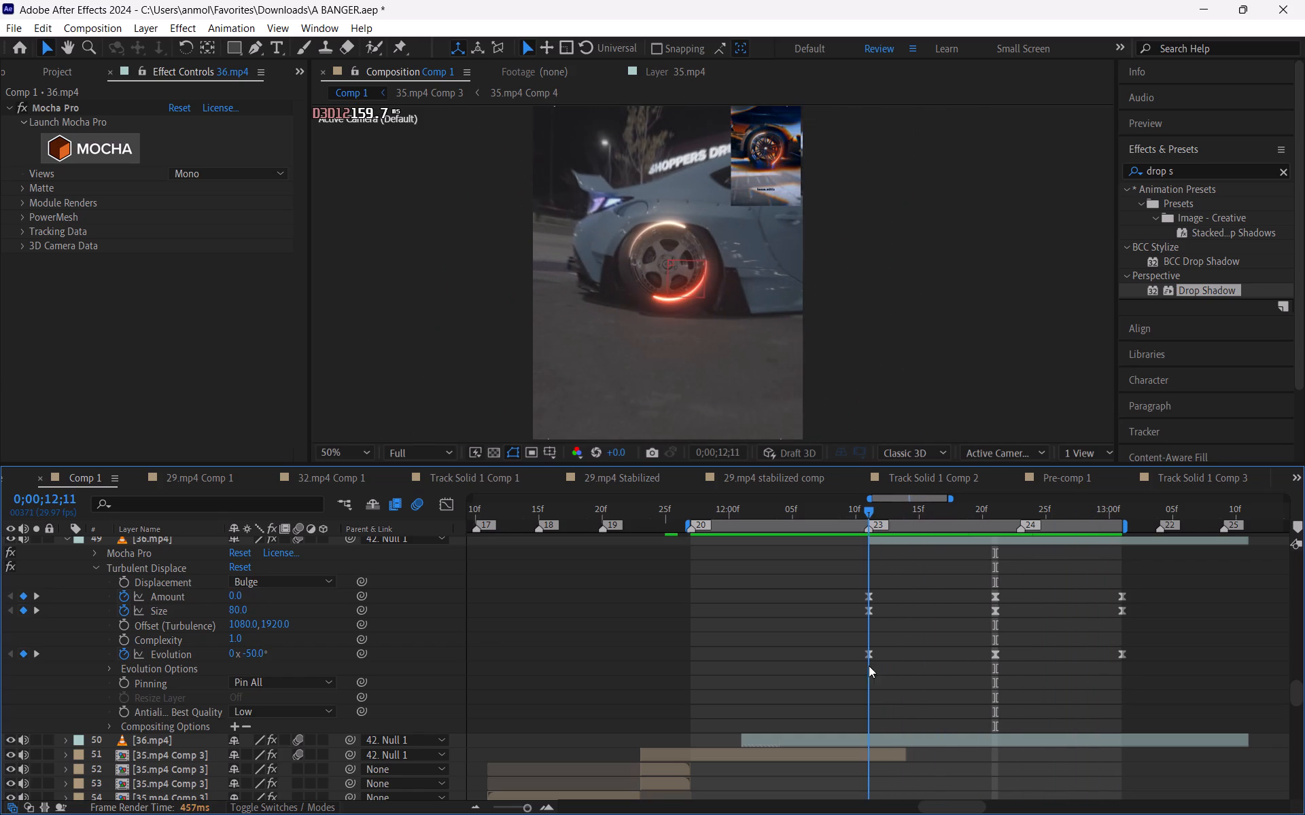
{"action": "left_click_drag", "start_coordinate": [869, 666], "coordinate": [795, 682]}
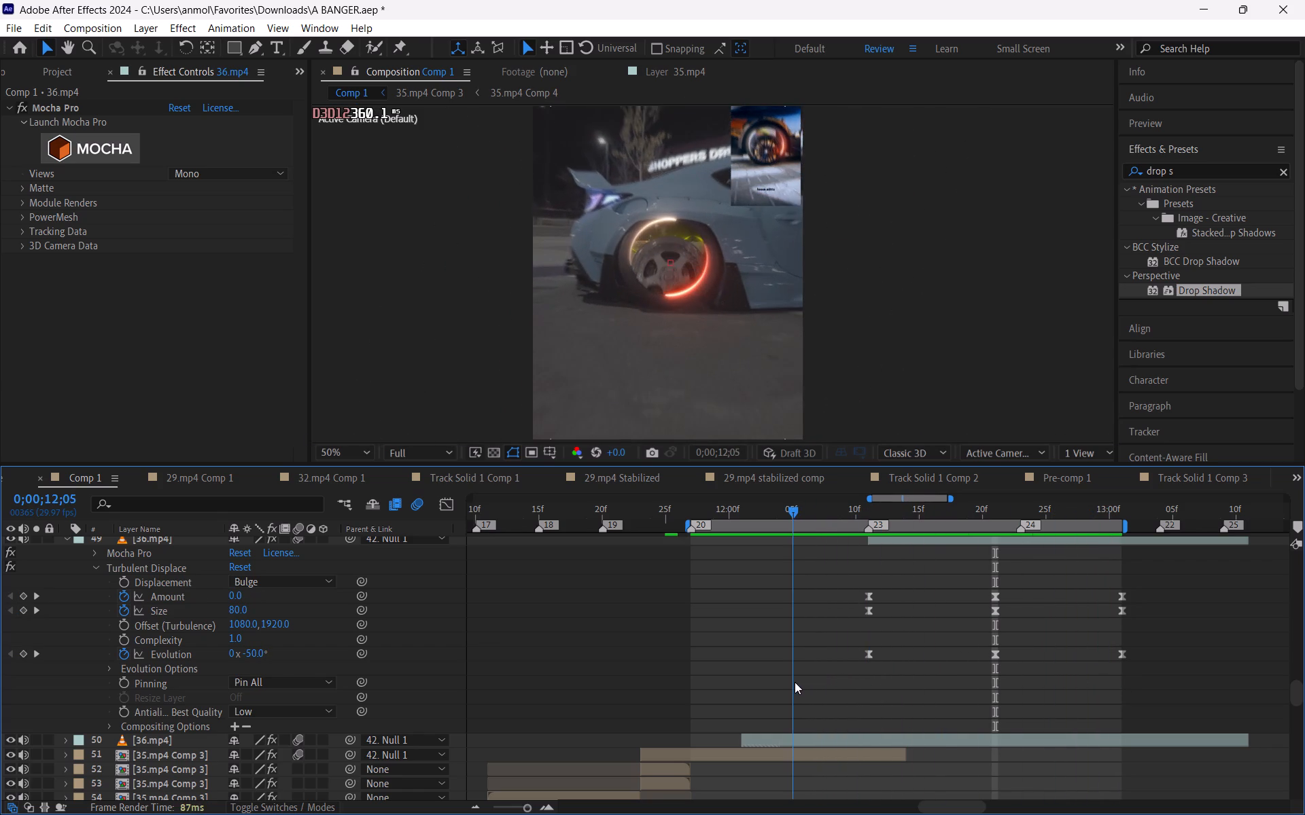
{"action": "left_click_drag", "start_coordinate": [795, 682], "coordinate": [693, 672]}
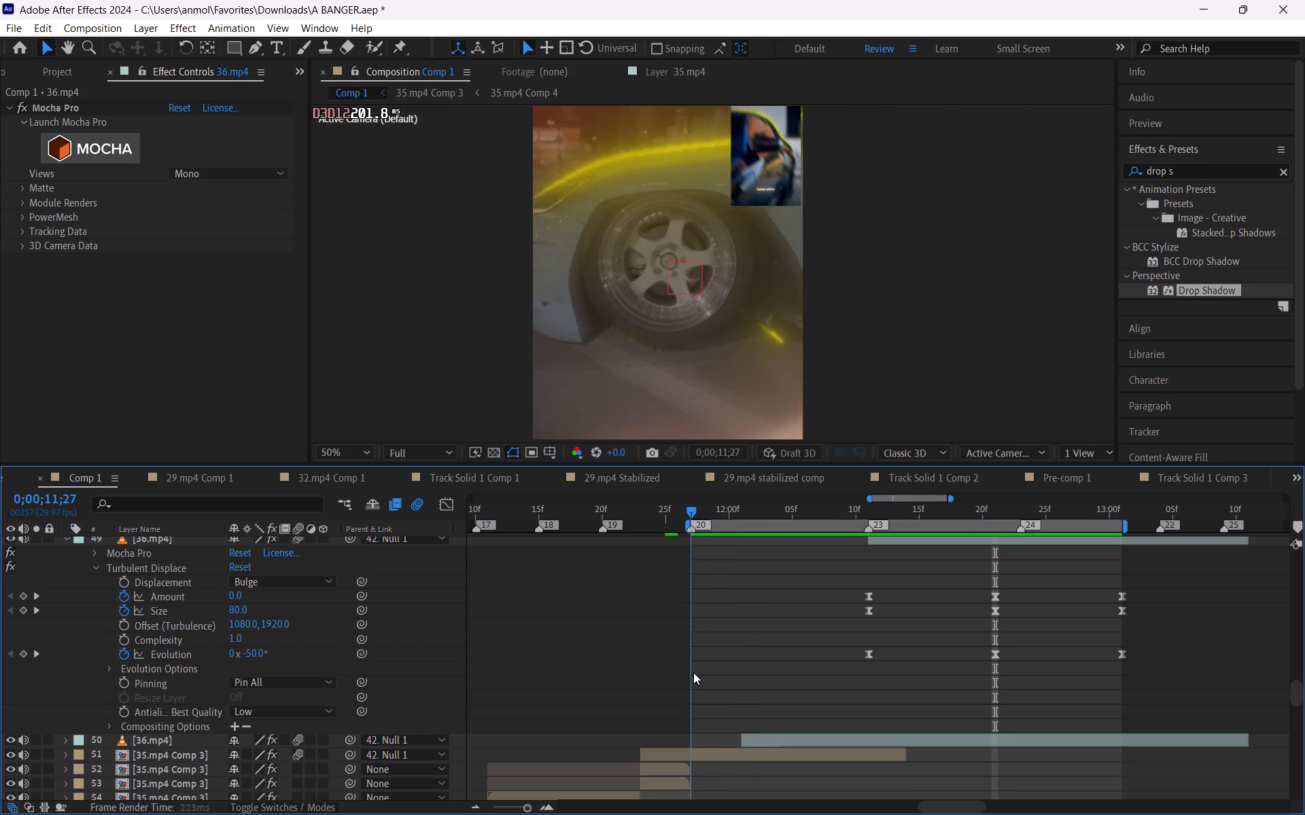
Preview the wheel shot from 11;27, and scrub between 12;22 and 12;26 to examine the Bulge distortion's second half.
{"action": "left_click_drag", "start_coordinate": [693, 672], "coordinate": [693, 672]}
{"action": "key", "text": "space"}
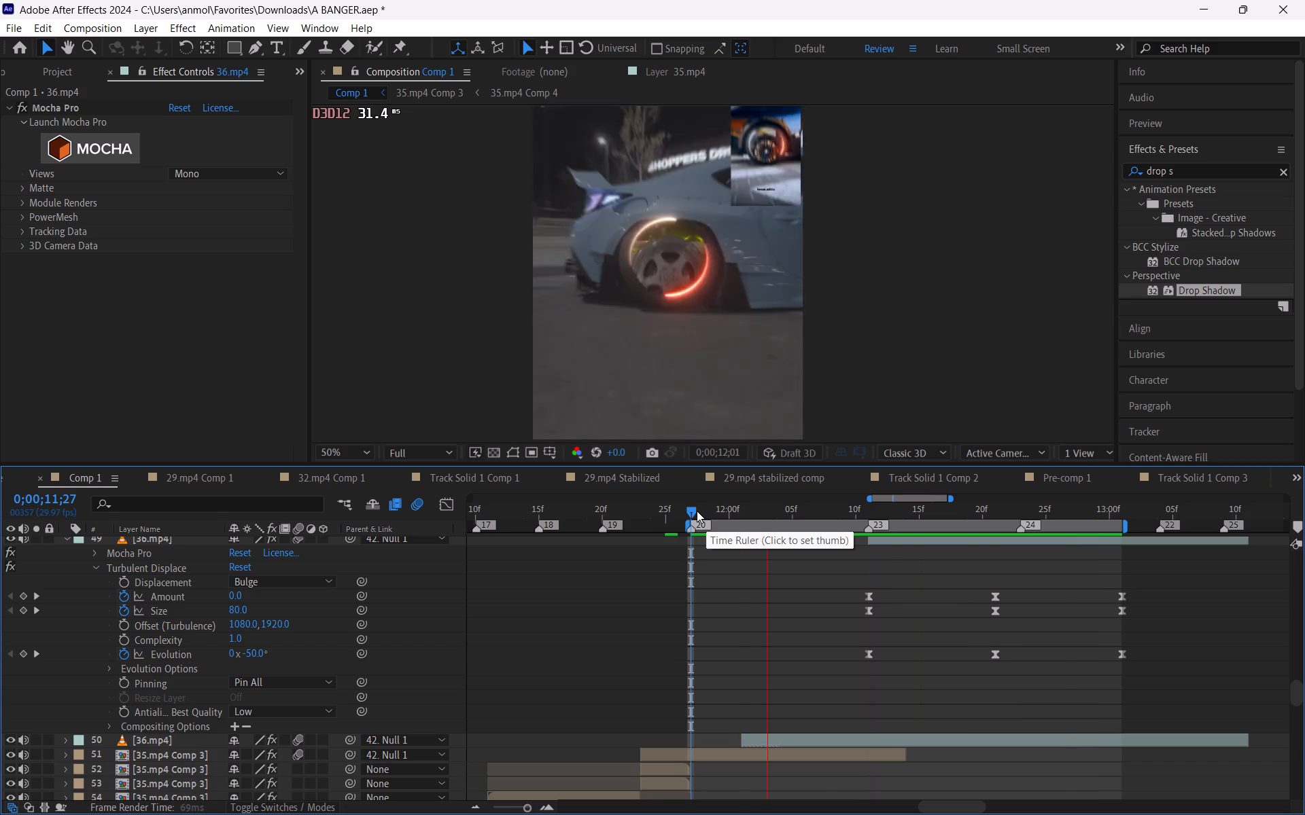
{"action": "left_click_drag", "start_coordinate": [697, 511], "coordinate": [1004, 591]}
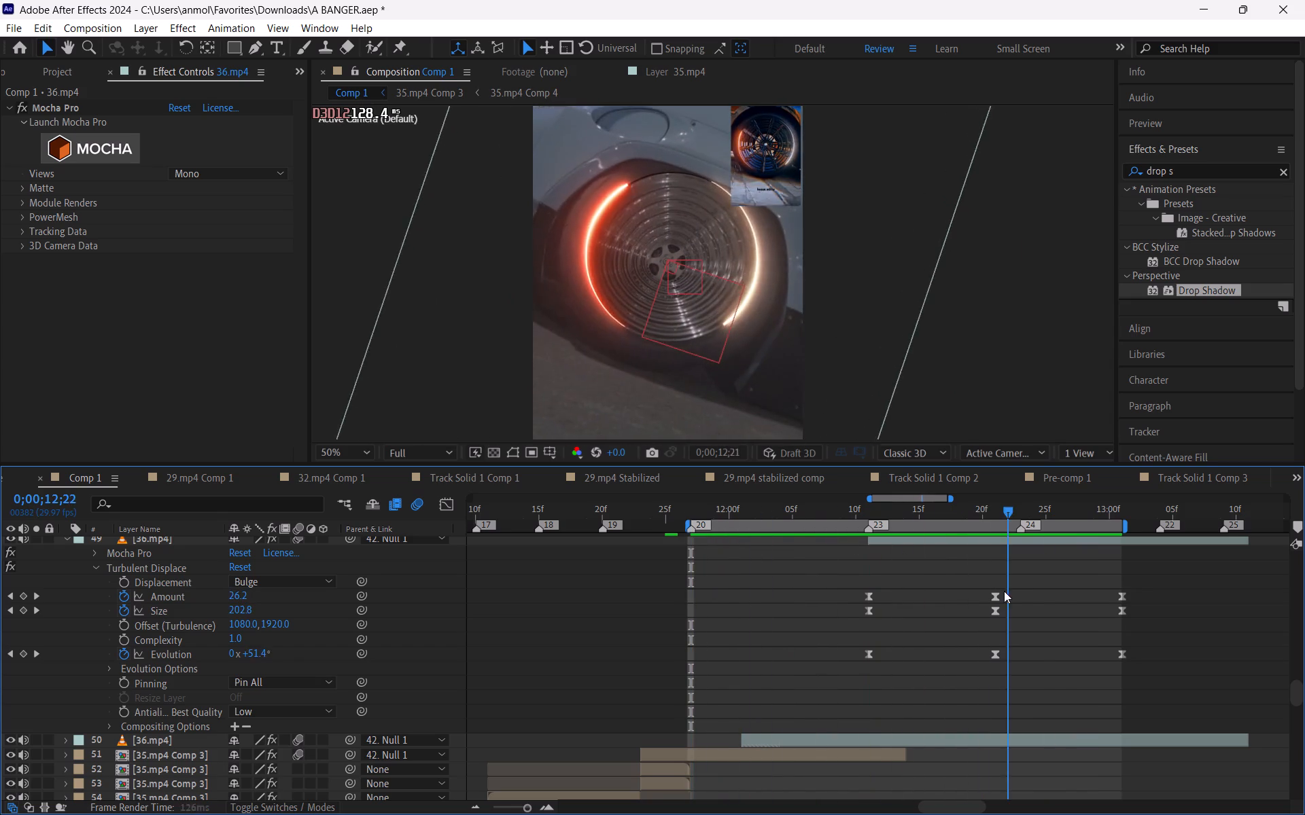
{"action": "left_click_drag", "start_coordinate": [1004, 591], "coordinate": [1056, 626]}
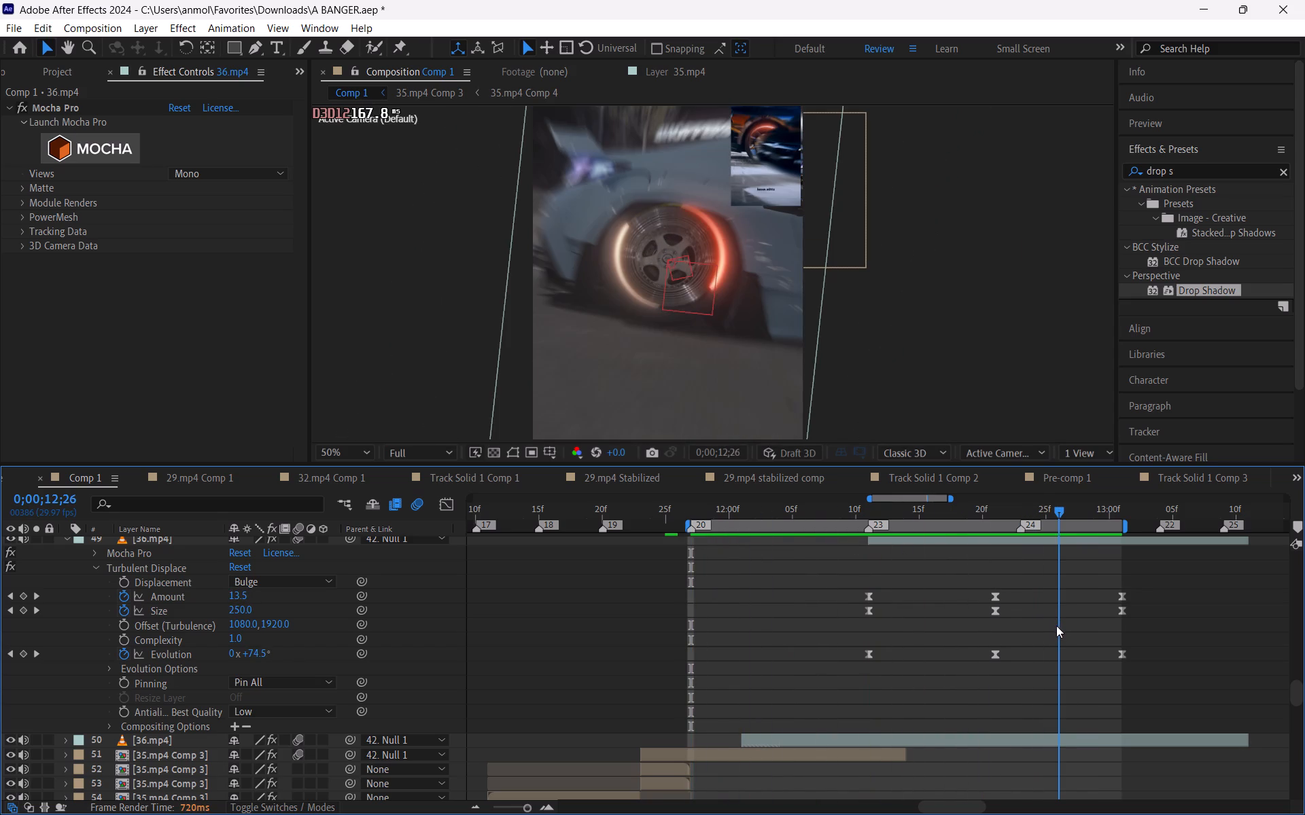
{"action": "left_click_drag", "start_coordinate": [1056, 626], "coordinate": [1054, 626]}
{"action": "left_click_drag", "start_coordinate": [1054, 626], "coordinate": [1054, 626]}
{"action": "left_click_drag", "start_coordinate": [1054, 626], "coordinate": [1052, 626]}
Lengthen the eases out of 12;21 and into 13;01 on layer 49's Turbulent Displace Amount, Size and Evolution, peaking their speed near 12;25.
{"action": "left_click_drag", "start_coordinate": [975, 592], "coordinate": [1144, 668]}
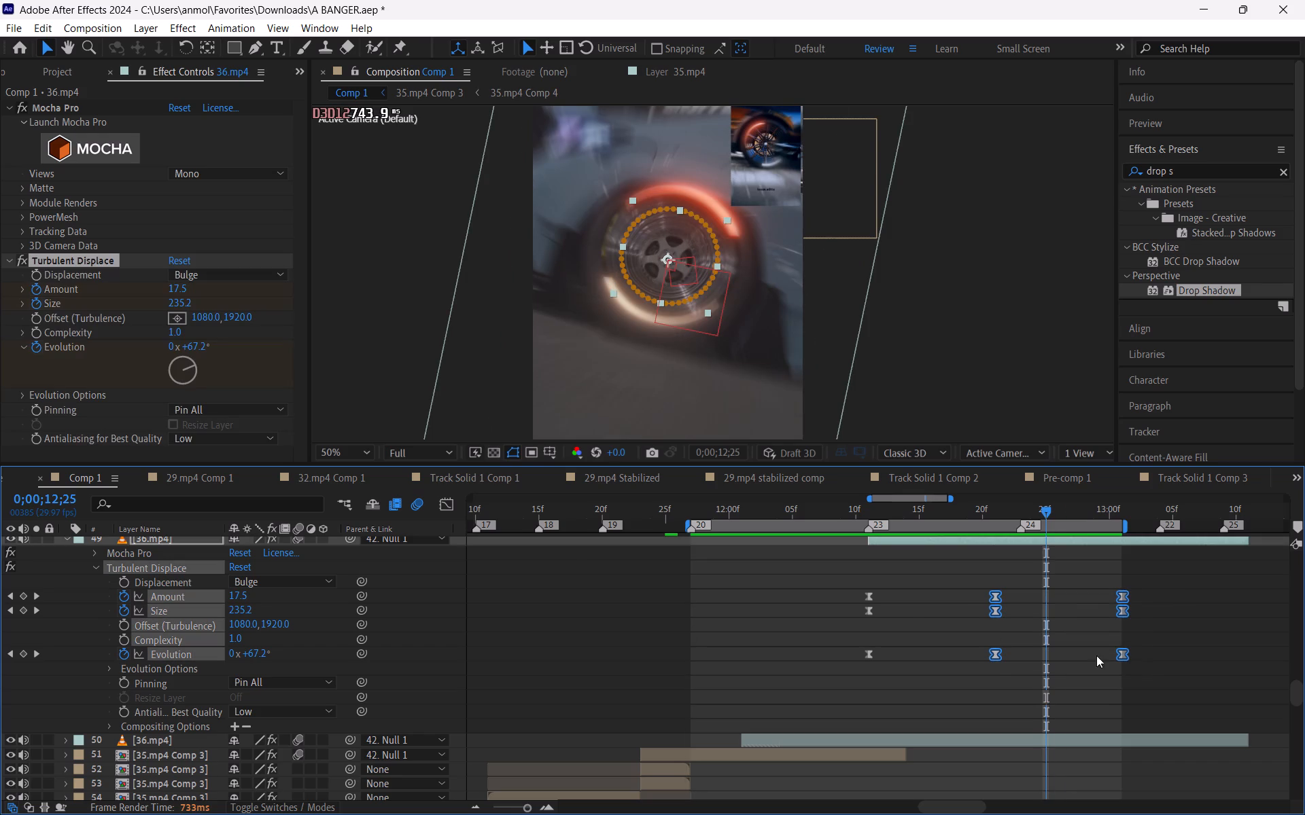
{"action": "left_click", "coordinate": [448, 501]}
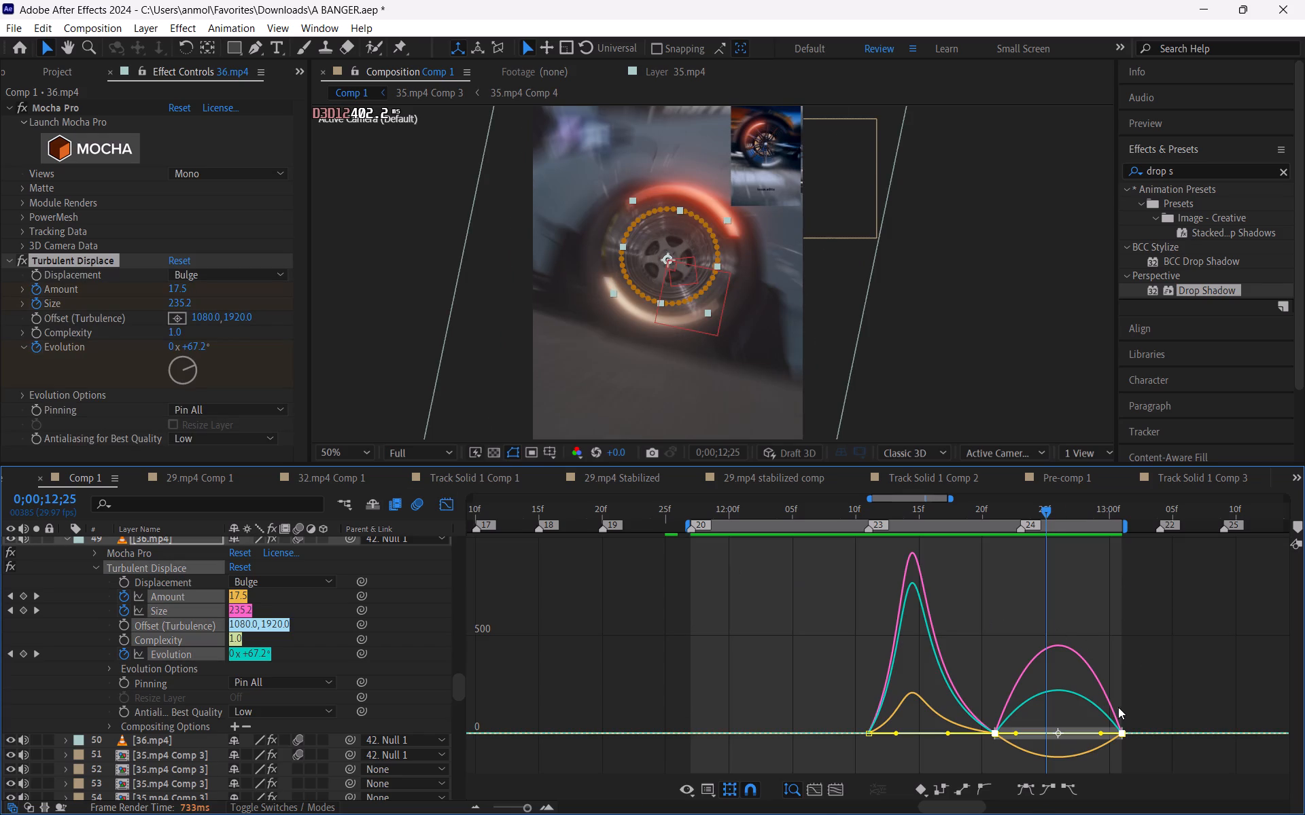
{"action": "key", "text": "equal"}
{"action": "left_click_drag", "start_coordinate": [927, 705], "coordinate": [941, 725]}
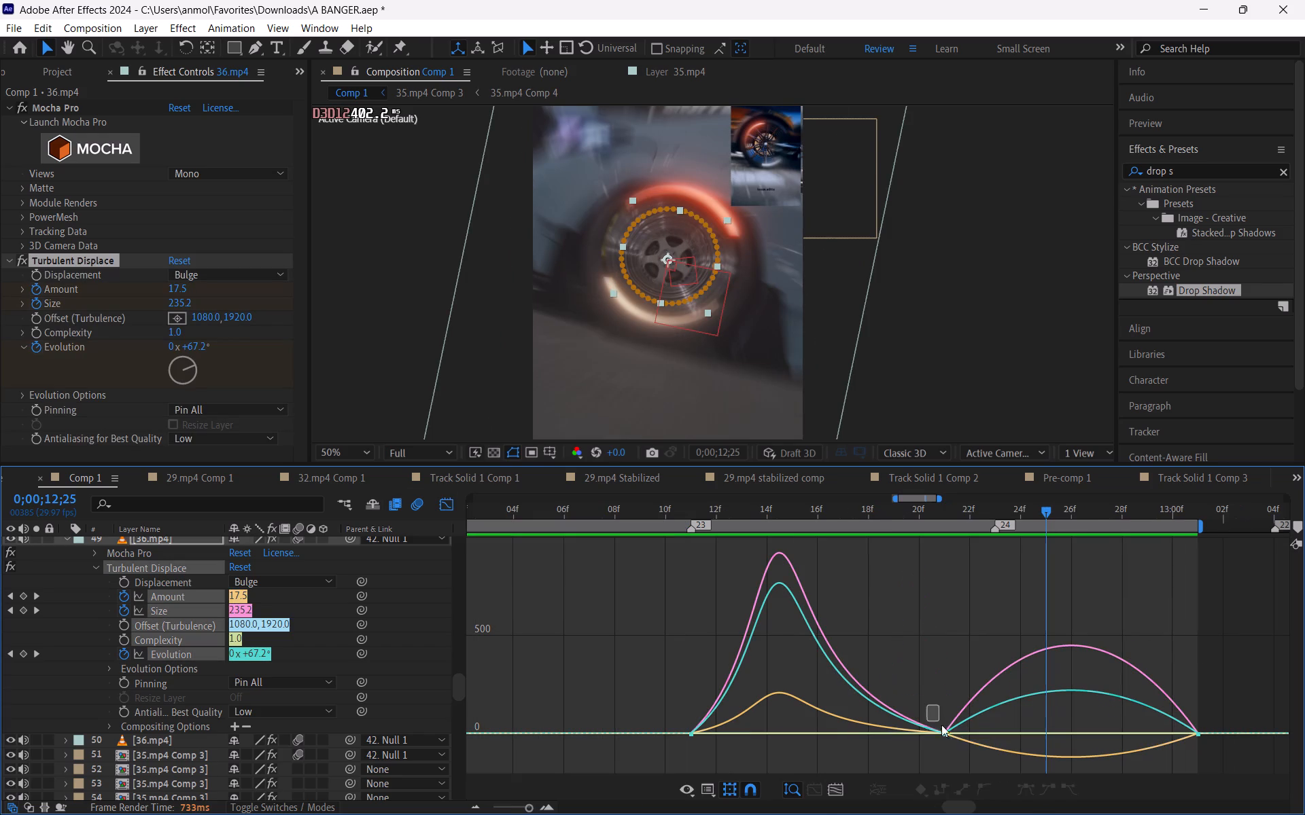
{"action": "left_click_drag", "start_coordinate": [941, 725], "coordinate": [974, 755]}
{"action": "left_click_drag", "start_coordinate": [990, 733], "coordinate": [1013, 733]}
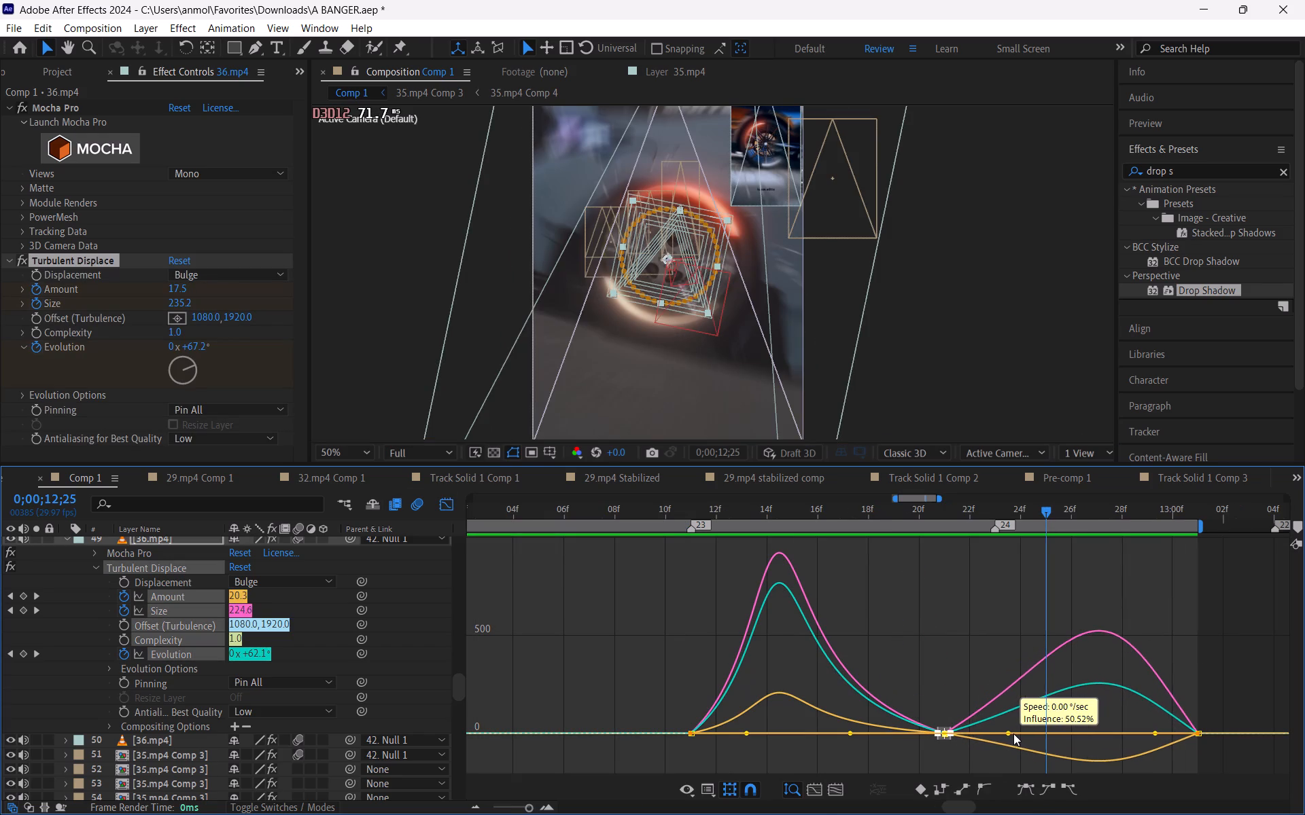
{"action": "left_click_drag", "start_coordinate": [1013, 733], "coordinate": [1015, 733]}
{"action": "left_click_drag", "start_coordinate": [1219, 706], "coordinate": [1179, 744]}
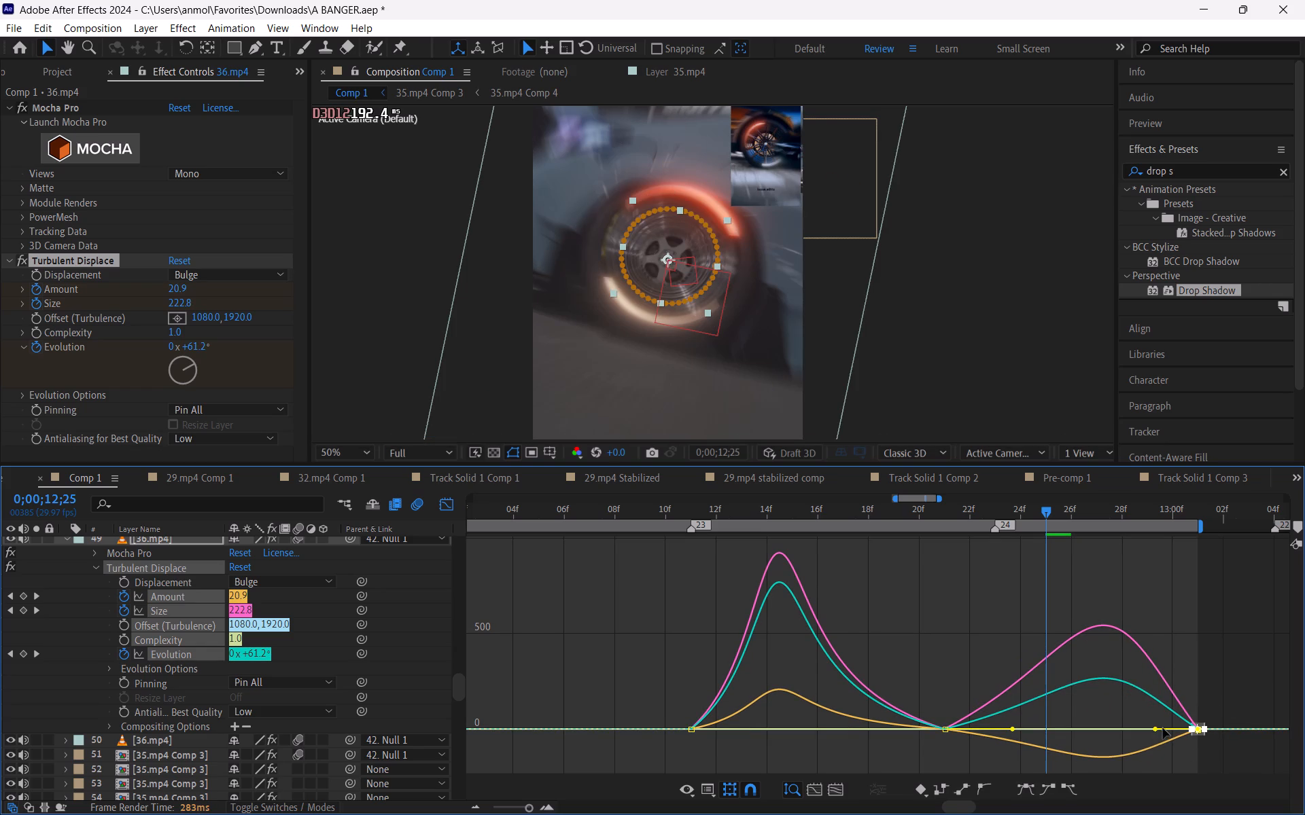
{"action": "left_click_drag", "start_coordinate": [1156, 729], "coordinate": [1105, 730]}
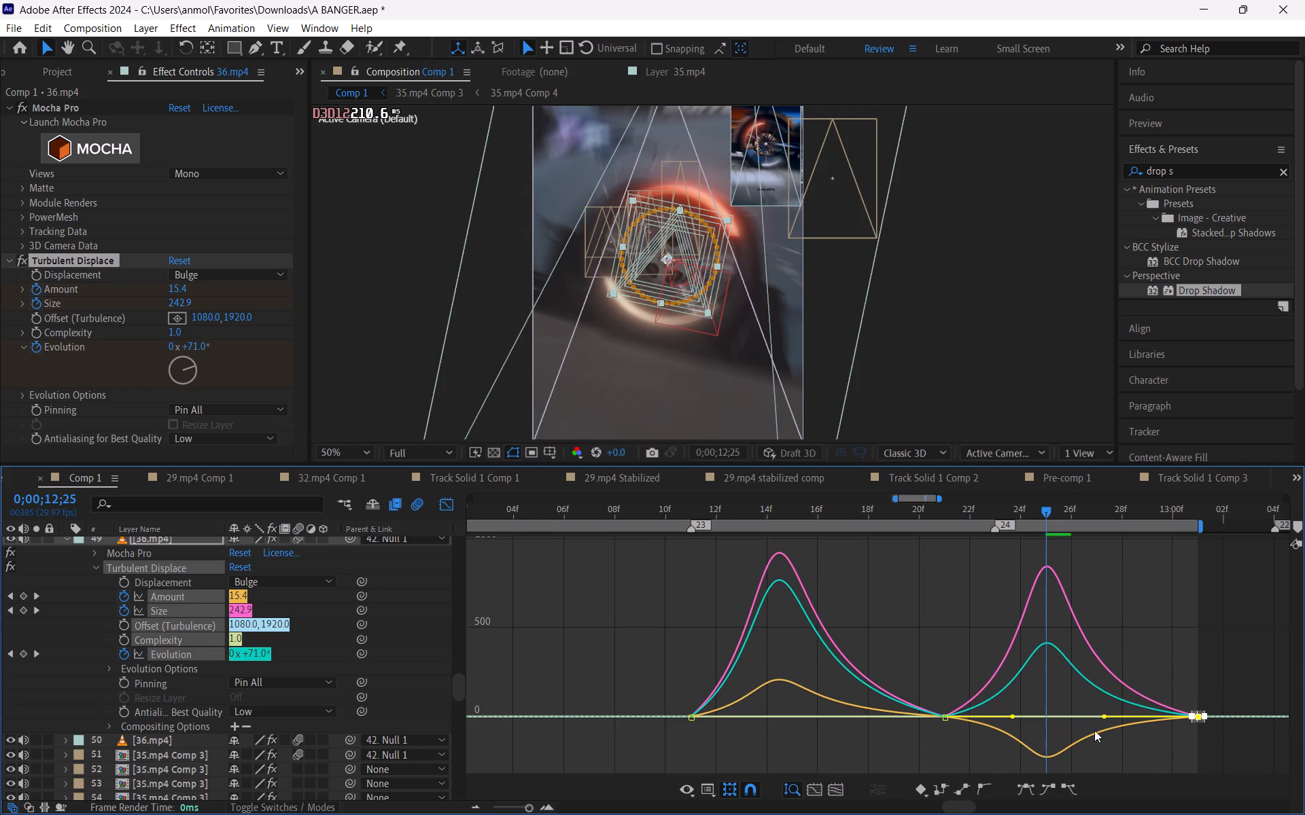
{"action": "left_click", "coordinate": [440, 502]}
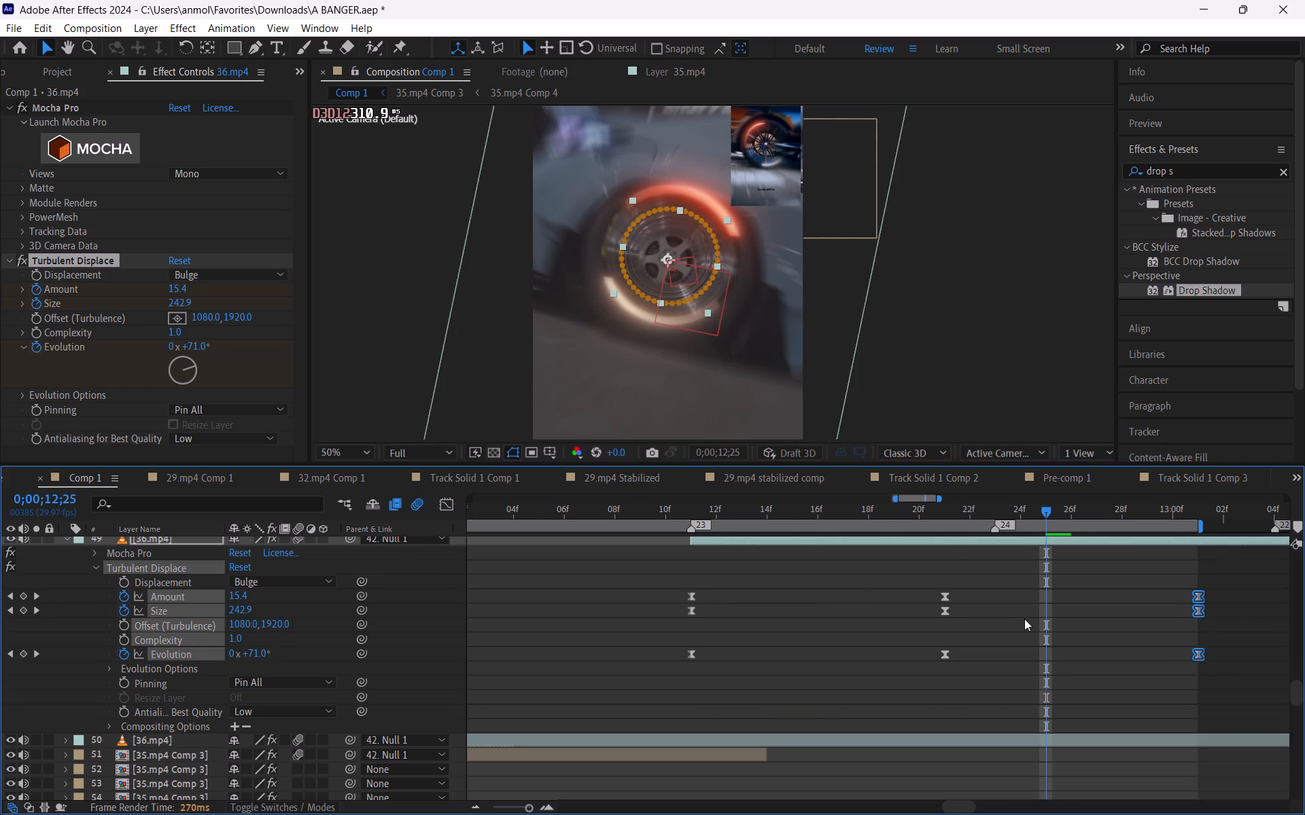
{"action": "left_click", "coordinate": [1024, 619]}
Scrub the wheel shot from 12;25 through 13;00 and back to 11;27 to examine the re-eased distortion.
{"action": "left_click_drag", "start_coordinate": [1041, 511], "coordinate": [1015, 518]}
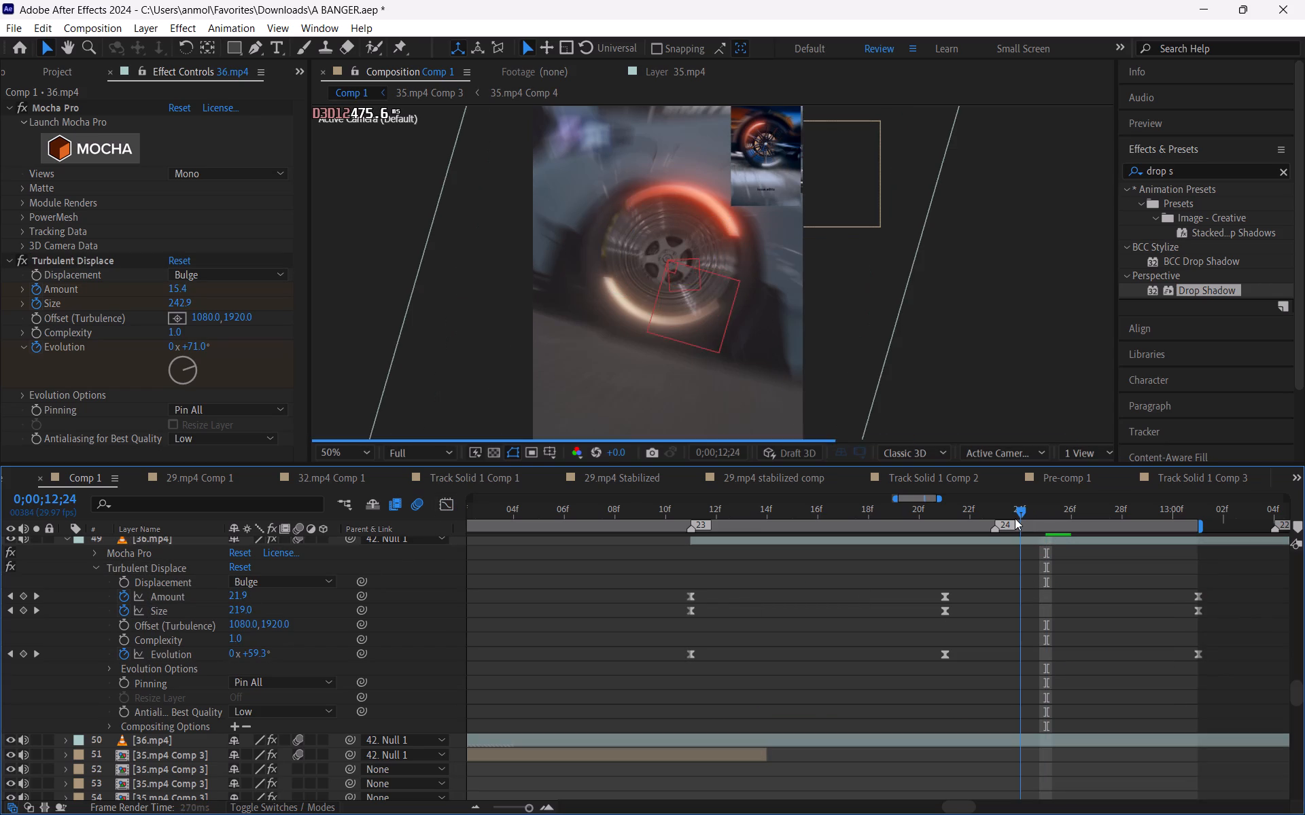
{"action": "left_click_drag", "start_coordinate": [1015, 518], "coordinate": [971, 549]}
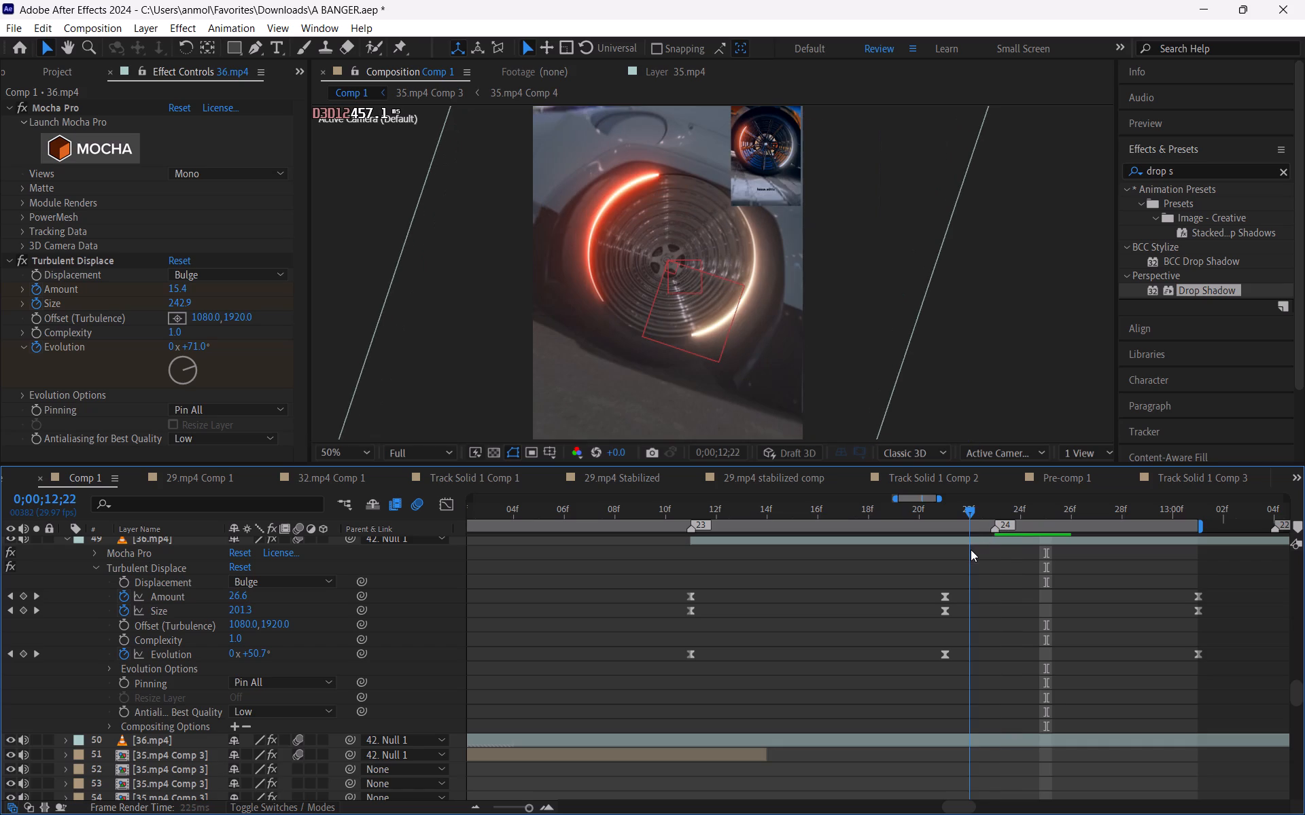
{"action": "left_click_drag", "start_coordinate": [971, 549], "coordinate": [1034, 604]}
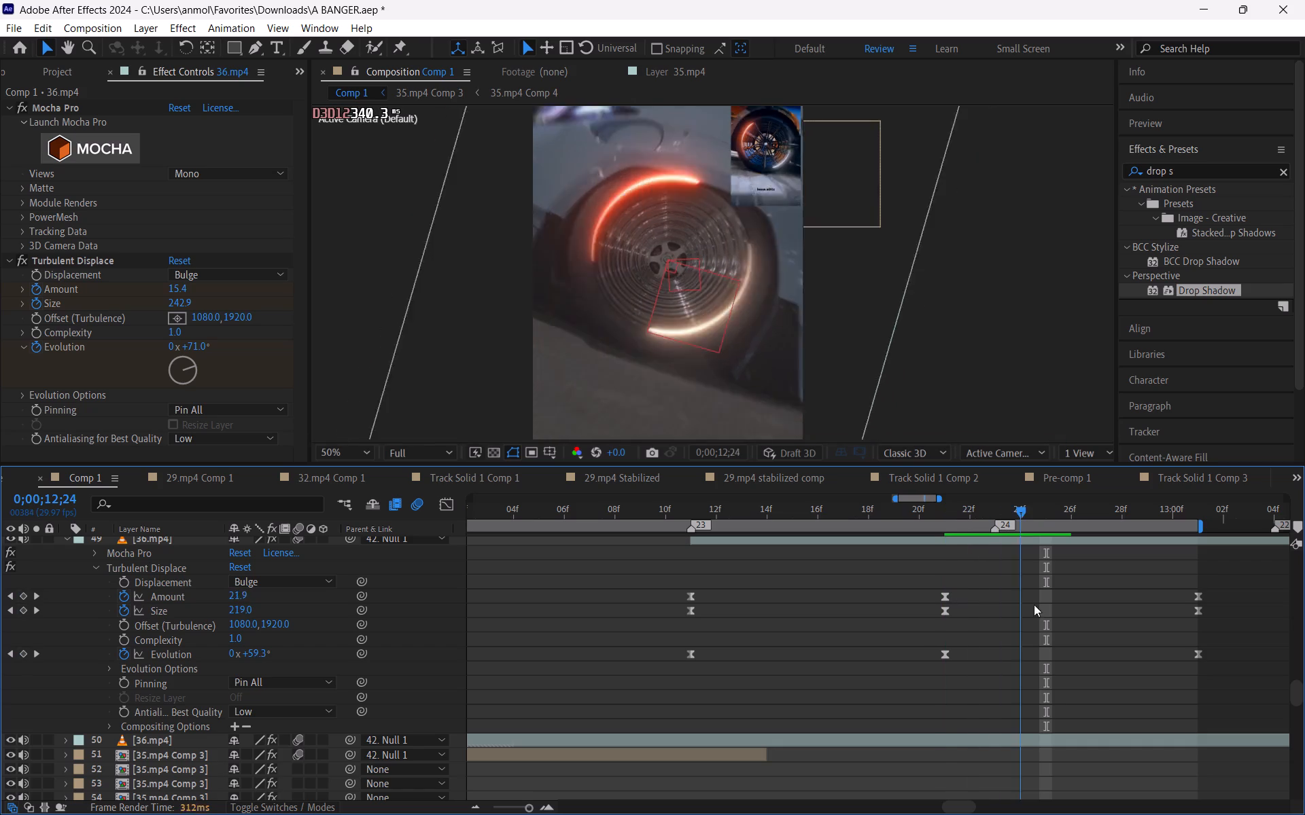
{"action": "left_click_drag", "start_coordinate": [1034, 604], "coordinate": [1102, 615]}
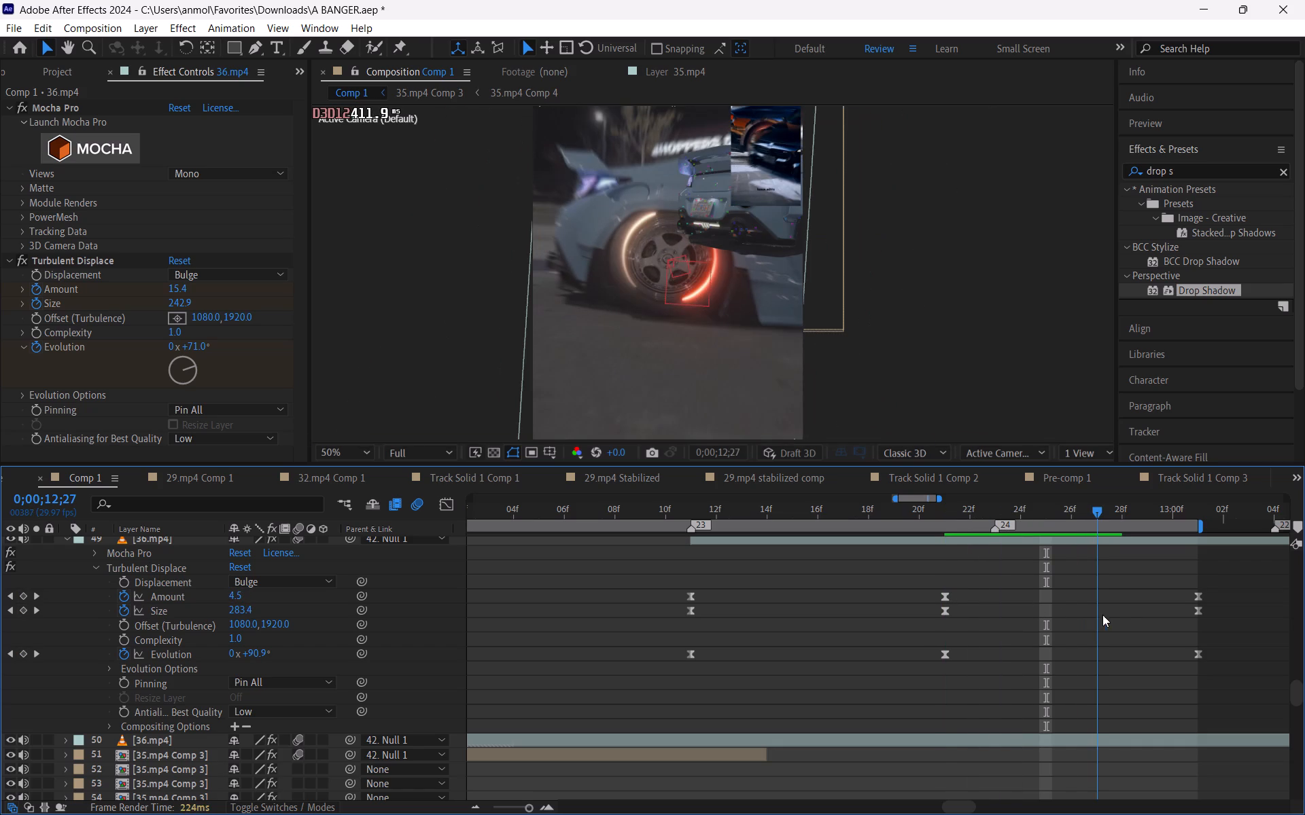
{"action": "left_click_drag", "start_coordinate": [1102, 615], "coordinate": [1170, 622]}
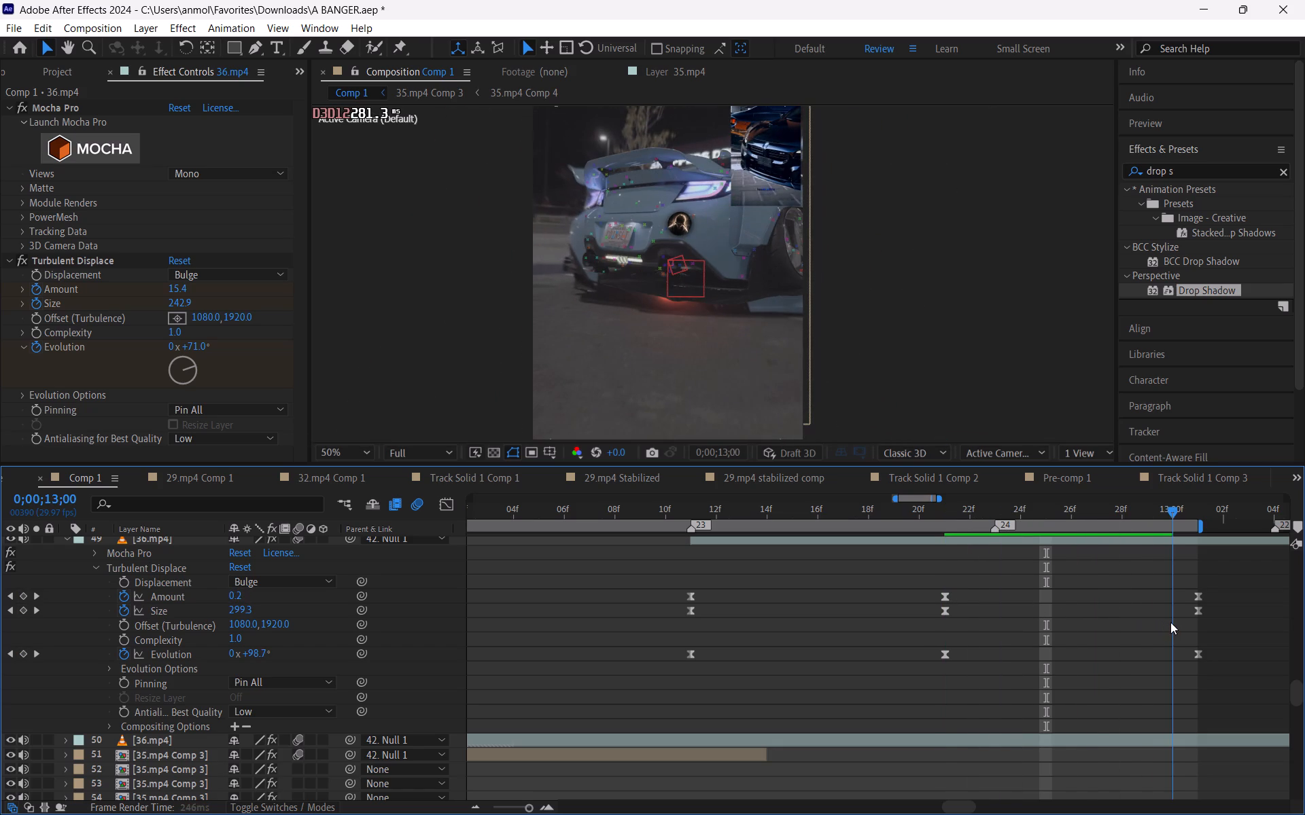
{"action": "left_click_drag", "start_coordinate": [1170, 622], "coordinate": [937, 619]}
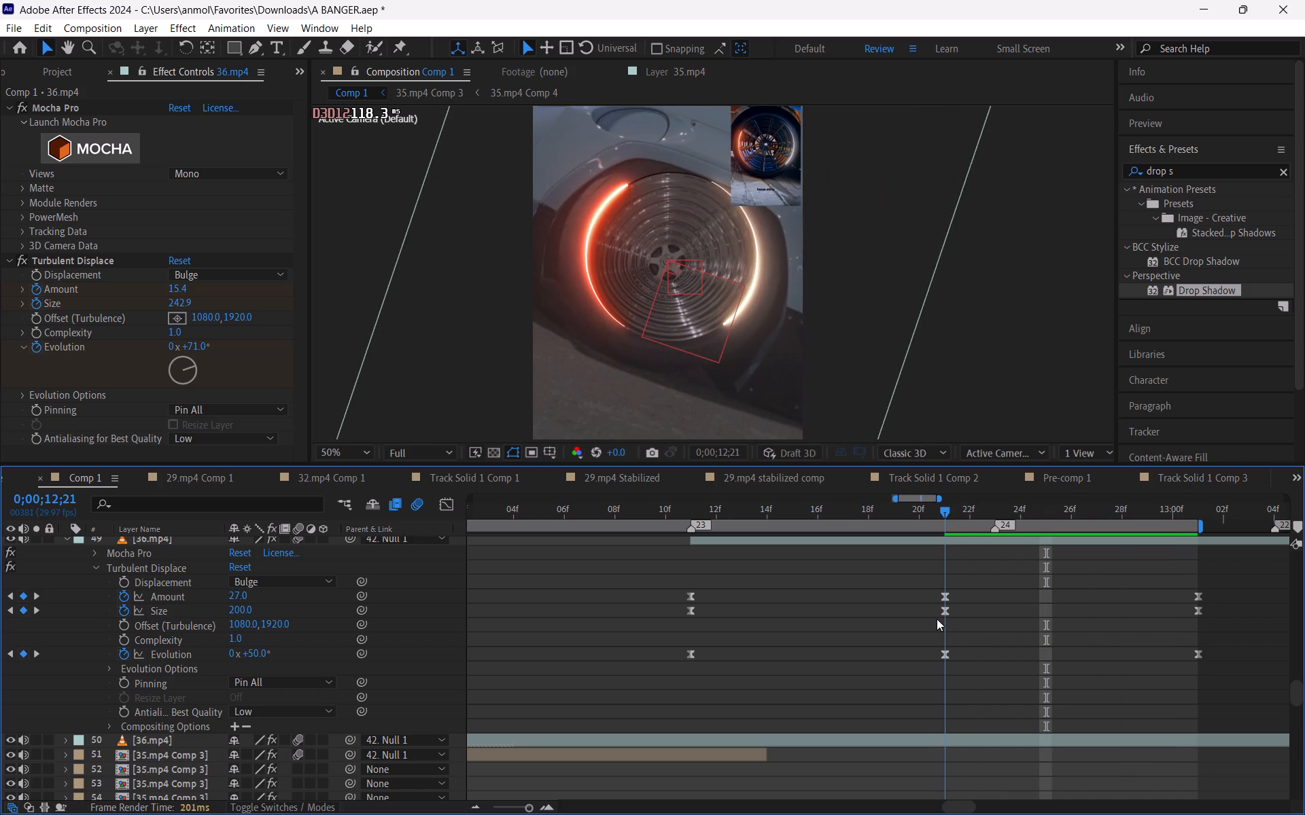
{"action": "left_click_drag", "start_coordinate": [937, 619], "coordinate": [859, 630]}
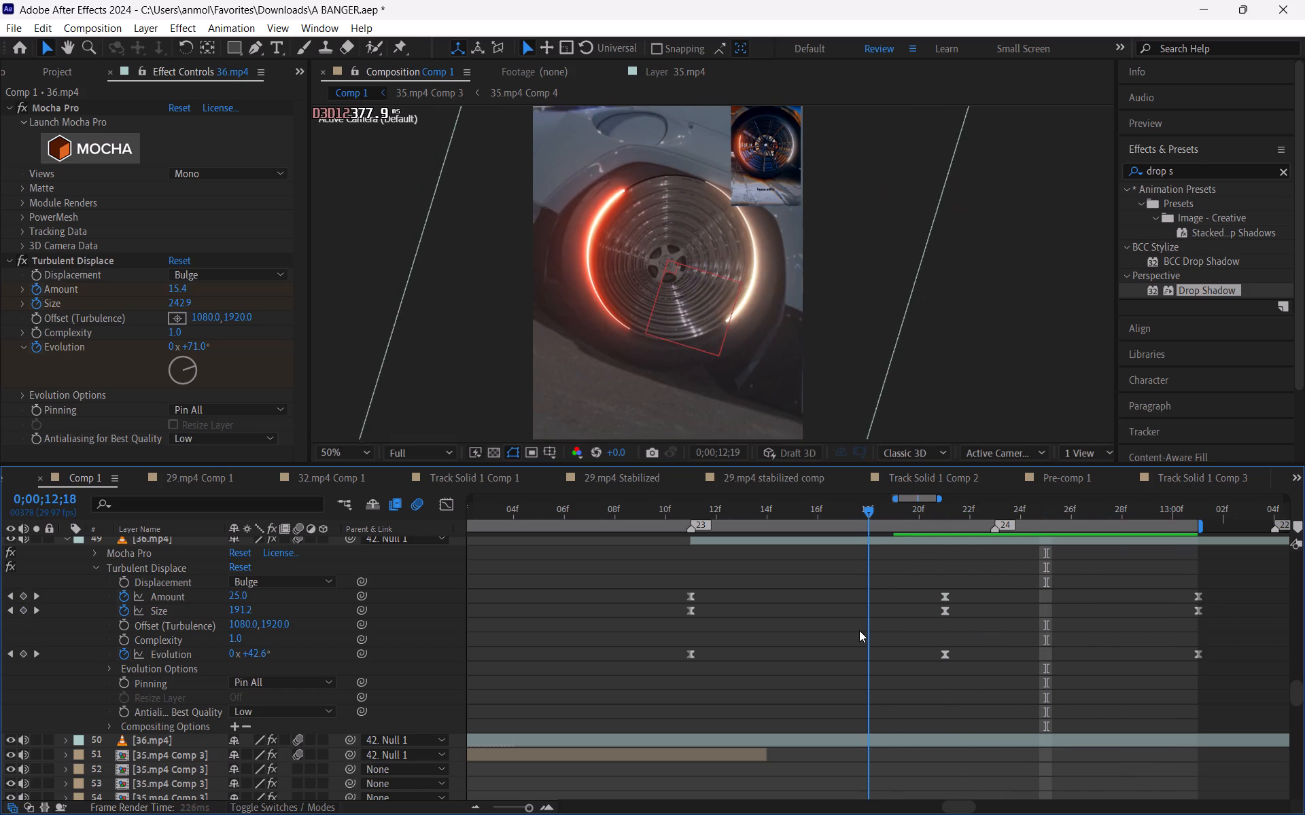
{"action": "left_click_drag", "start_coordinate": [859, 630], "coordinate": [756, 634]}
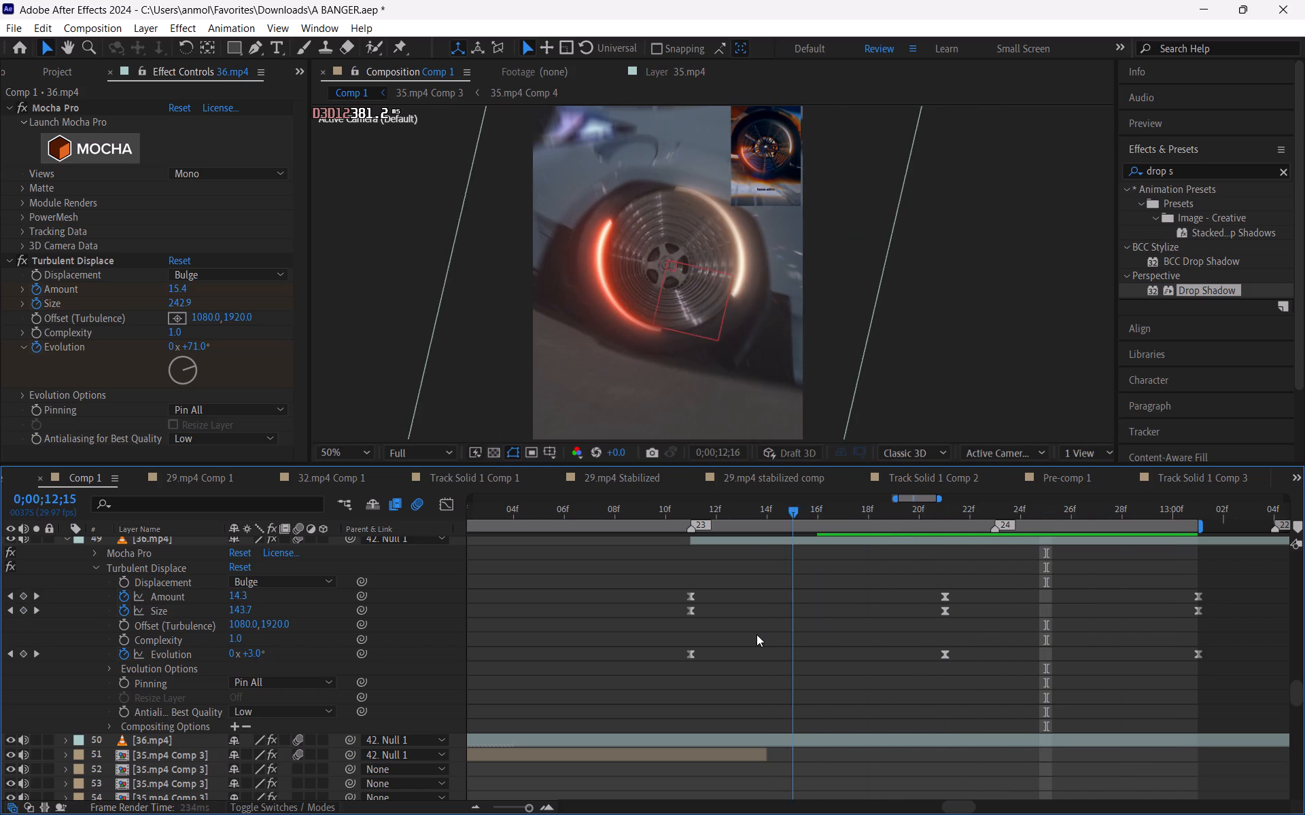
{"action": "left_click_drag", "start_coordinate": [756, 634], "coordinate": [711, 635]}
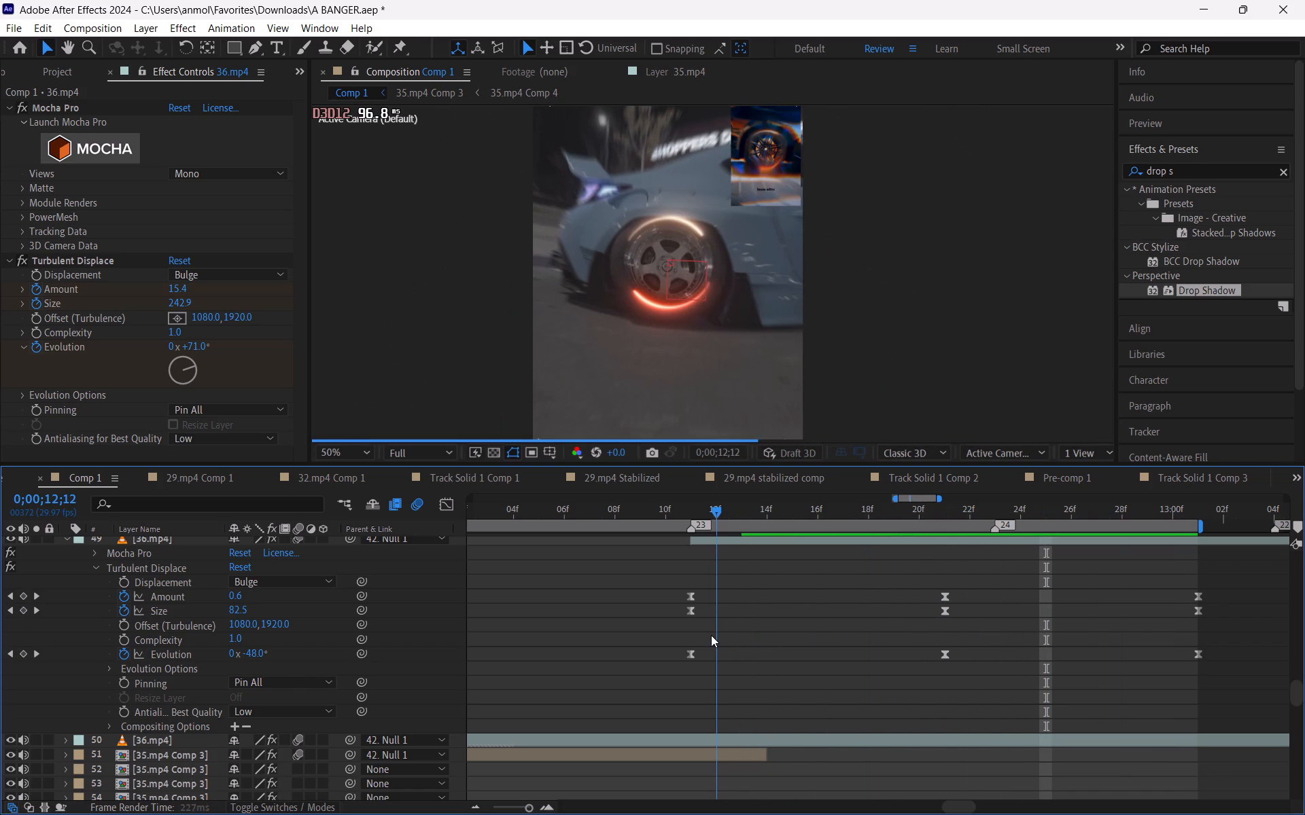
{"action": "left_click_drag", "start_coordinate": [711, 635], "coordinate": [652, 630]}
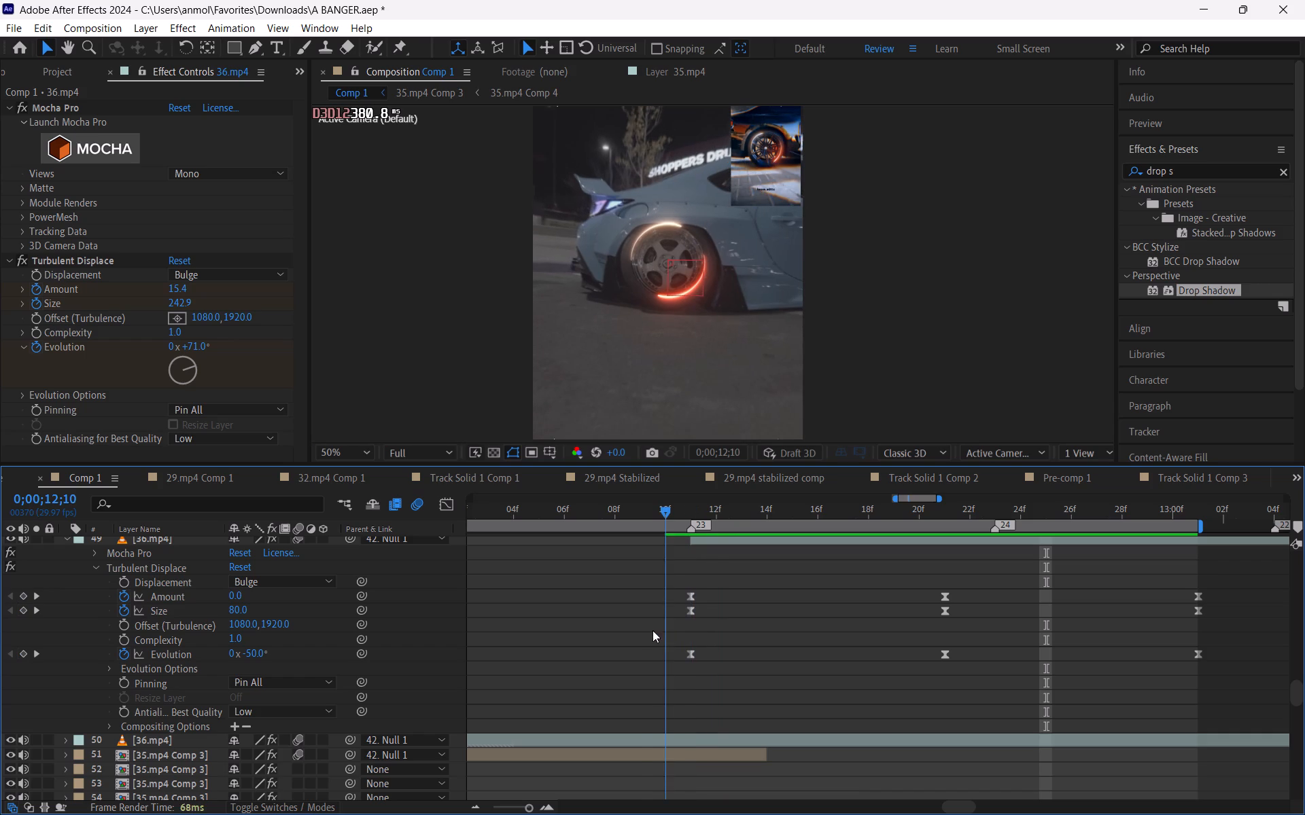
{"action": "left_click_drag", "start_coordinate": [652, 630], "coordinate": [525, 630]}
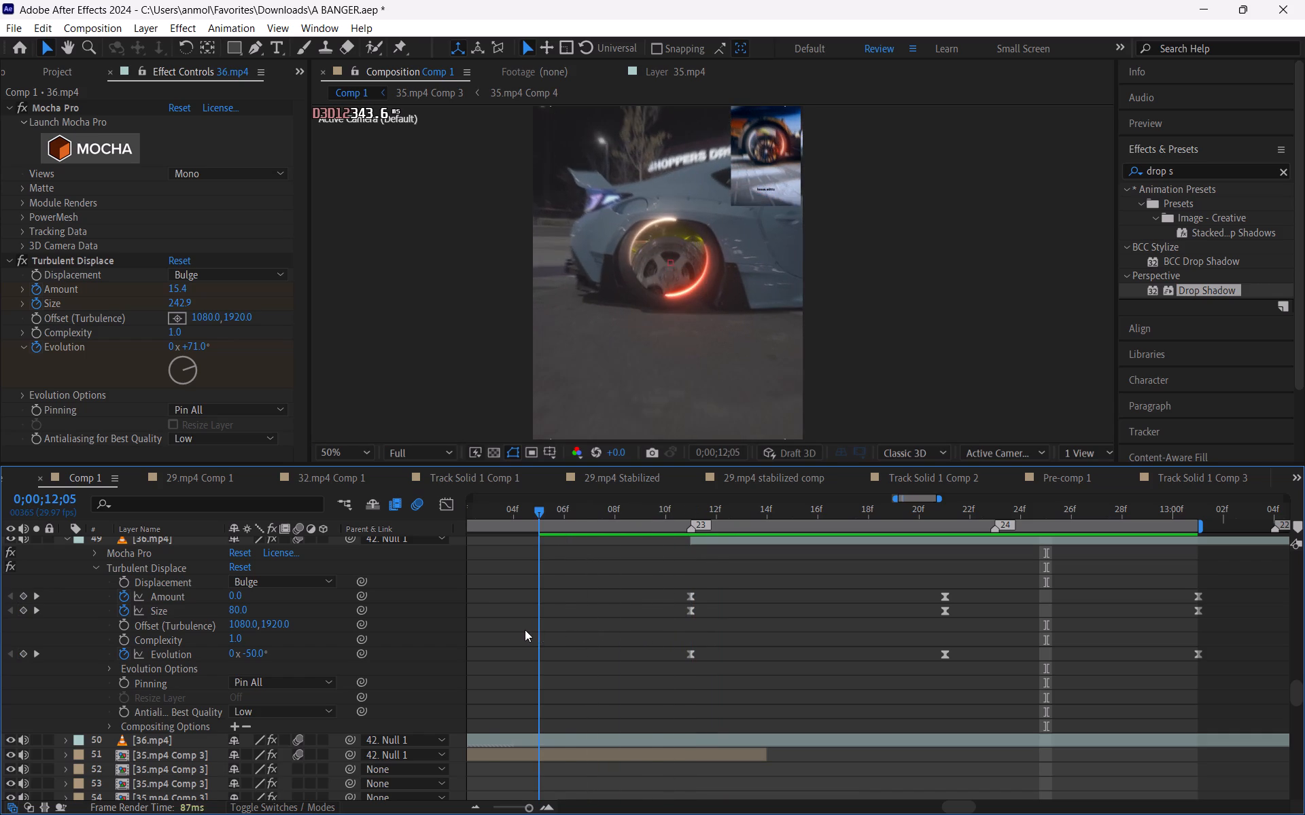
{"action": "left_click_drag", "start_coordinate": [525, 630], "coordinate": [614, 632]}
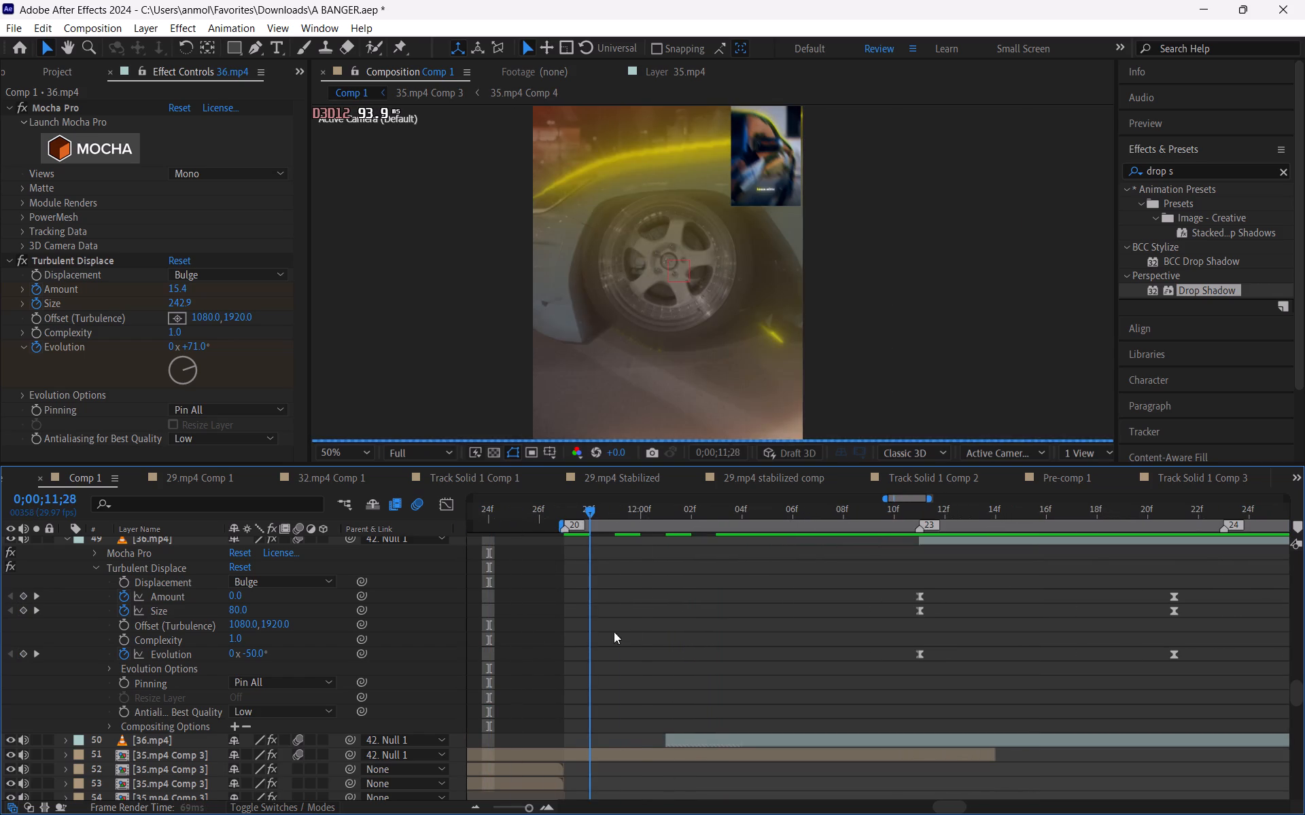
{"action": "left_click_drag", "start_coordinate": [614, 632], "coordinate": [576, 640]}
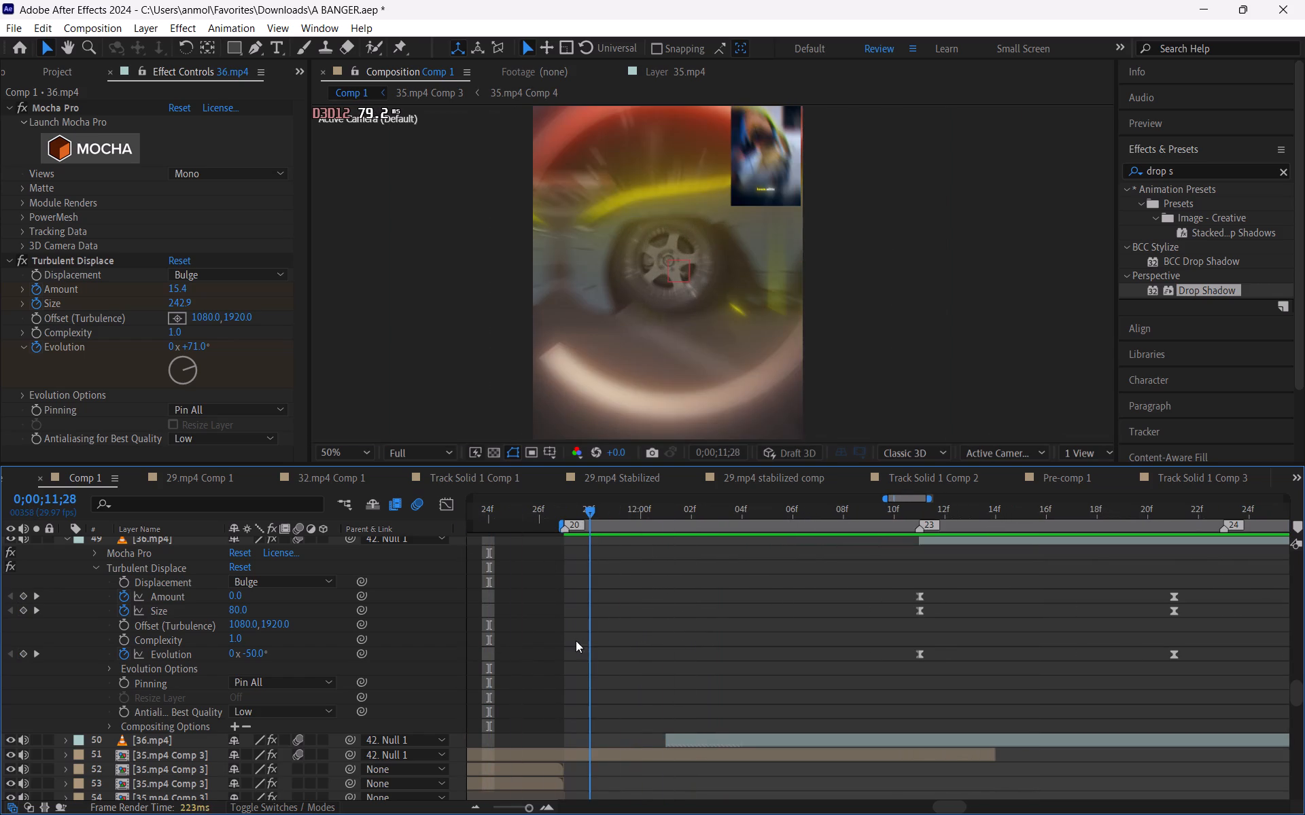
{"action": "left_click_drag", "start_coordinate": [576, 640], "coordinate": [557, 640]}
Save the project.
{"action": "key", "text": "ctrl+s"}
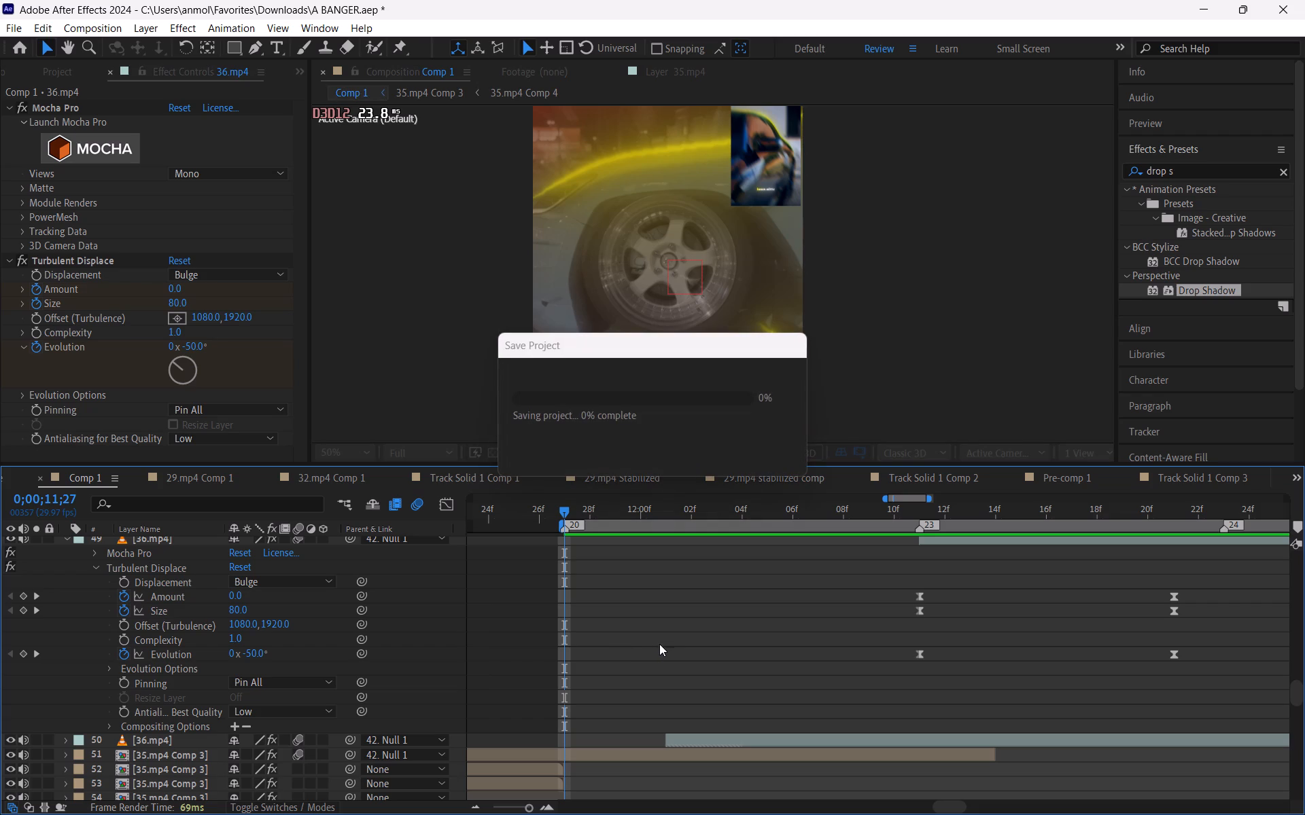
Preview the wheel shot from 11;27, and scrub around 12;15 to 12;19 to inspect the distortion, stopping at 12;18.
{"action": "key", "text": "space"}
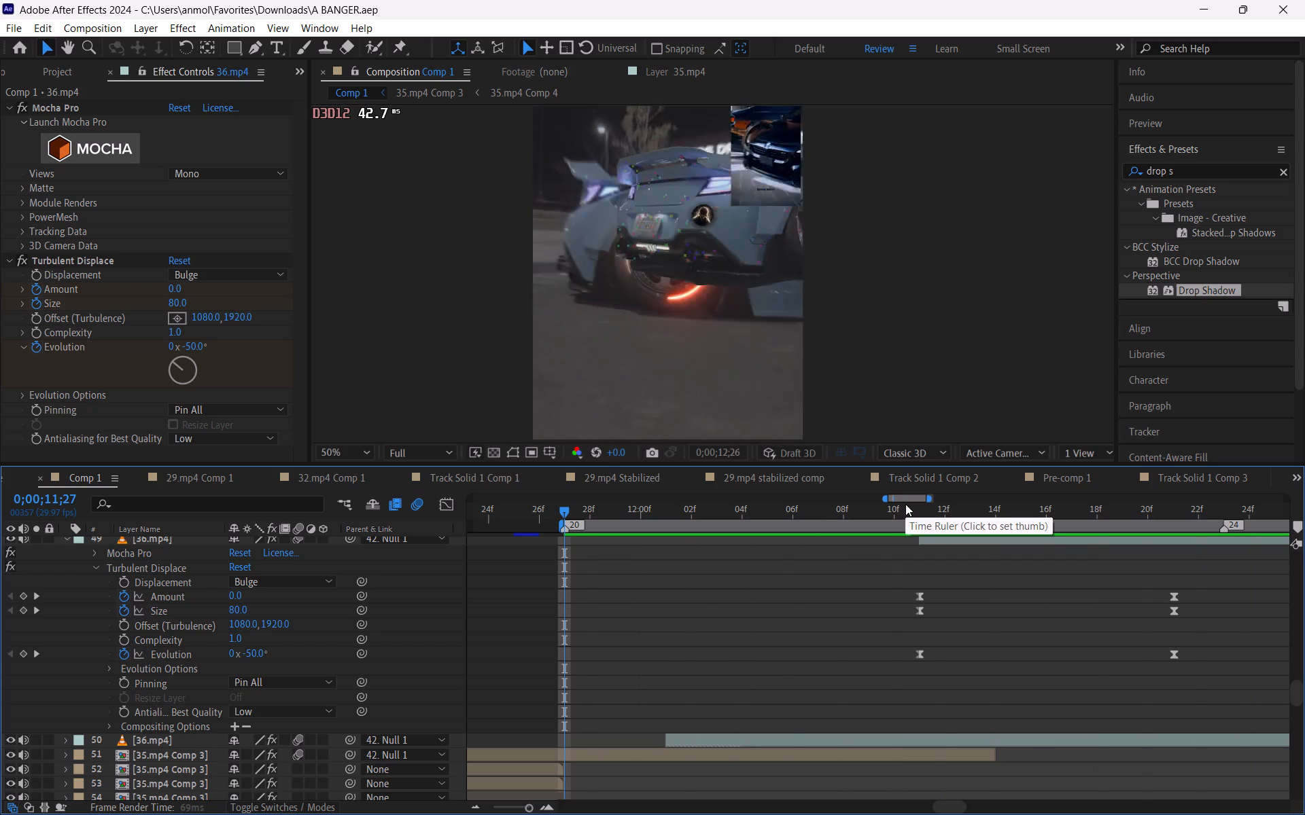
{"action": "left_click_drag", "start_coordinate": [905, 504], "coordinate": [1023, 533]}
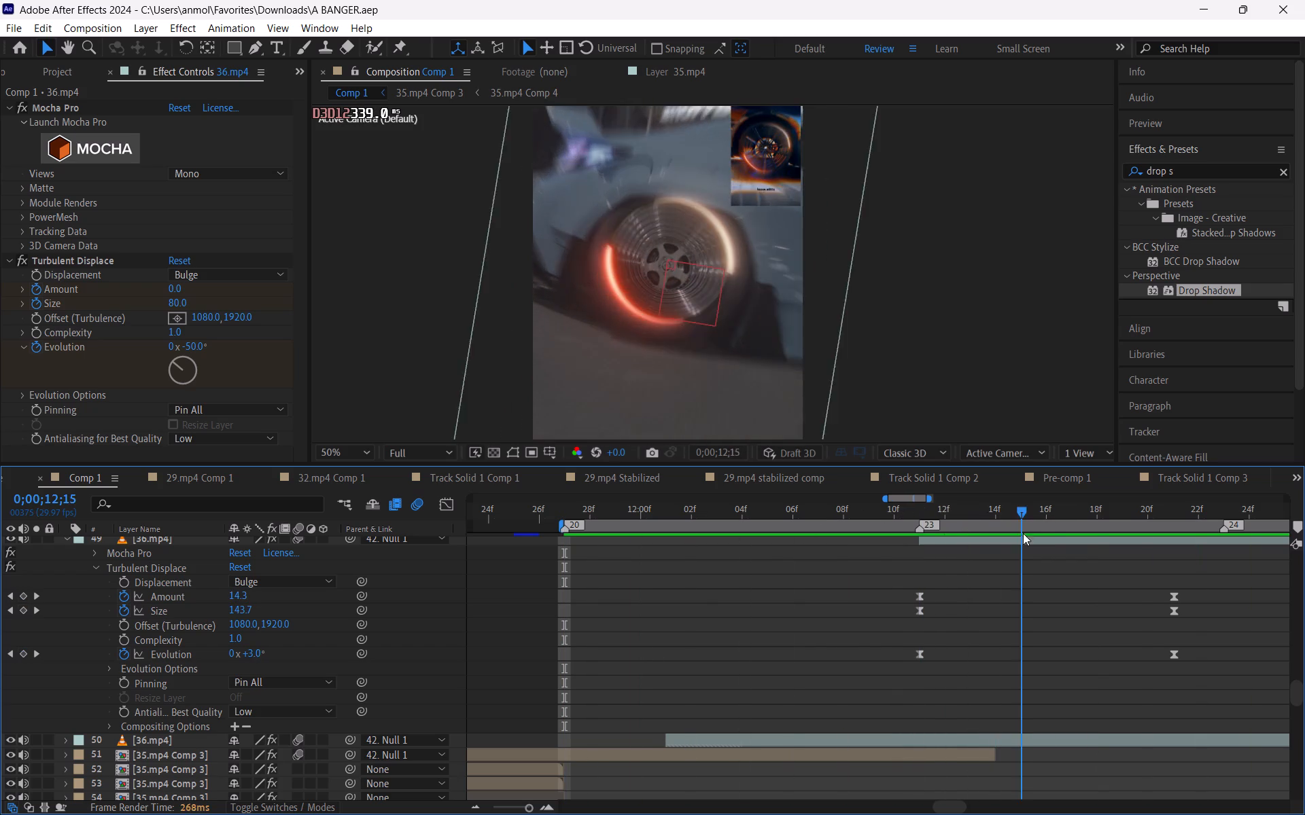
{"action": "left_click_drag", "start_coordinate": [1023, 533], "coordinate": [1113, 581]}
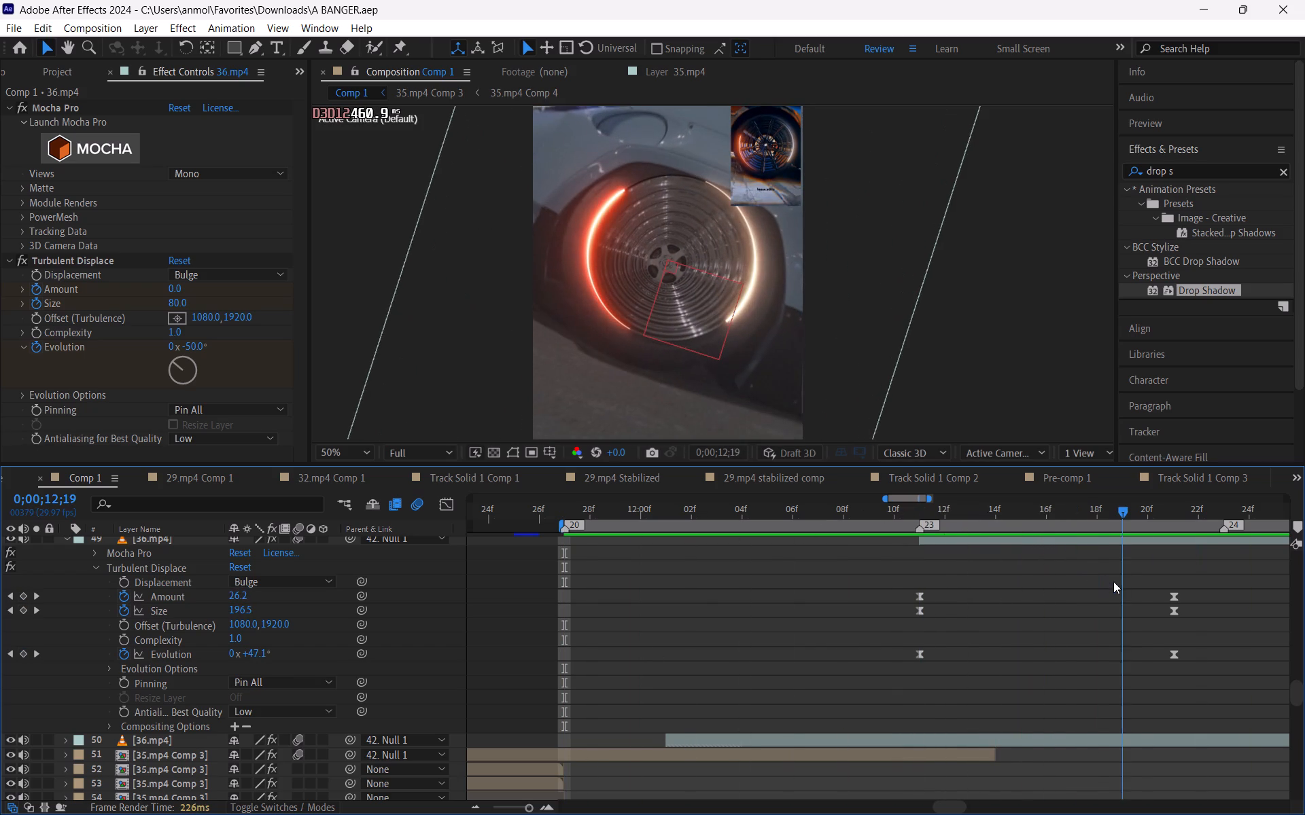
{"action": "left_click_drag", "start_coordinate": [1113, 581], "coordinate": [1093, 585]}
Collapse the expanded properties of all layers in Comp 1, leaving no layer selected.
{"action": "scroll", "coordinate": [1058, 664], "scroll_direction": "up", "scroll_amount": 2}
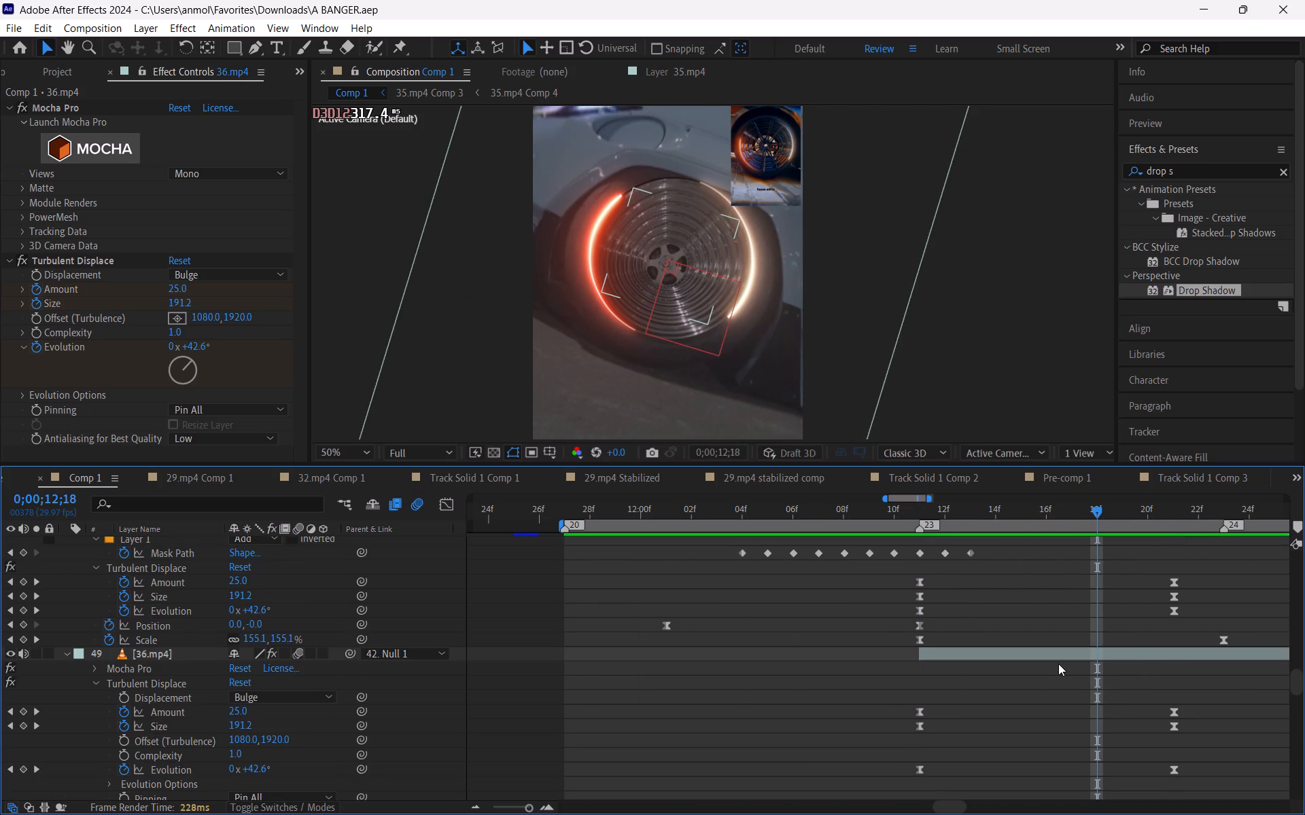
{"action": "left_click", "coordinate": [1063, 651]}
{"action": "left_click", "coordinate": [1059, 712]}
{"action": "key", "text": "u"}
{"action": "key", "text": "u"}
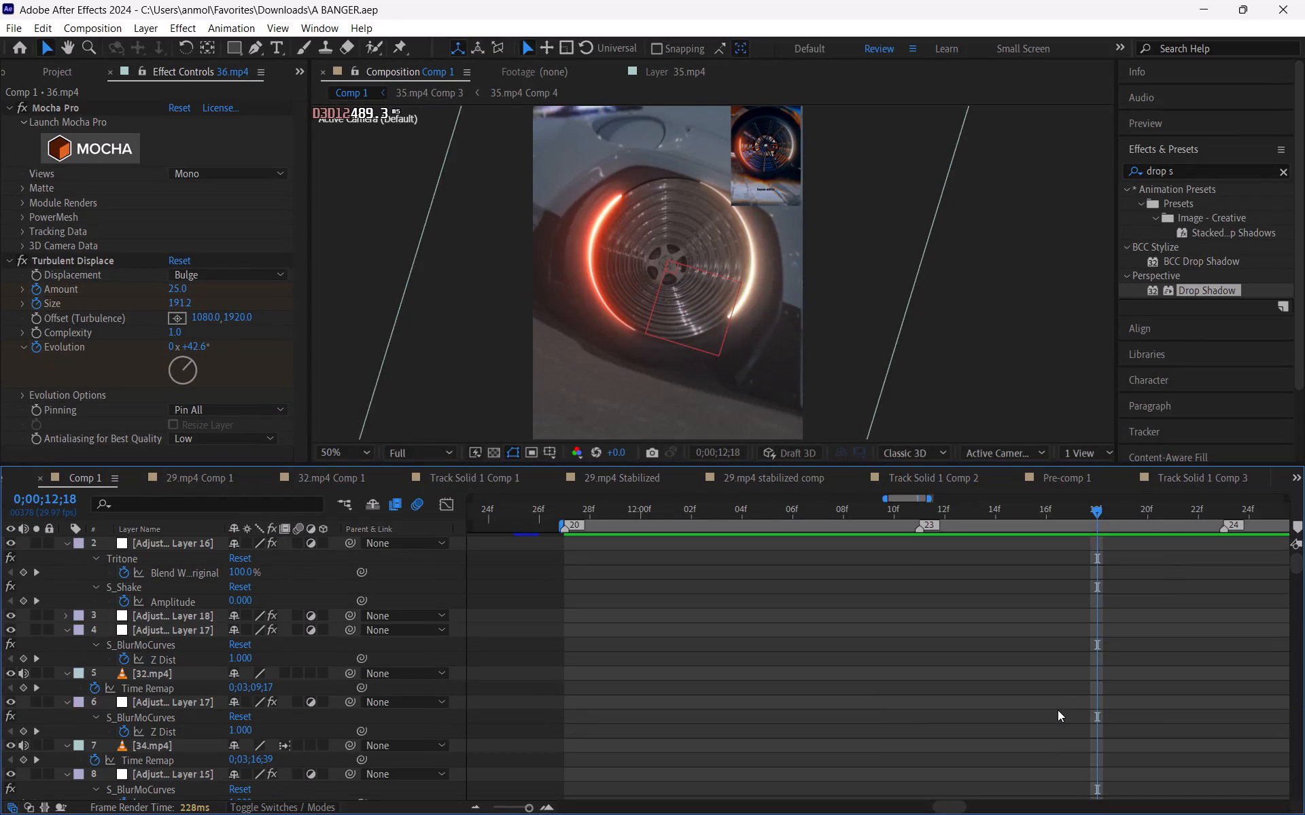
{"action": "key", "text": "u"}
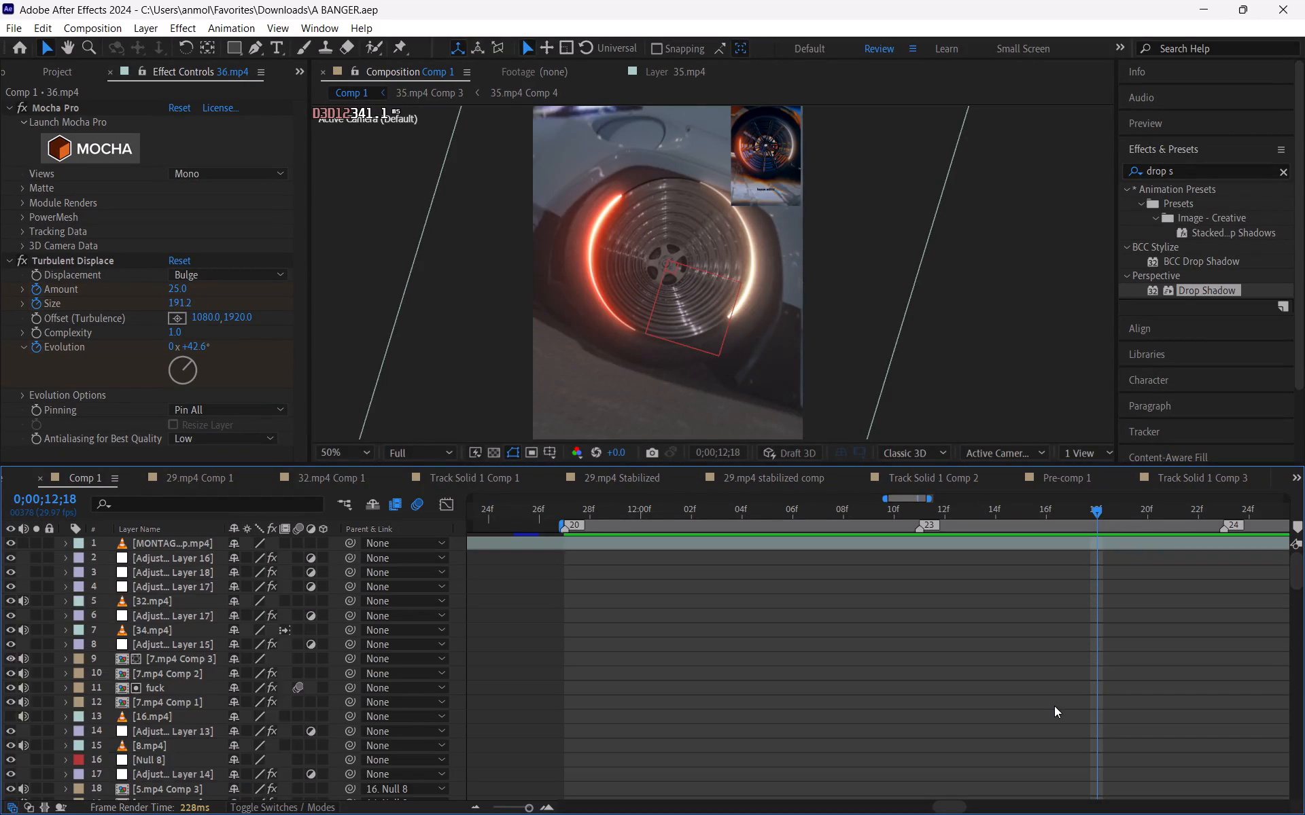
Reveal the Scale property of 36.mp4 layers 45 to 49.
{"action": "scroll", "coordinate": [1054, 706], "scroll_direction": "down", "scroll_amount": 3}
{"action": "key", "text": "space"}
{"action": "key", "text": "space"}
{"action": "key", "text": "space"}
{"action": "key", "text": "space"}
{"action": "key", "text": "space"}
{"action": "key", "text": "space"}
{"action": "key", "text": "space"}
{"action": "key", "text": "space"}
{"action": "key", "text": "space"}
{"action": "key", "text": "space"}
{"action": "key", "text": "space"}
{"action": "key", "text": "space"}
{"action": "key", "text": "space"}
{"action": "key", "text": "space"}
{"action": "key", "text": "space"}
{"action": "key", "text": "space"}
{"action": "key", "text": "space"}
{"action": "key", "text": "space"}
{"action": "key", "text": "space"}
{"action": "key", "text": "space"}
{"action": "left_click_drag", "start_coordinate": [1067, 703], "coordinate": [655, 673]}
{"action": "scroll", "coordinate": [698, 648], "scroll_direction": "down", "scroll_amount": 7}
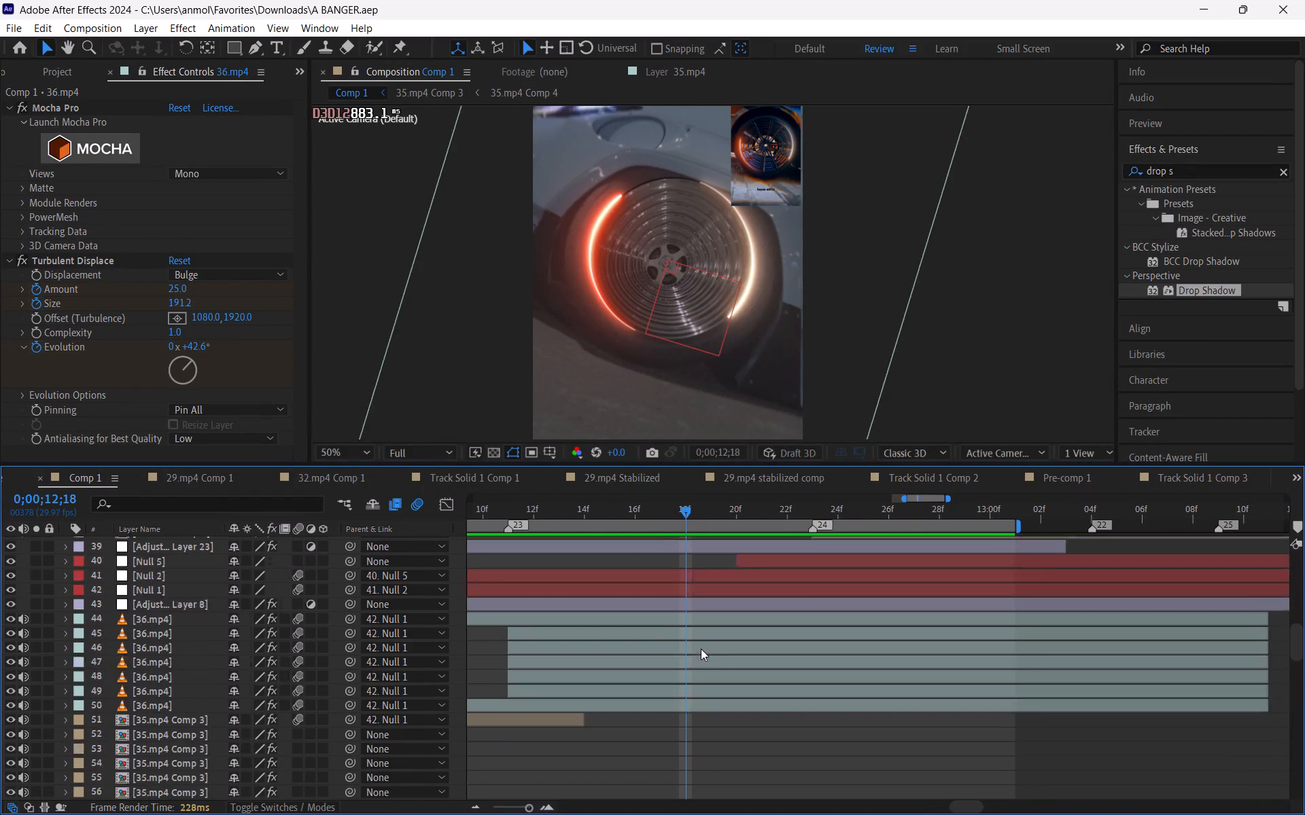
{"action": "scroll", "coordinate": [701, 649], "scroll_direction": "up", "scroll_amount": 1}
{"action": "left_click", "coordinate": [697, 635]}
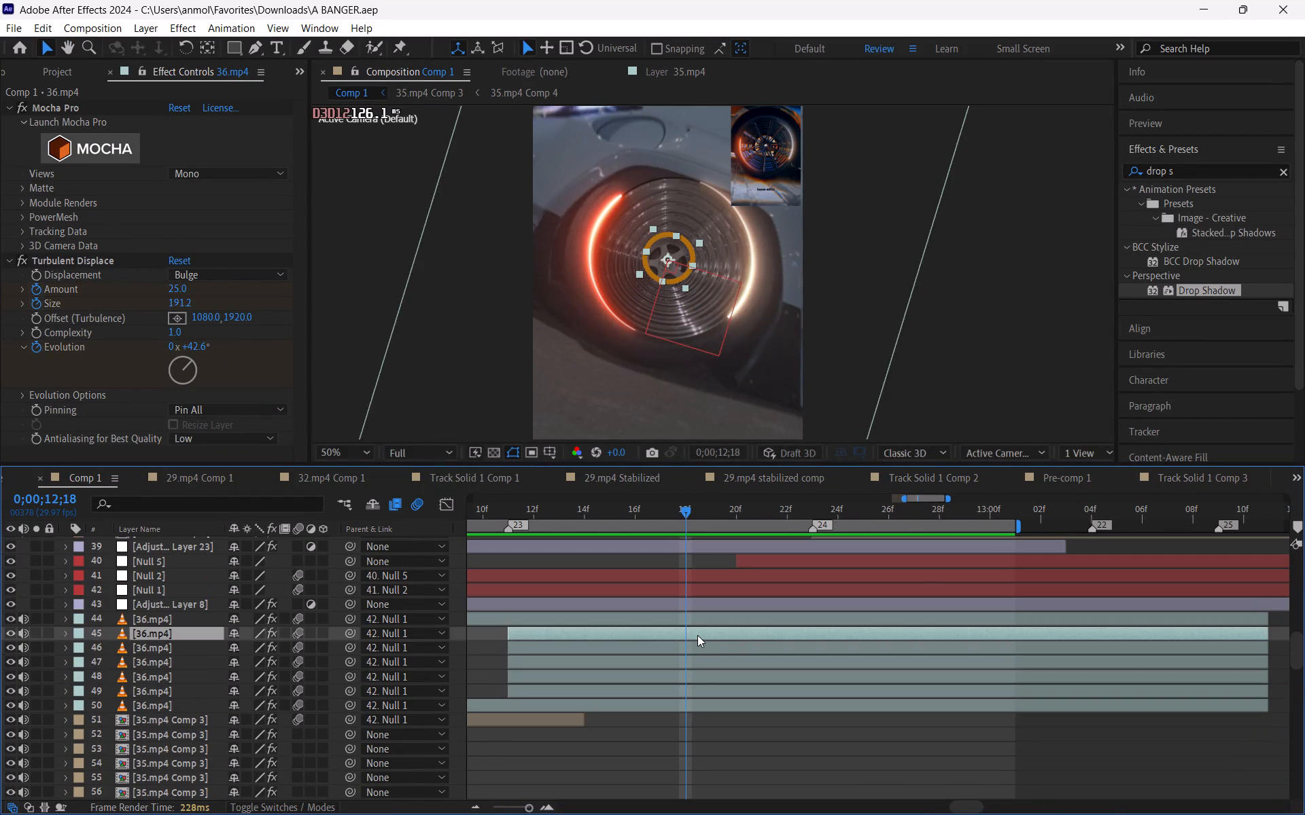
{"action": "key", "text": "s"}
{"action": "left_click", "coordinate": [702, 674]}
{"action": "key", "text": "s"}
{"action": "left_click", "coordinate": [702, 665]}
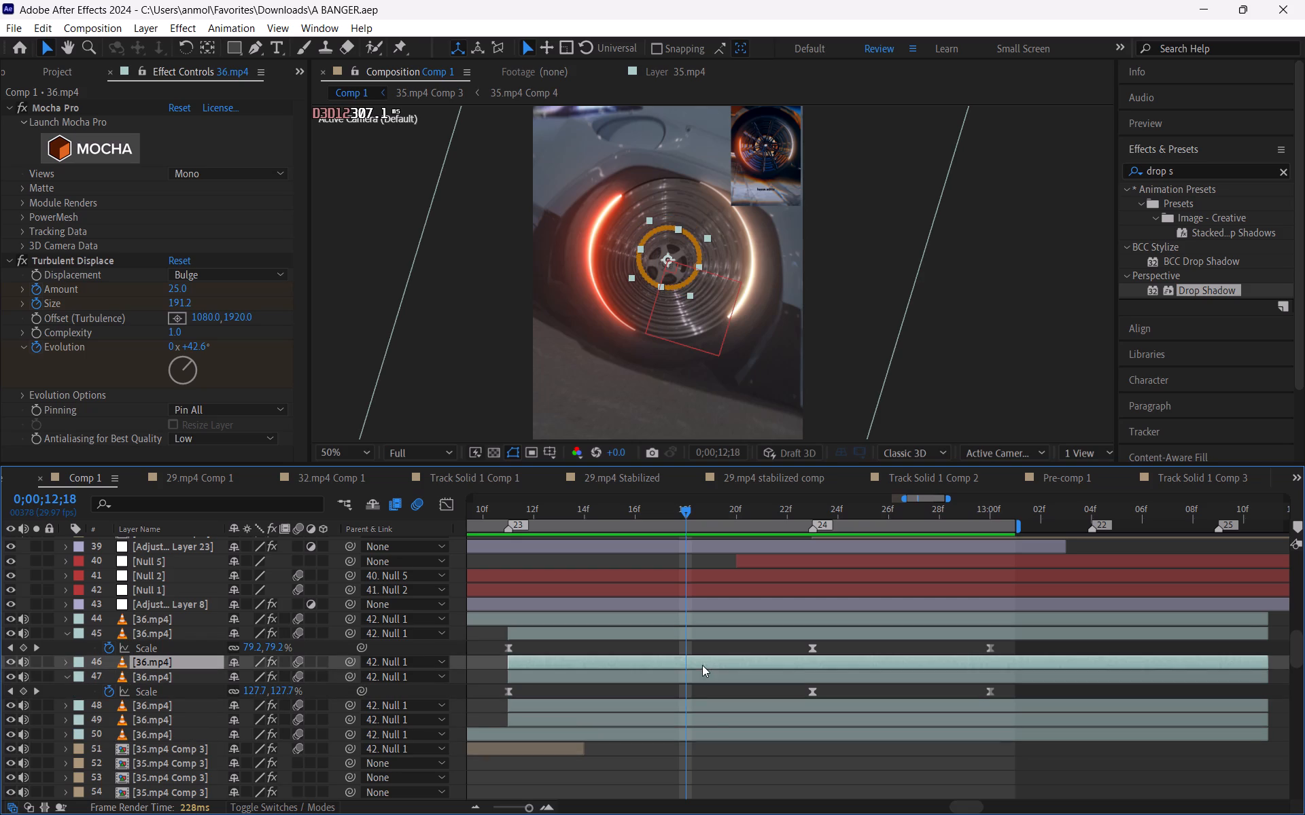
{"action": "key", "text": "s"}
{"action": "left_click", "coordinate": [714, 718]}
{"action": "key", "text": "s"}
{"action": "left_click", "coordinate": [722, 752]}
{"action": "key", "text": "s"}
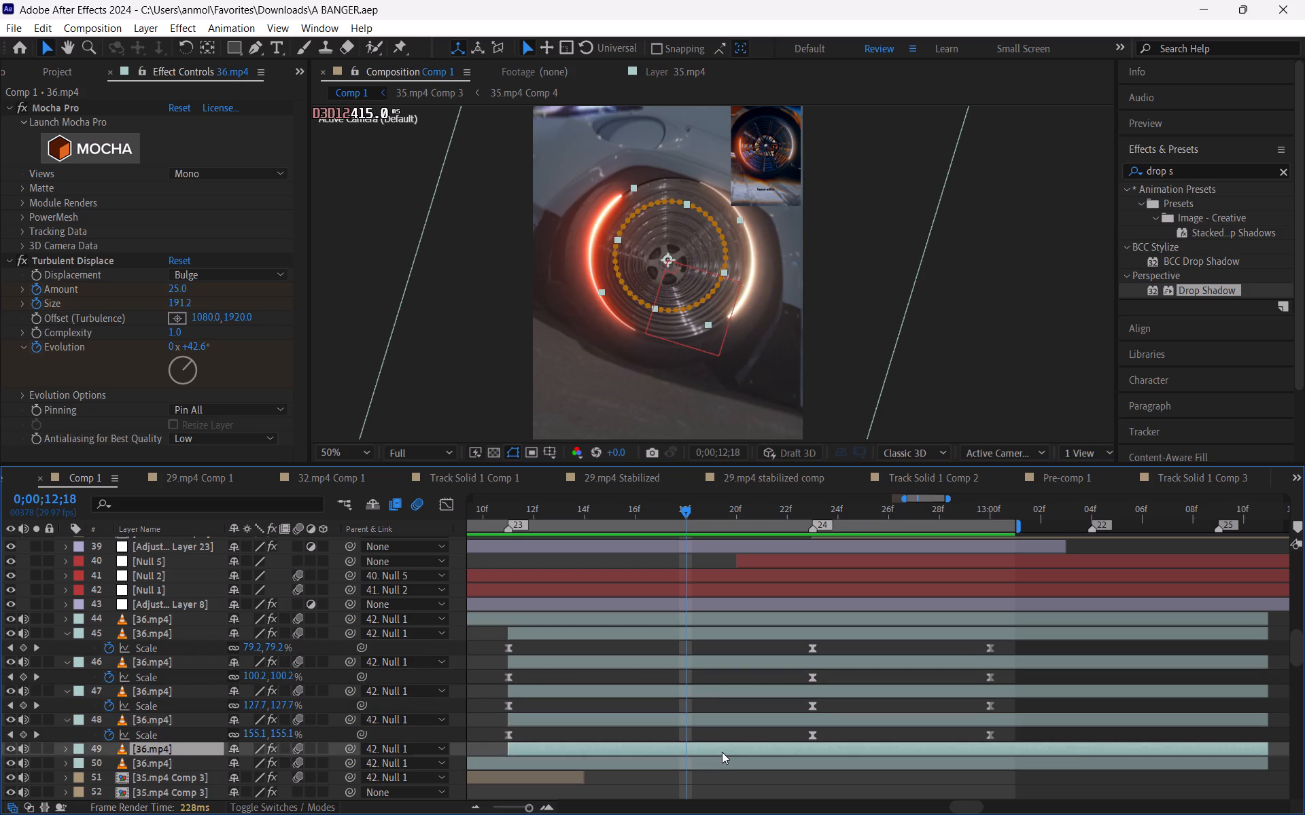
Select the Scale keyframes of all five 36.mp4 layers and show their speed curves in the Graph Editor.
{"action": "left_click_drag", "start_coordinate": [88, 644], "coordinate": [188, 729]}
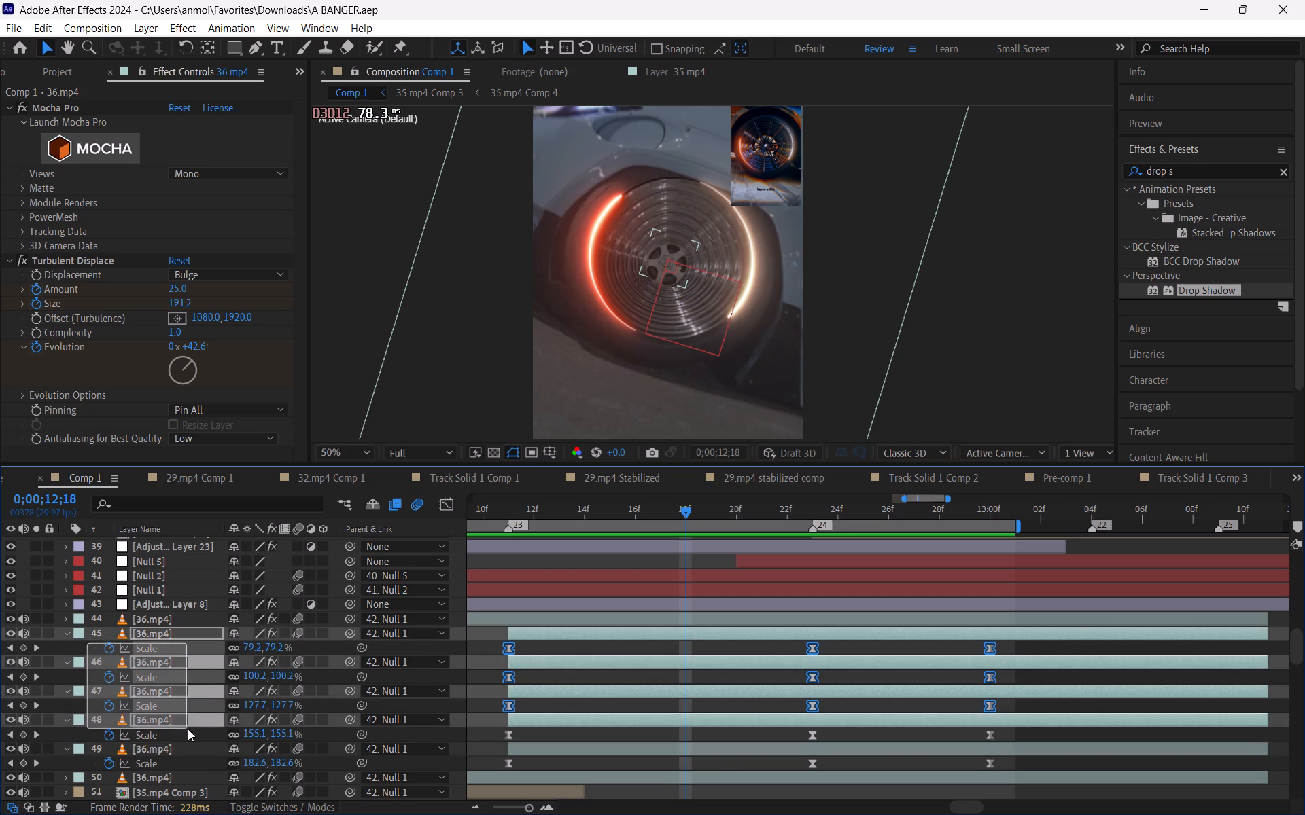
{"action": "left_click_drag", "start_coordinate": [188, 729], "coordinate": [200, 761]}
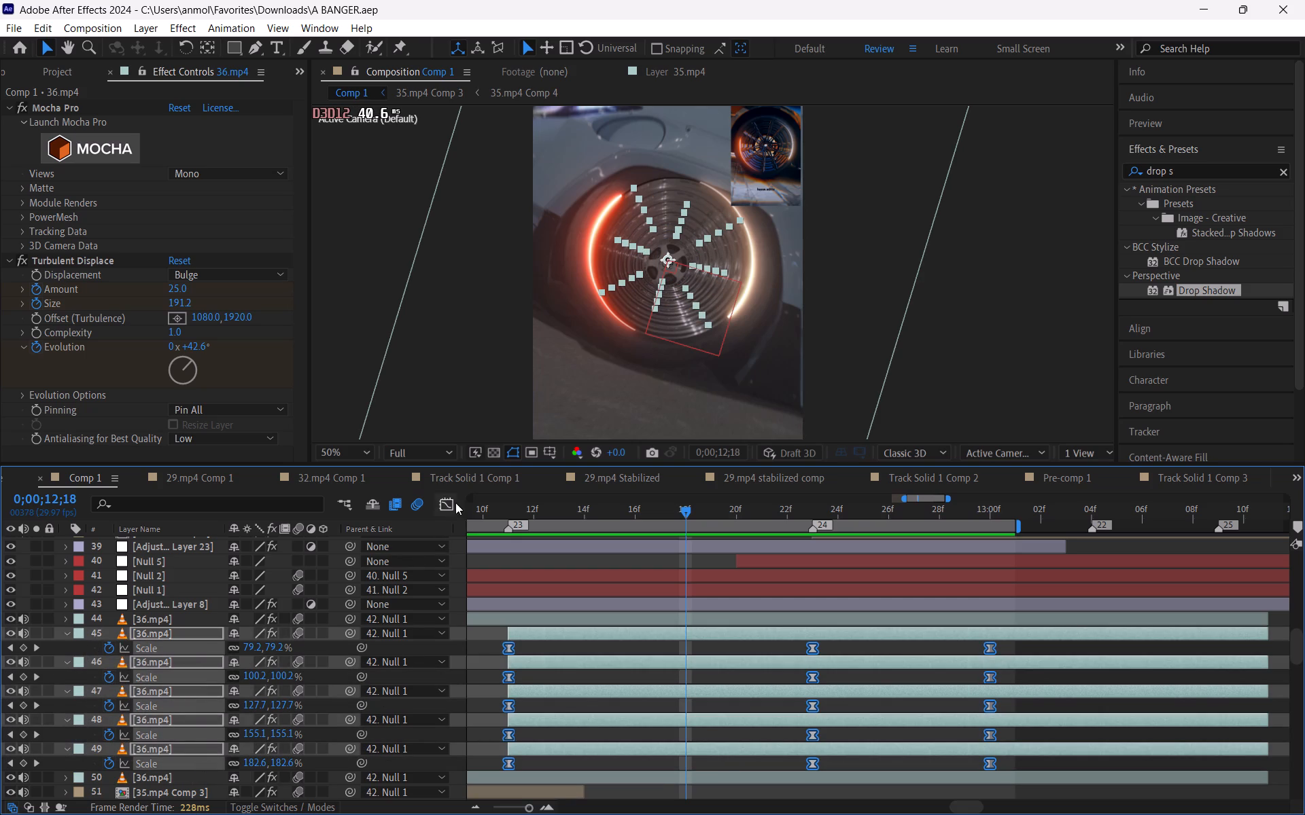
{"action": "left_click", "coordinate": [455, 502]}
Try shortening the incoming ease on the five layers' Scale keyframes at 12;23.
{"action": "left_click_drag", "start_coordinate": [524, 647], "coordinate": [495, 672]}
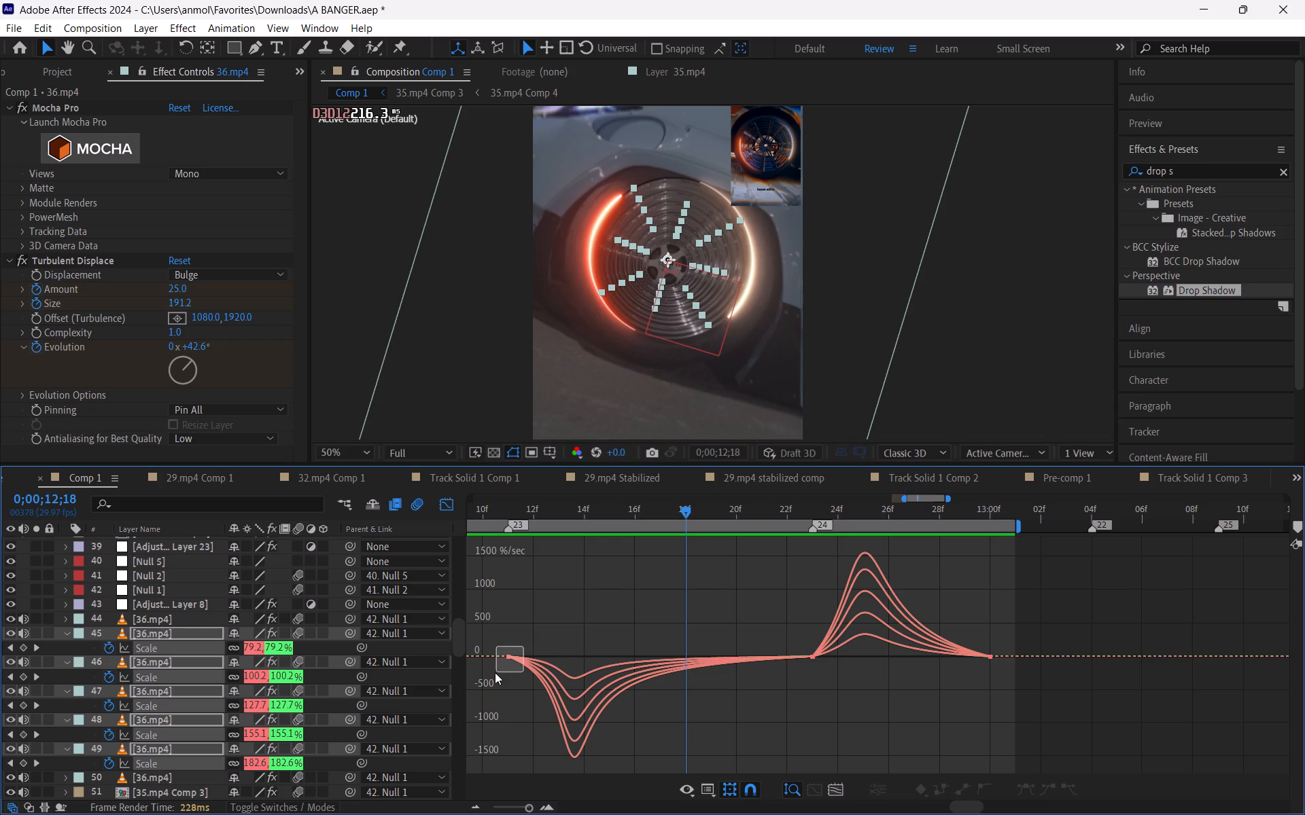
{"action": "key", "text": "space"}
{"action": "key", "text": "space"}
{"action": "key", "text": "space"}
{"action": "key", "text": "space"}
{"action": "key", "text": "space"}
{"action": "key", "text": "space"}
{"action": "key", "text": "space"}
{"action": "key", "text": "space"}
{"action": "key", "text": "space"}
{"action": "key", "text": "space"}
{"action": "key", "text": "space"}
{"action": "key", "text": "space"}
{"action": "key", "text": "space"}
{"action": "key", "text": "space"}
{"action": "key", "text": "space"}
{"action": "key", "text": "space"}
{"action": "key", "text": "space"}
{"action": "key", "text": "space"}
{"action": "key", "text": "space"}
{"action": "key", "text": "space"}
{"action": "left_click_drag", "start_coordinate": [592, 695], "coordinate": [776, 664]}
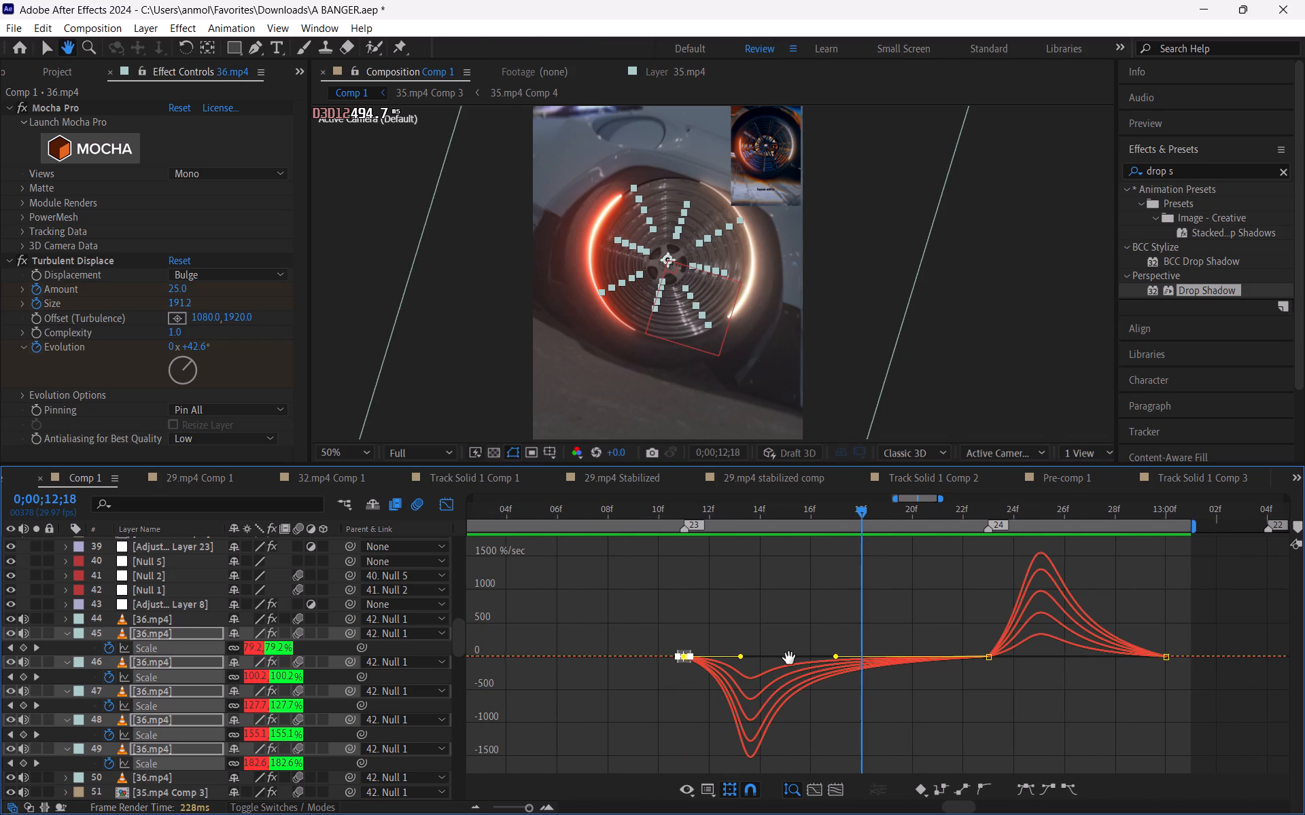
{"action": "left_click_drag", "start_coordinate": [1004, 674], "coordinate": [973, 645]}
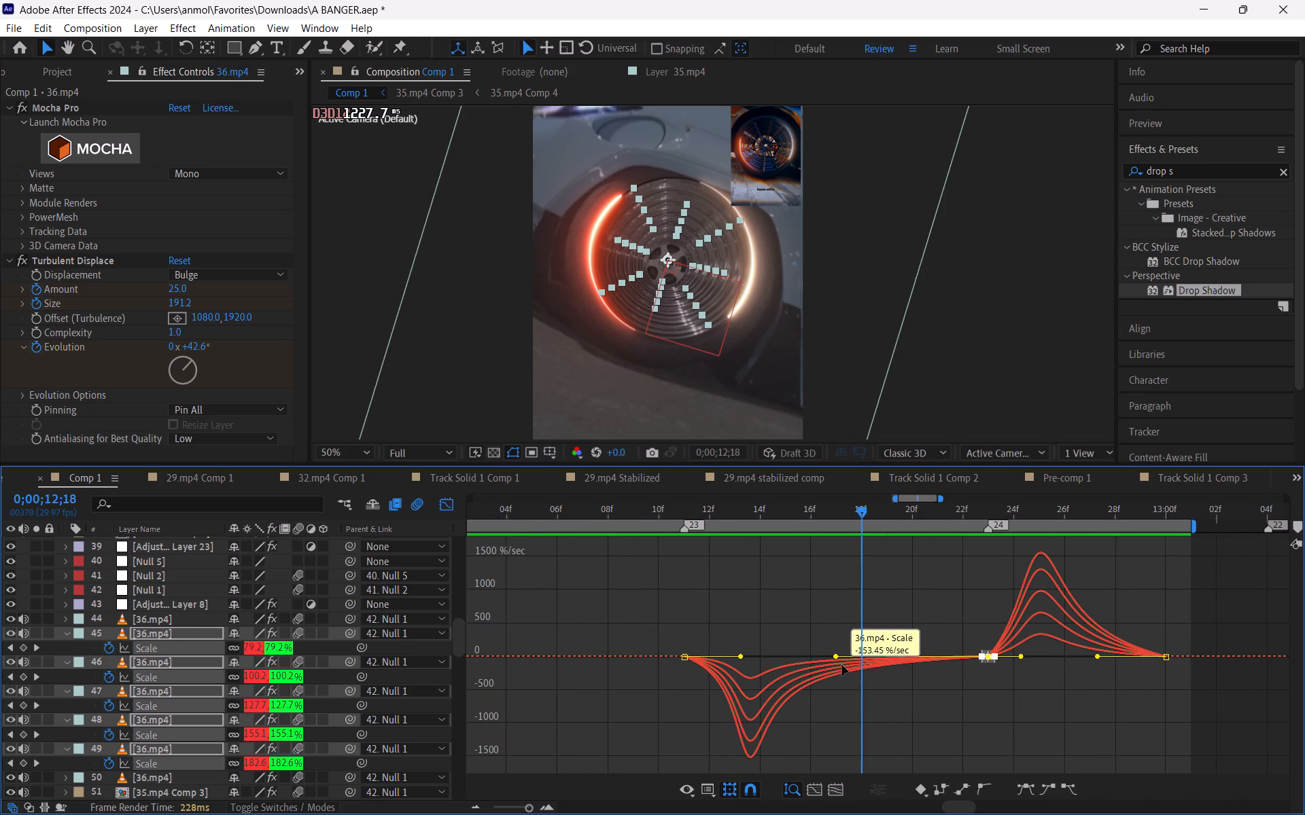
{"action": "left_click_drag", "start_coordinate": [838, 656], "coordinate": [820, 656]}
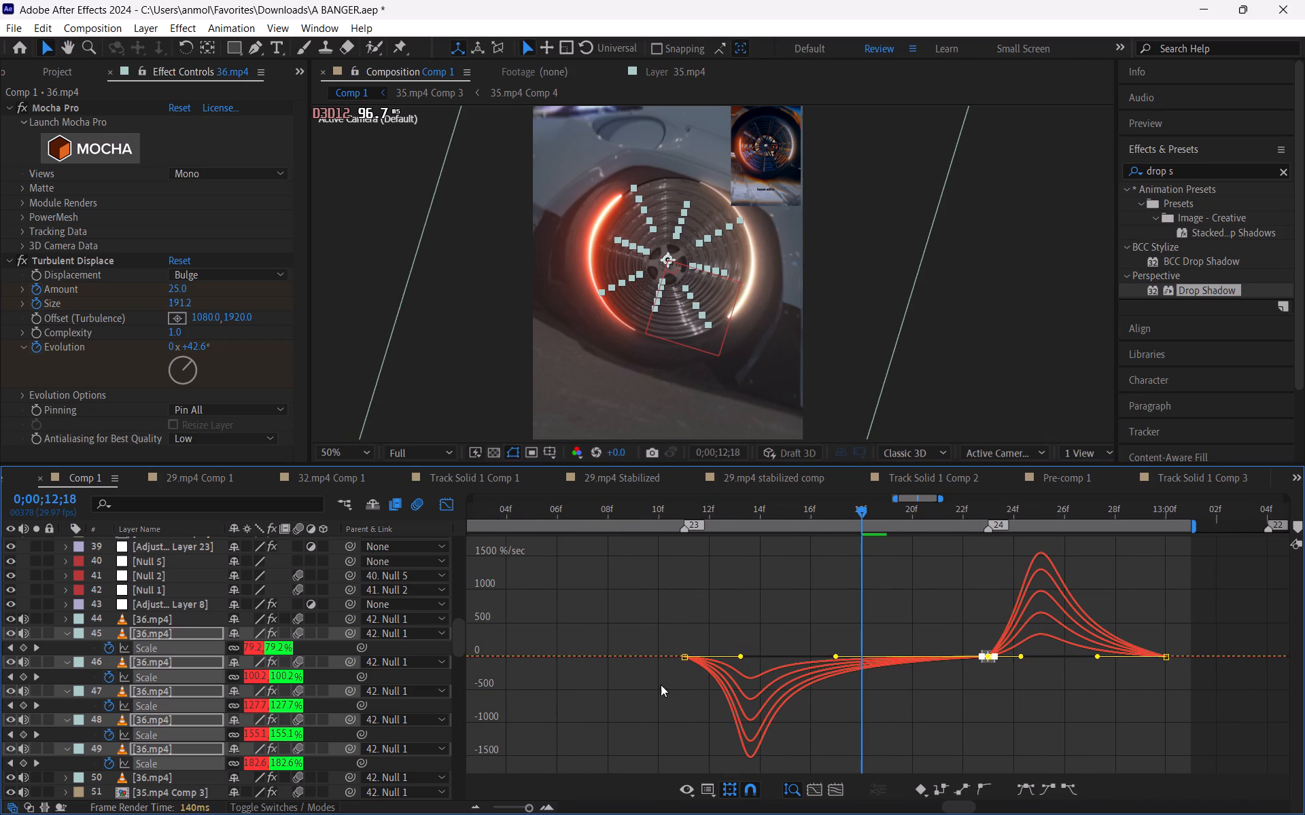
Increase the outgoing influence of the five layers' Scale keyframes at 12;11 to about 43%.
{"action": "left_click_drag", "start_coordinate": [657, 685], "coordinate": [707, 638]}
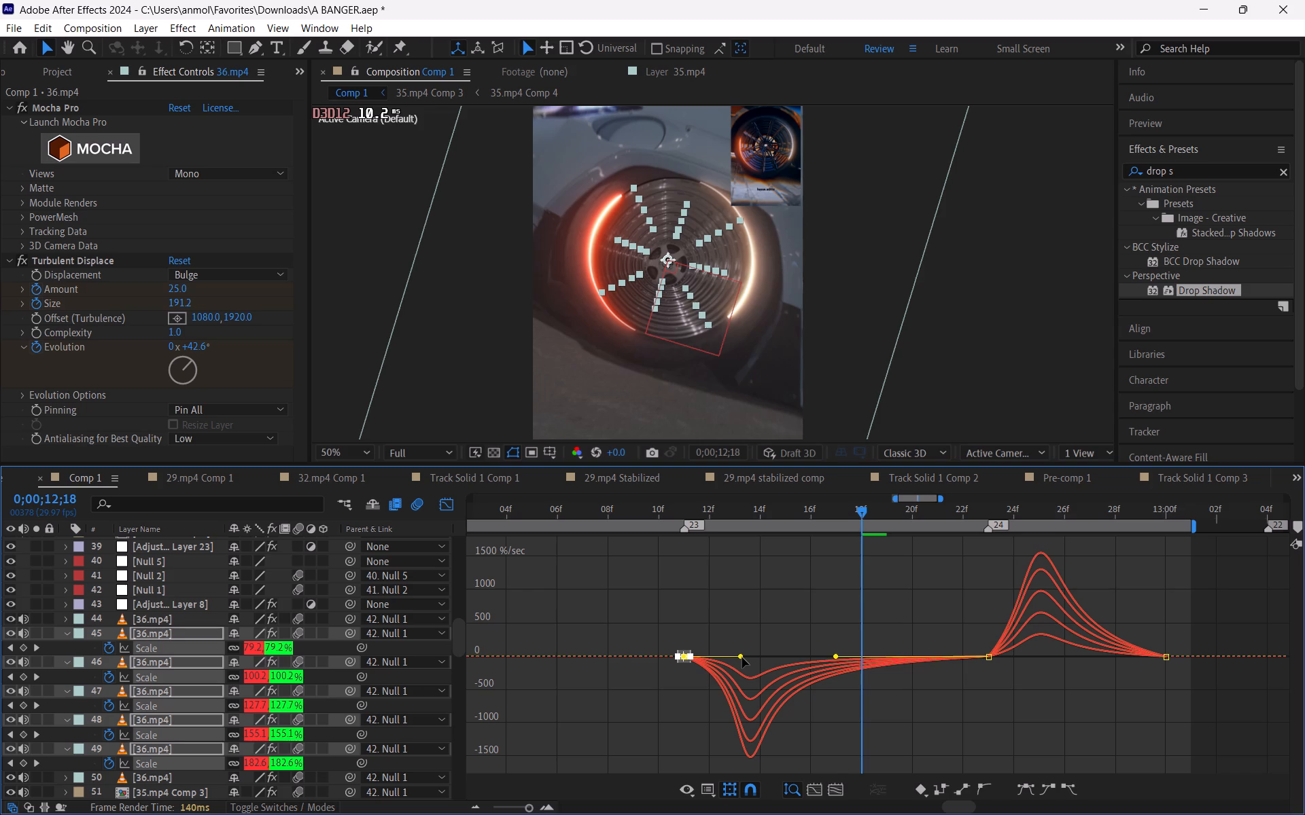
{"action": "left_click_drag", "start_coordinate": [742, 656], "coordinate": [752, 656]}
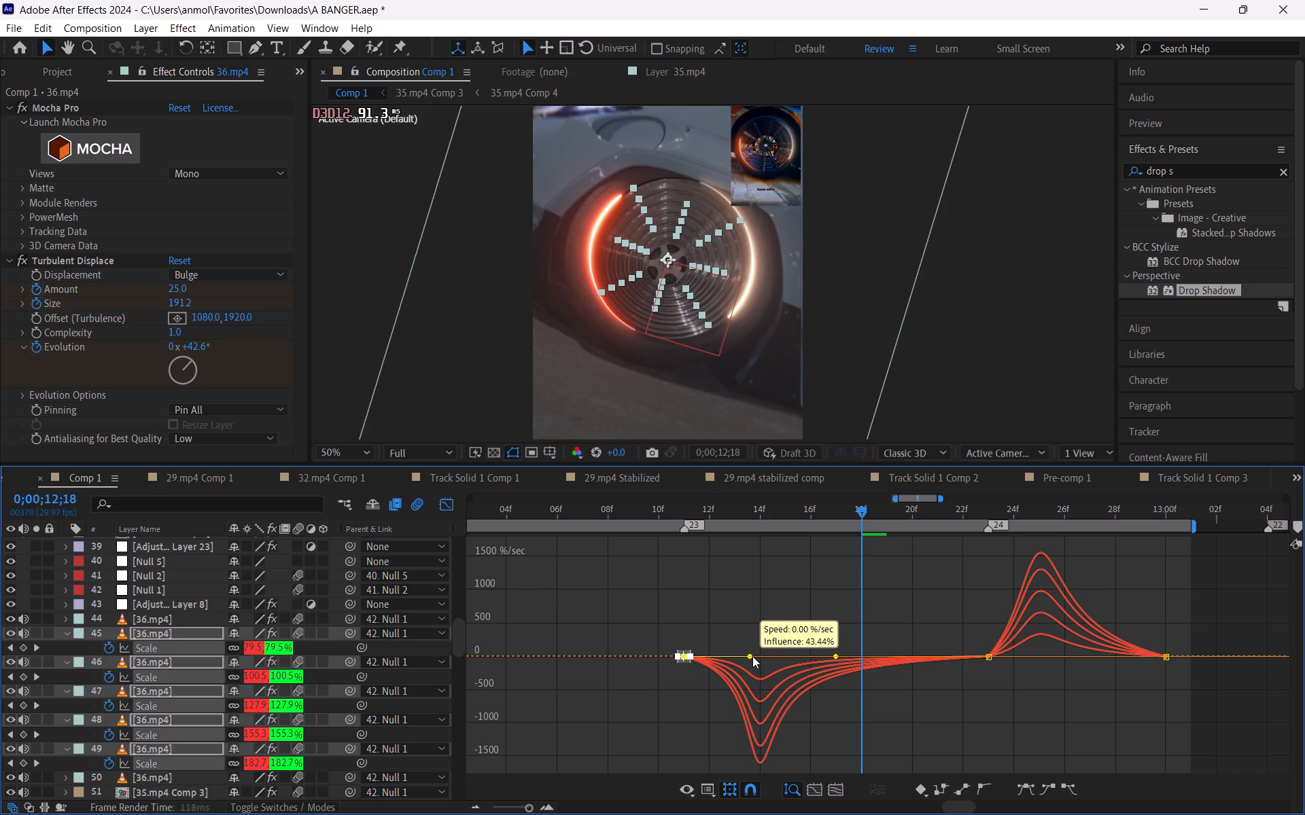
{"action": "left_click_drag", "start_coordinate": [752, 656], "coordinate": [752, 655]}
Scrub the wheel shot from 12;11 through 13;00 to examine the re-eased scaling.
{"action": "left_click_drag", "start_coordinate": [697, 507], "coordinate": [692, 508]}
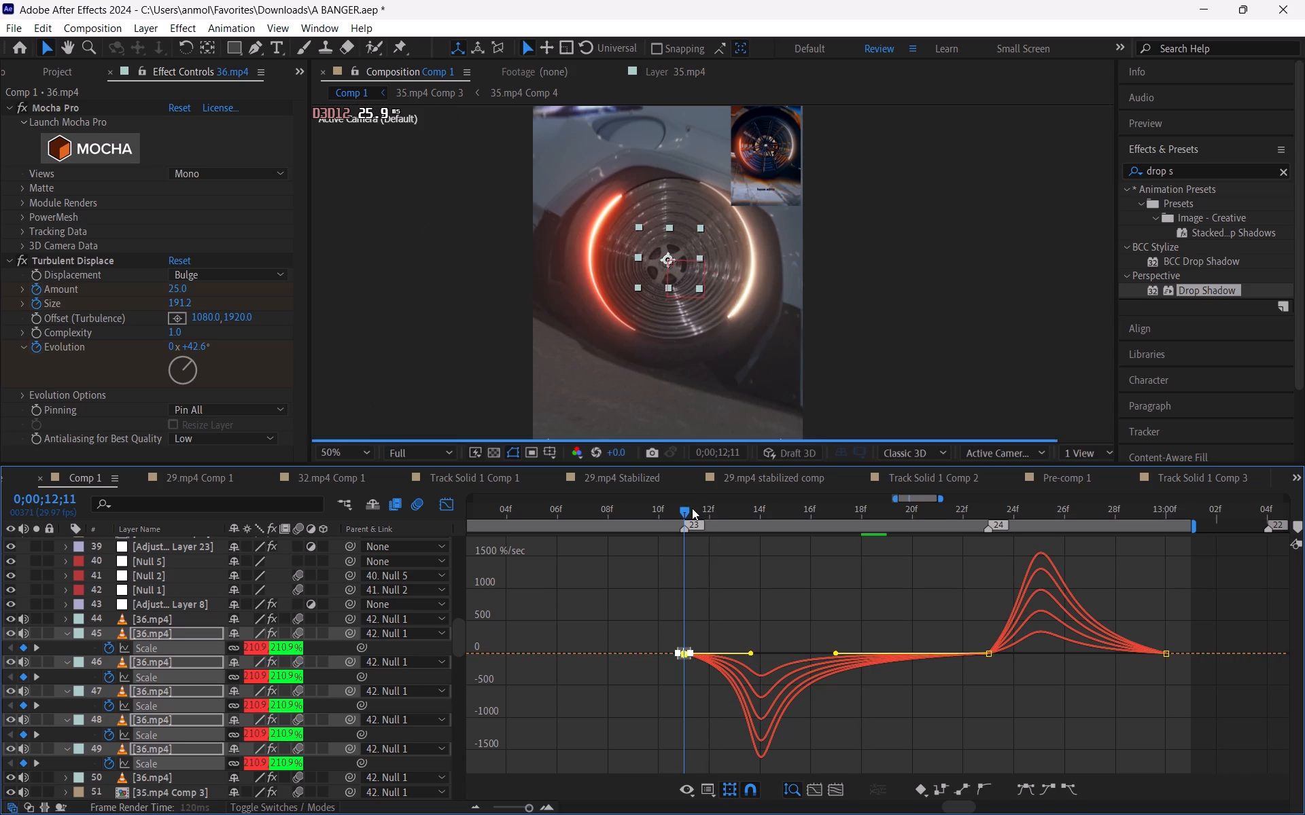
{"action": "left_click_drag", "start_coordinate": [692, 508], "coordinate": [746, 524]}
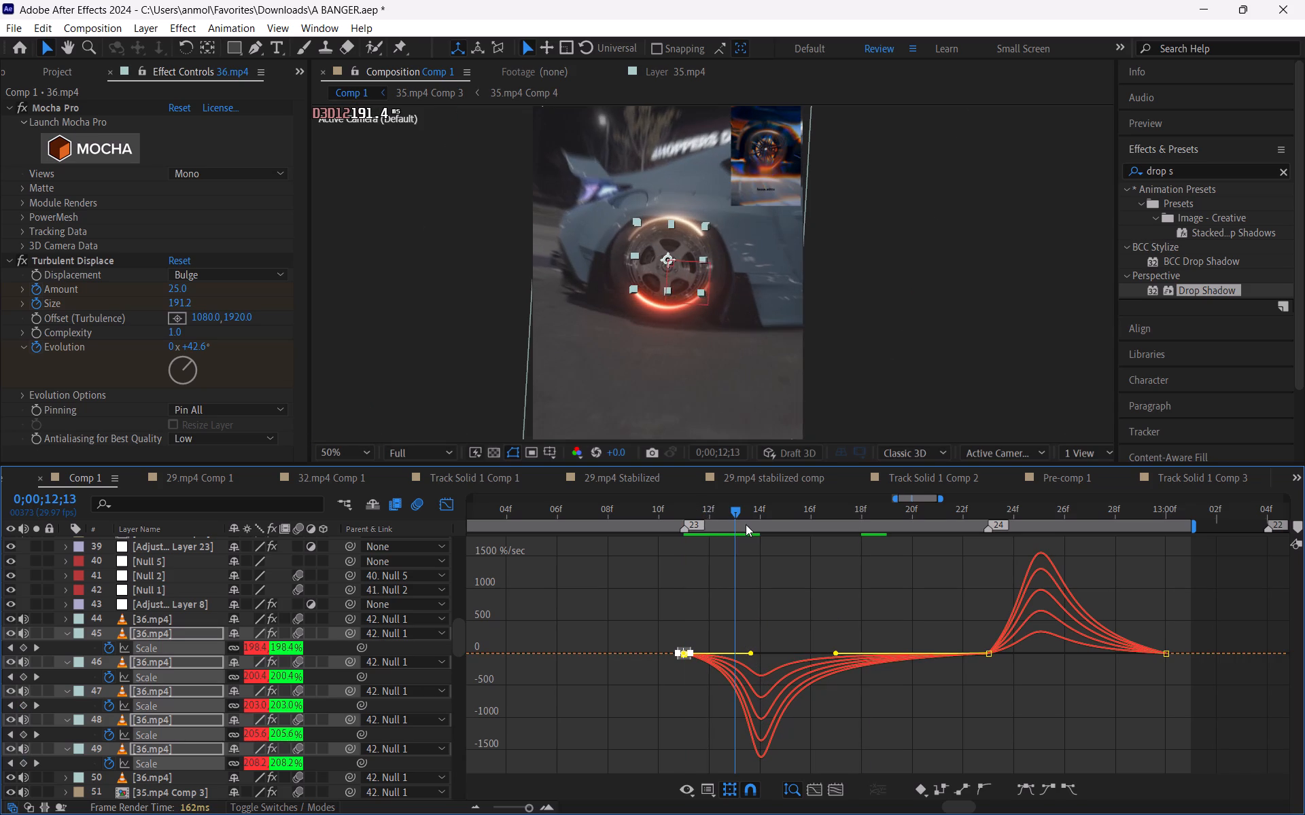
{"action": "left_click_drag", "start_coordinate": [746, 524], "coordinate": [765, 537]}
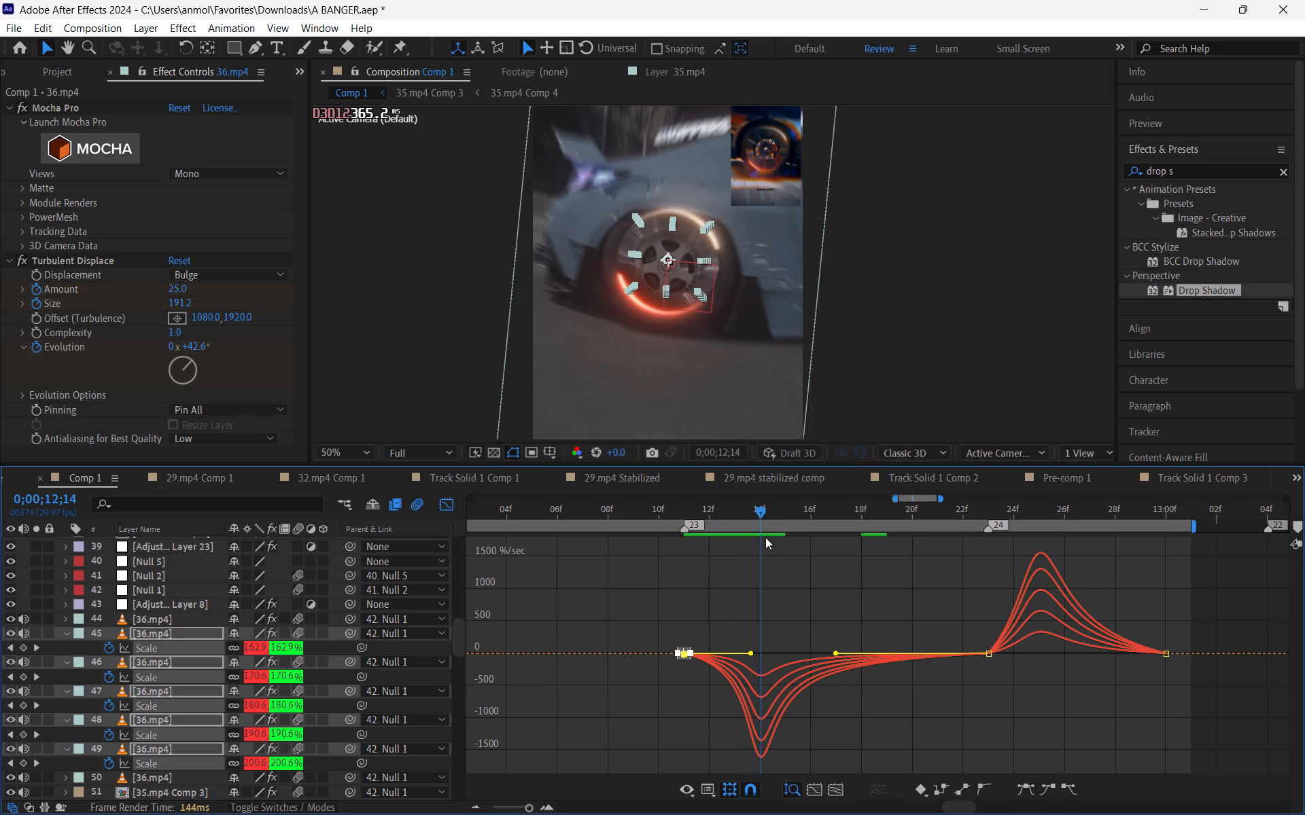
{"action": "left_click_drag", "start_coordinate": [765, 537], "coordinate": [807, 552]}
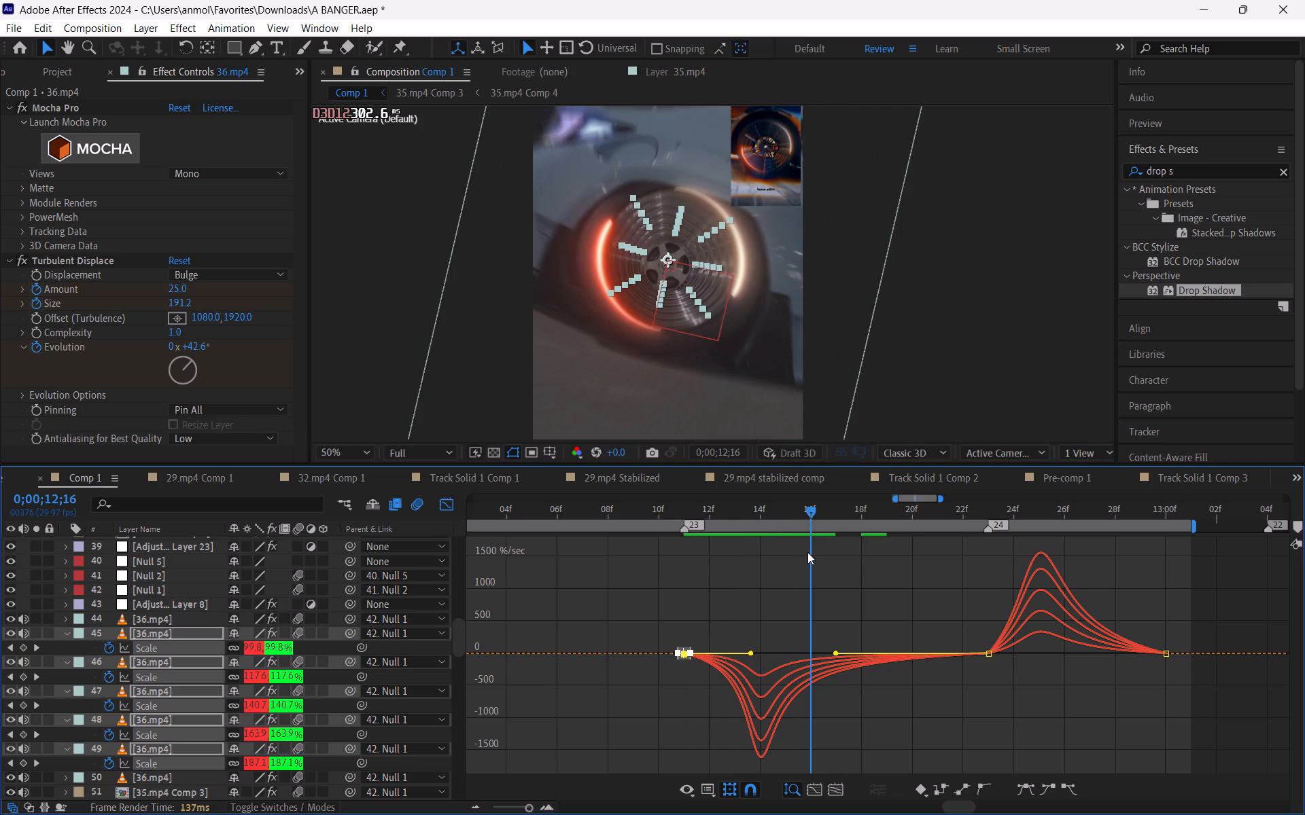
{"action": "left_click_drag", "start_coordinate": [807, 552], "coordinate": [894, 569]}
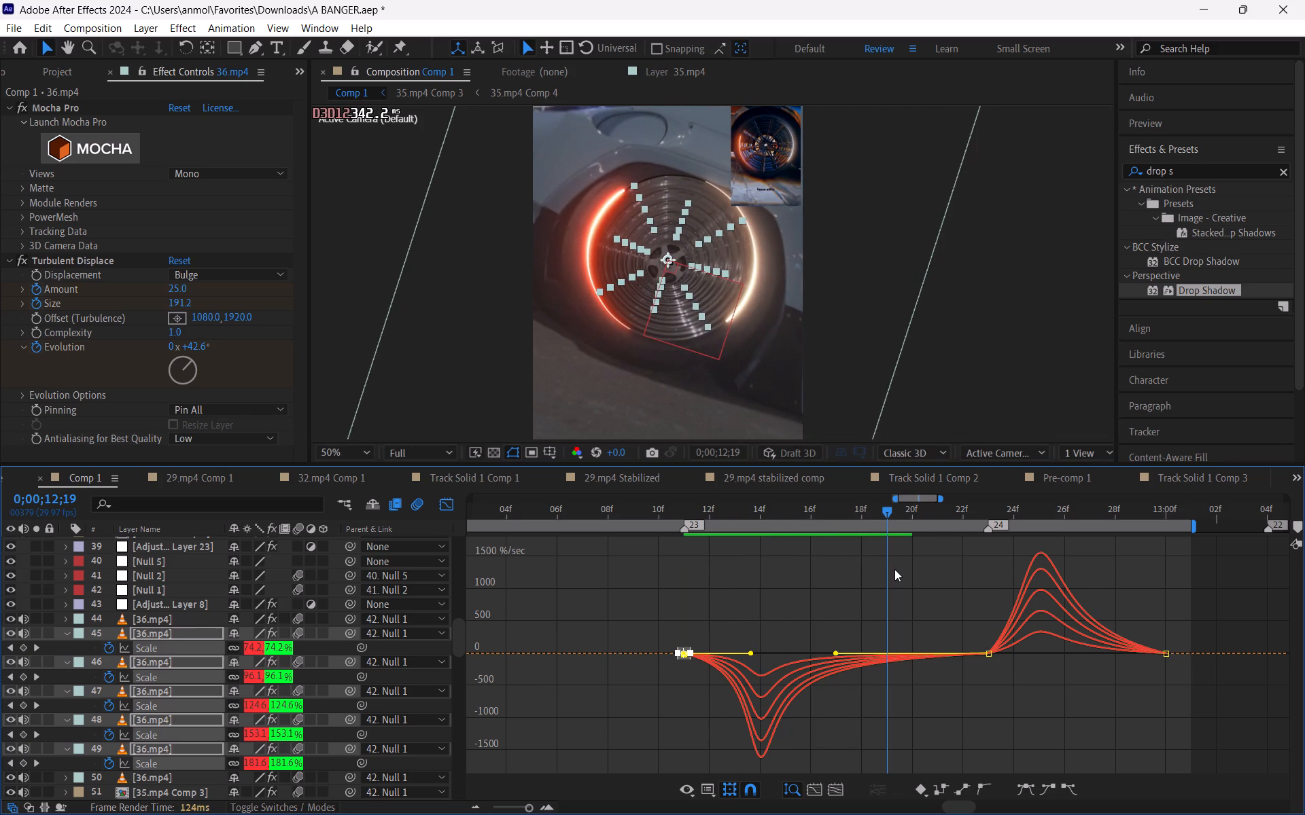
{"action": "left_click_drag", "start_coordinate": [894, 569], "coordinate": [987, 582]}
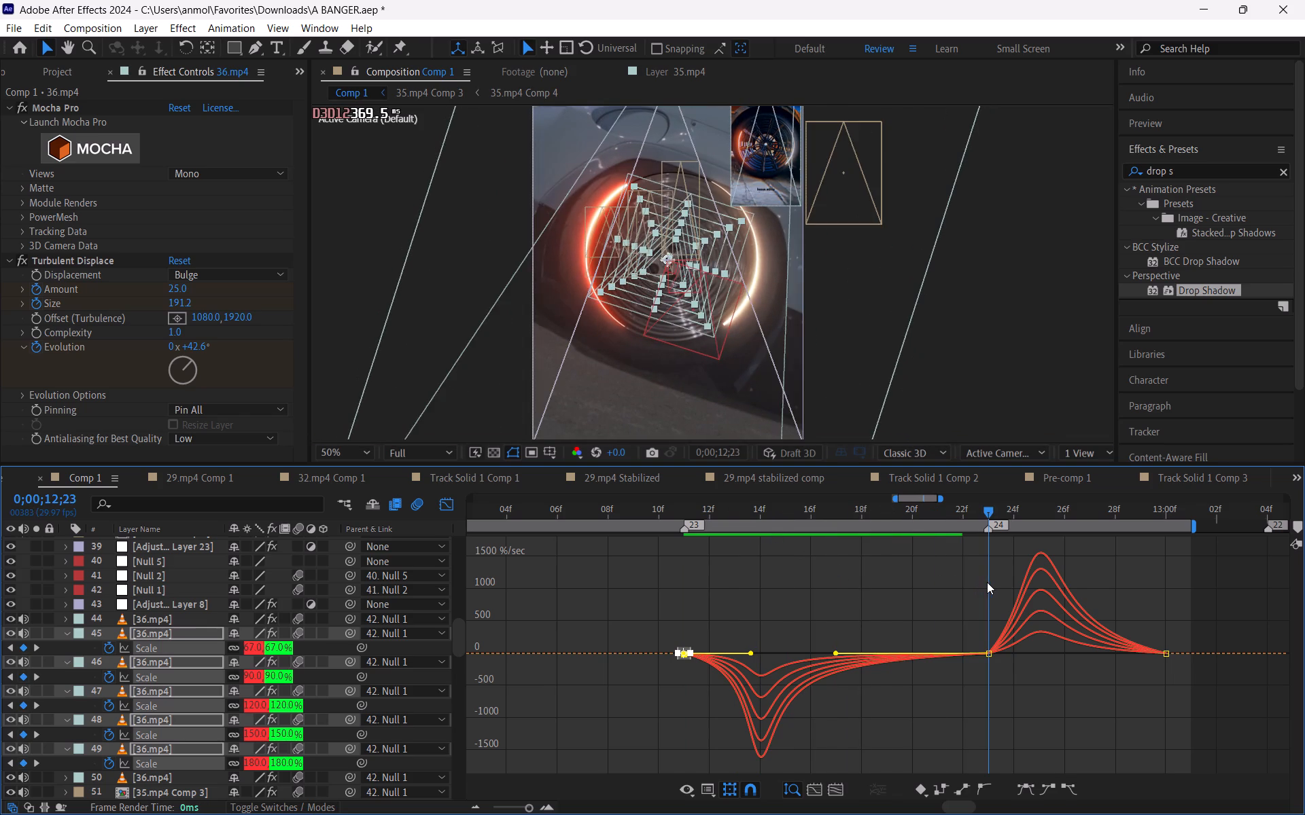
{"action": "left_click_drag", "start_coordinate": [987, 582], "coordinate": [1060, 579]}
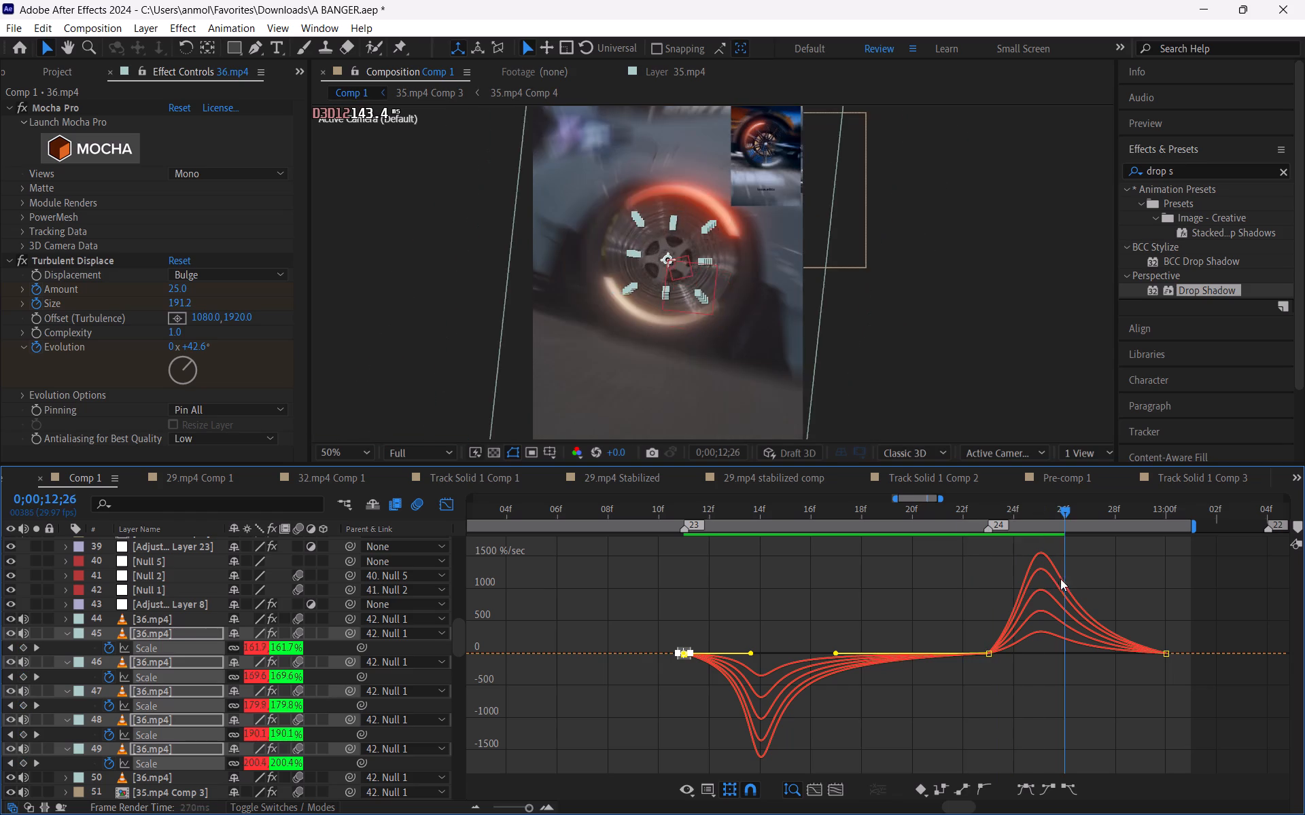
{"action": "left_click_drag", "start_coordinate": [1060, 579], "coordinate": [1169, 581]}
Preview the shot, scrub between 12;03 and 12;09, and play it again from 11;27 to review the Scale easing.
{"action": "key", "text": "space"}
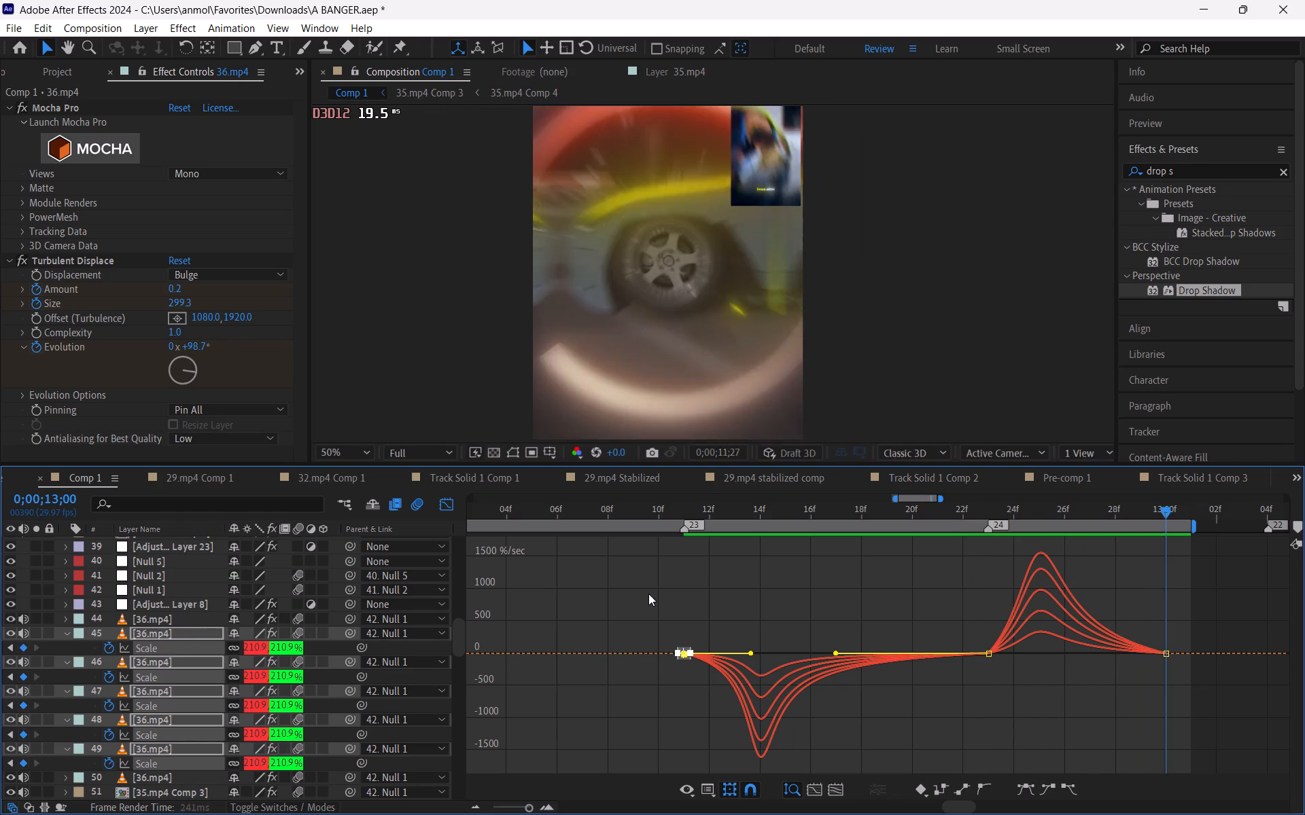
{"action": "left_click_drag", "start_coordinate": [493, 511], "coordinate": [470, 512]}
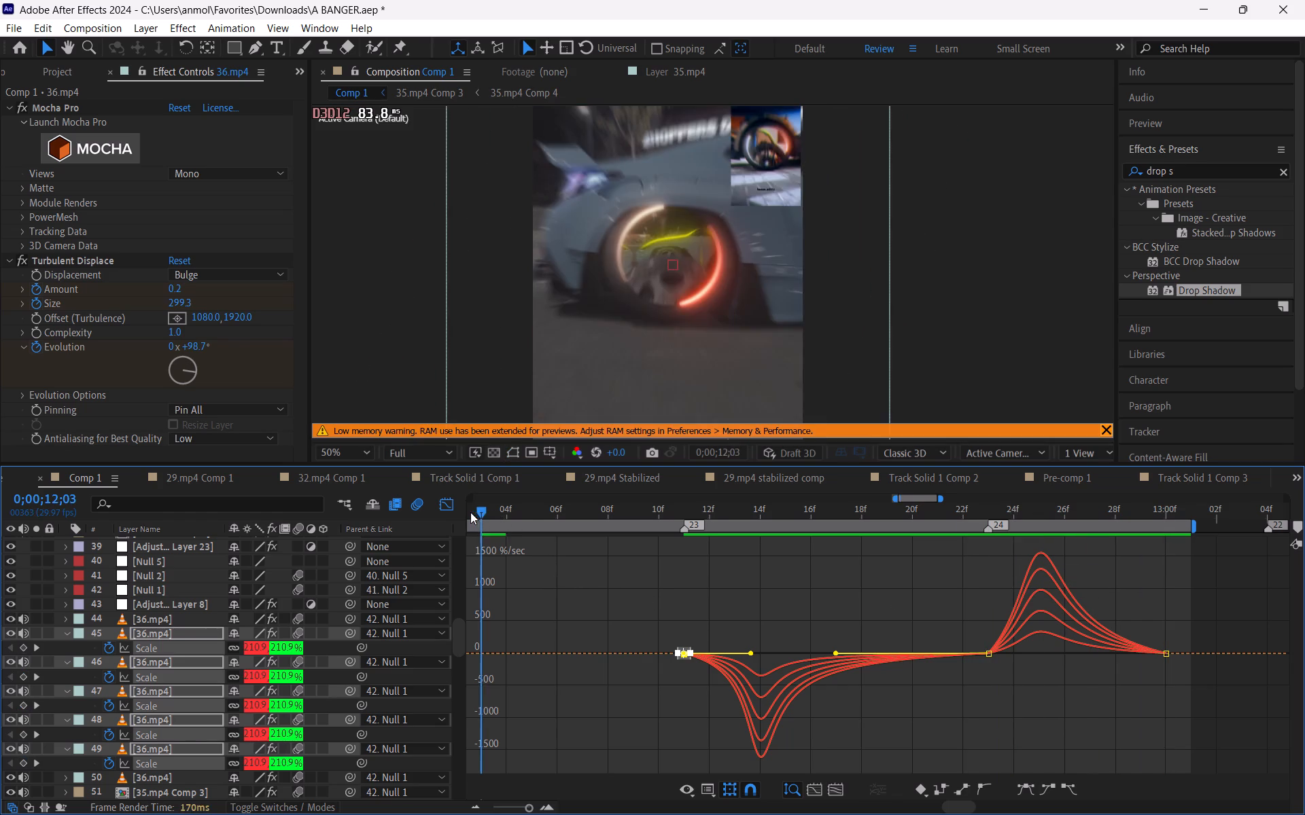
{"action": "left_click_drag", "start_coordinate": [470, 512], "coordinate": [763, 576]}
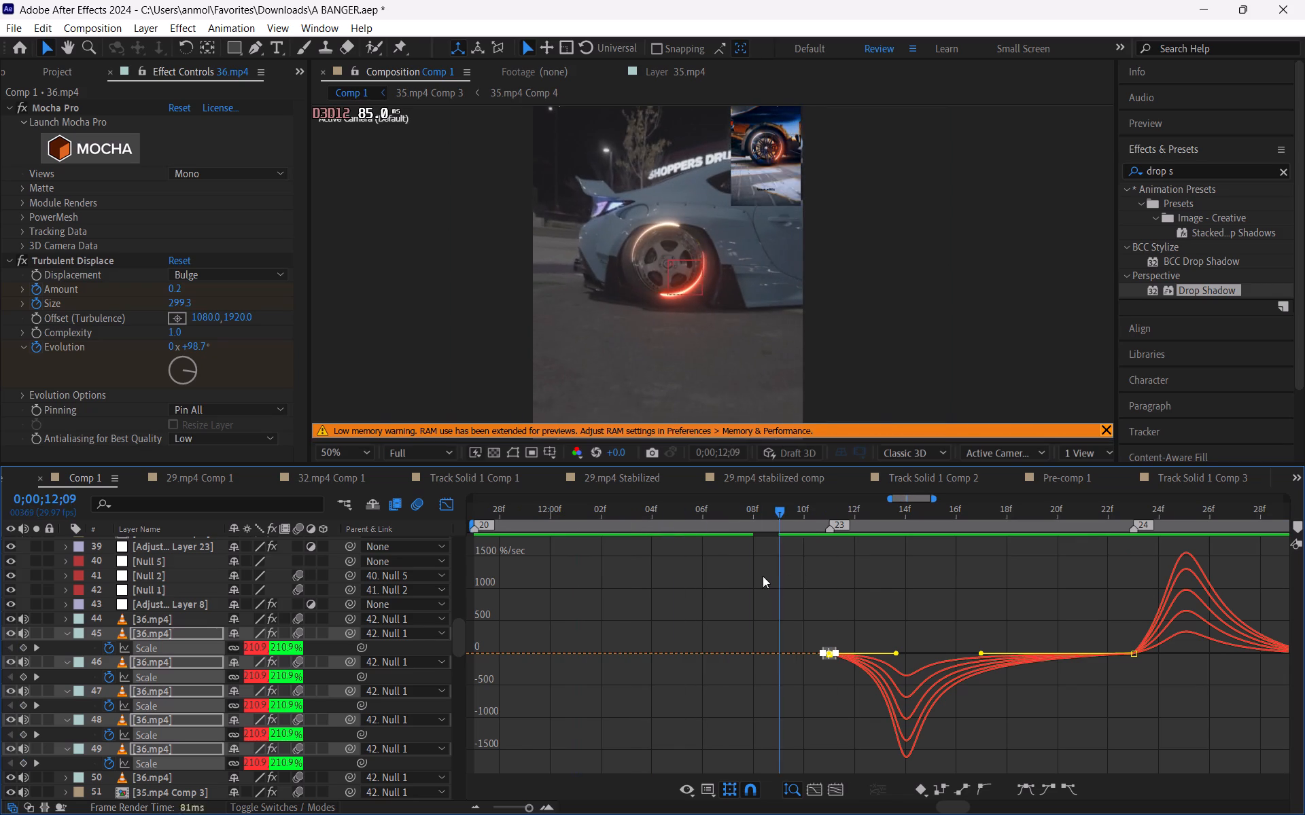
{"action": "left_click_drag", "start_coordinate": [763, 576], "coordinate": [485, 581]}
{"action": "key", "text": "space"}
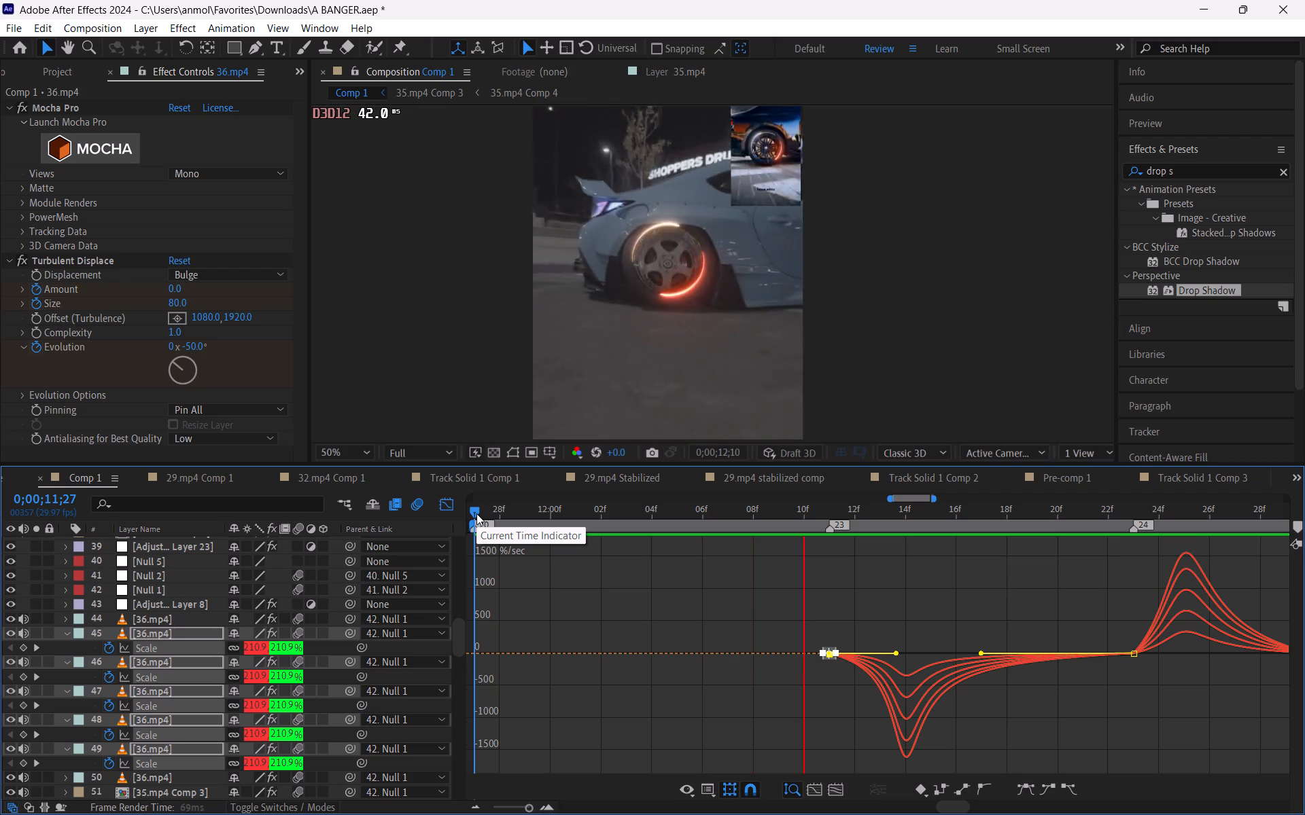
{"action": "left_click", "coordinate": [476, 513]}
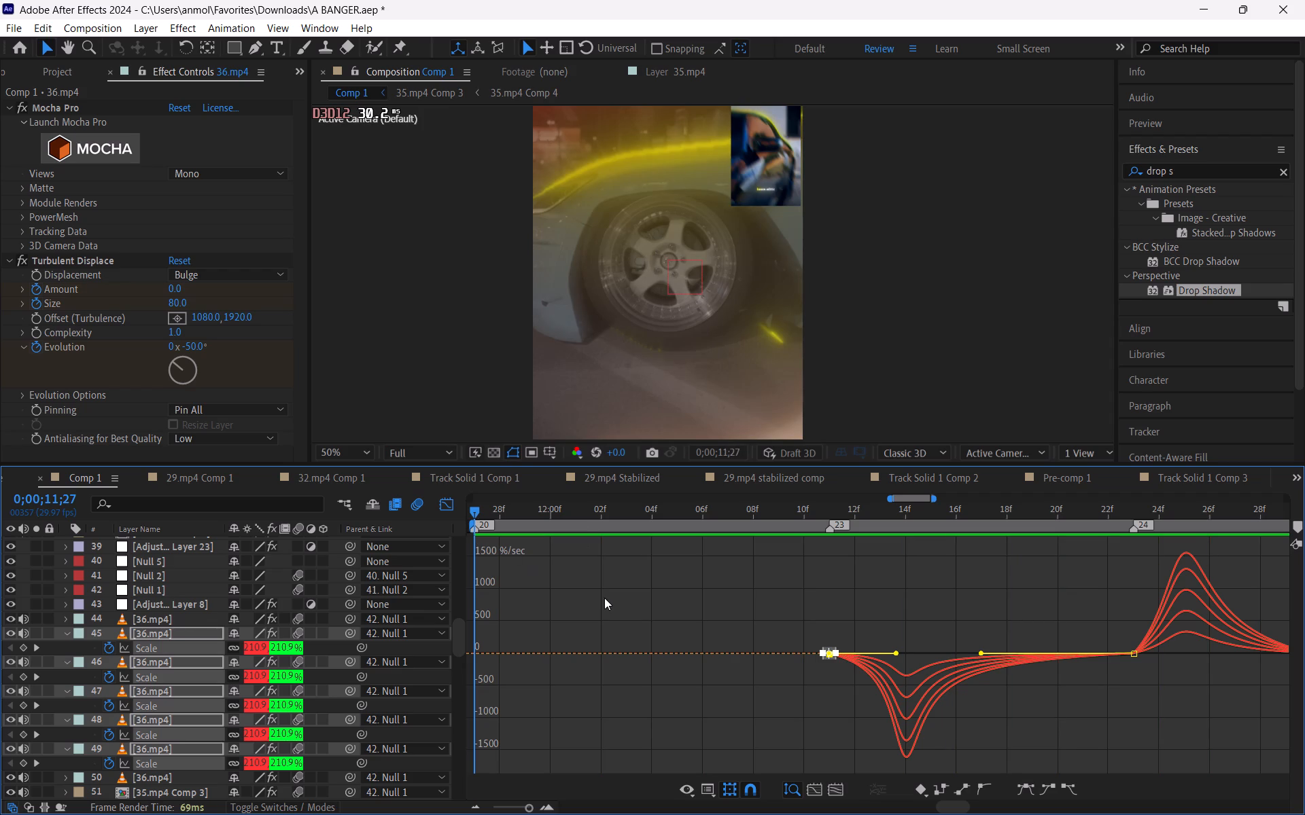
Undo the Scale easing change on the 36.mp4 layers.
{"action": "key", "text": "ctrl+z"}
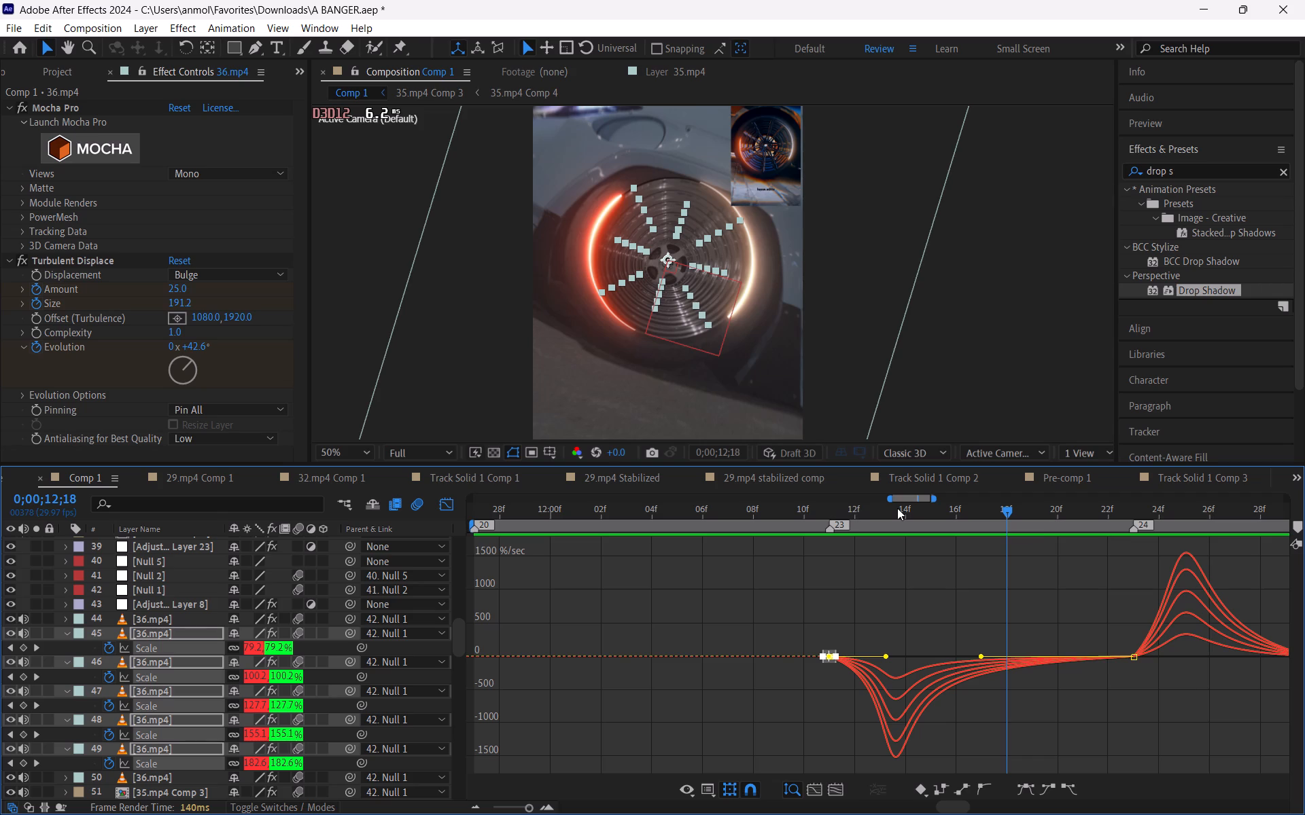
Scrub the wheel shot between 12;12 and 12;29 to inspect the scaling with the restored easing.
{"action": "left_click_drag", "start_coordinate": [898, 508], "coordinate": [1030, 524]}
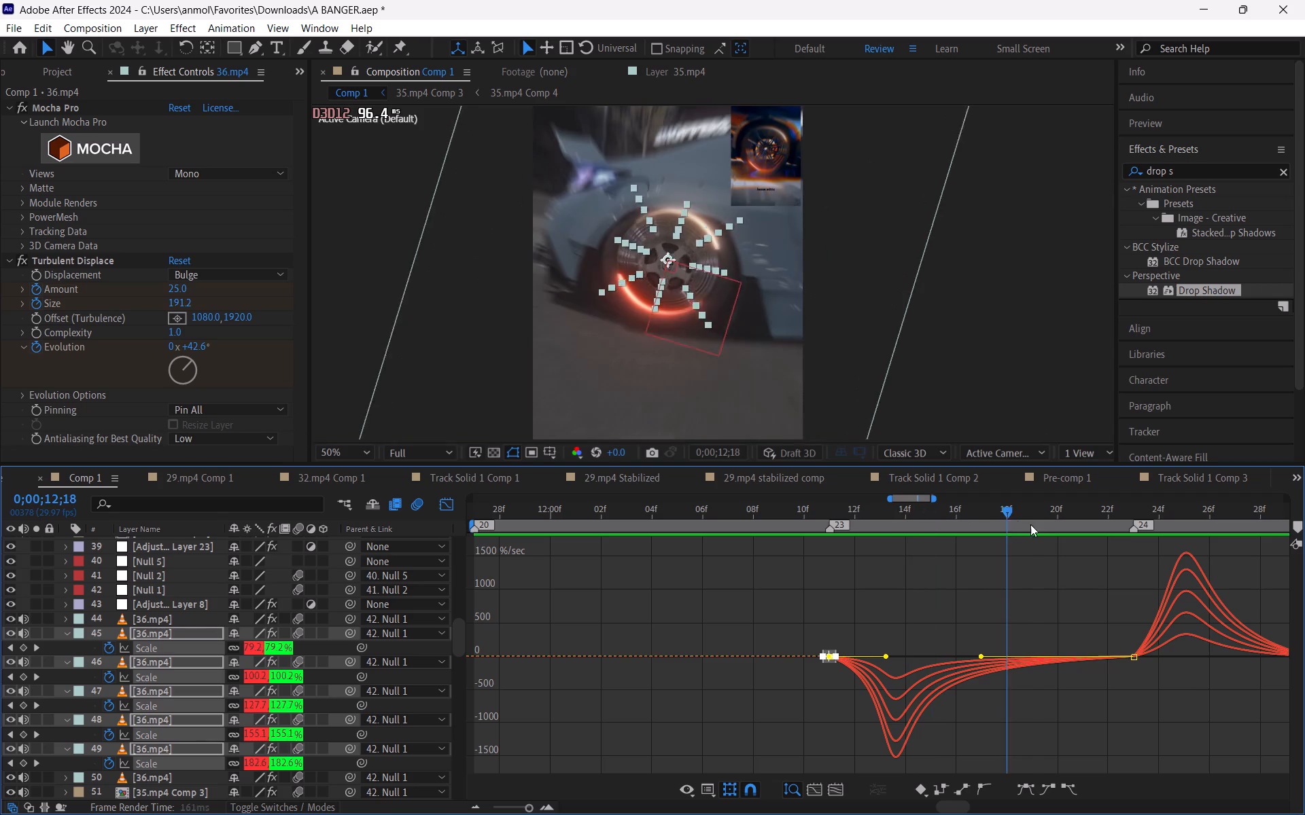
{"action": "left_click_drag", "start_coordinate": [1030, 524], "coordinate": [845, 544]}
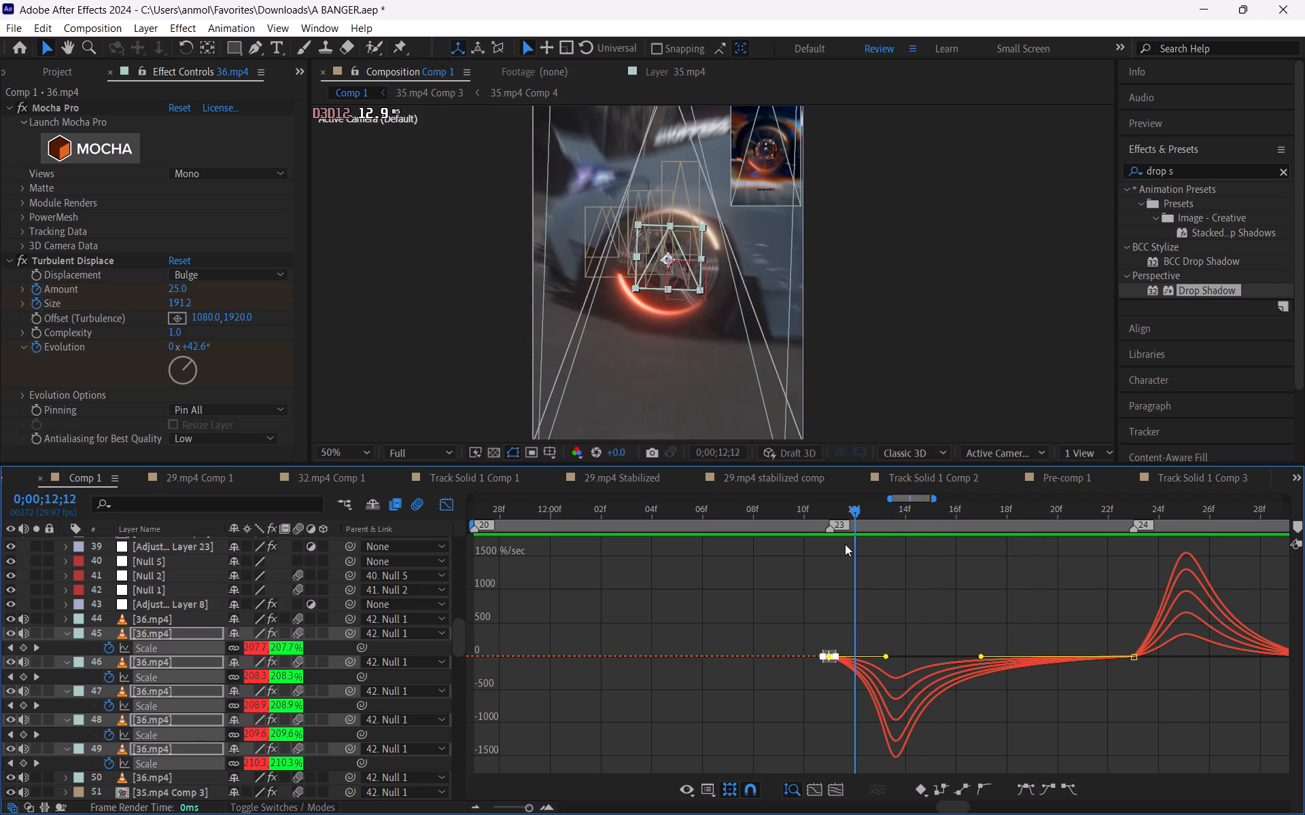
{"action": "left_click_drag", "start_coordinate": [845, 544], "coordinate": [1148, 588]}
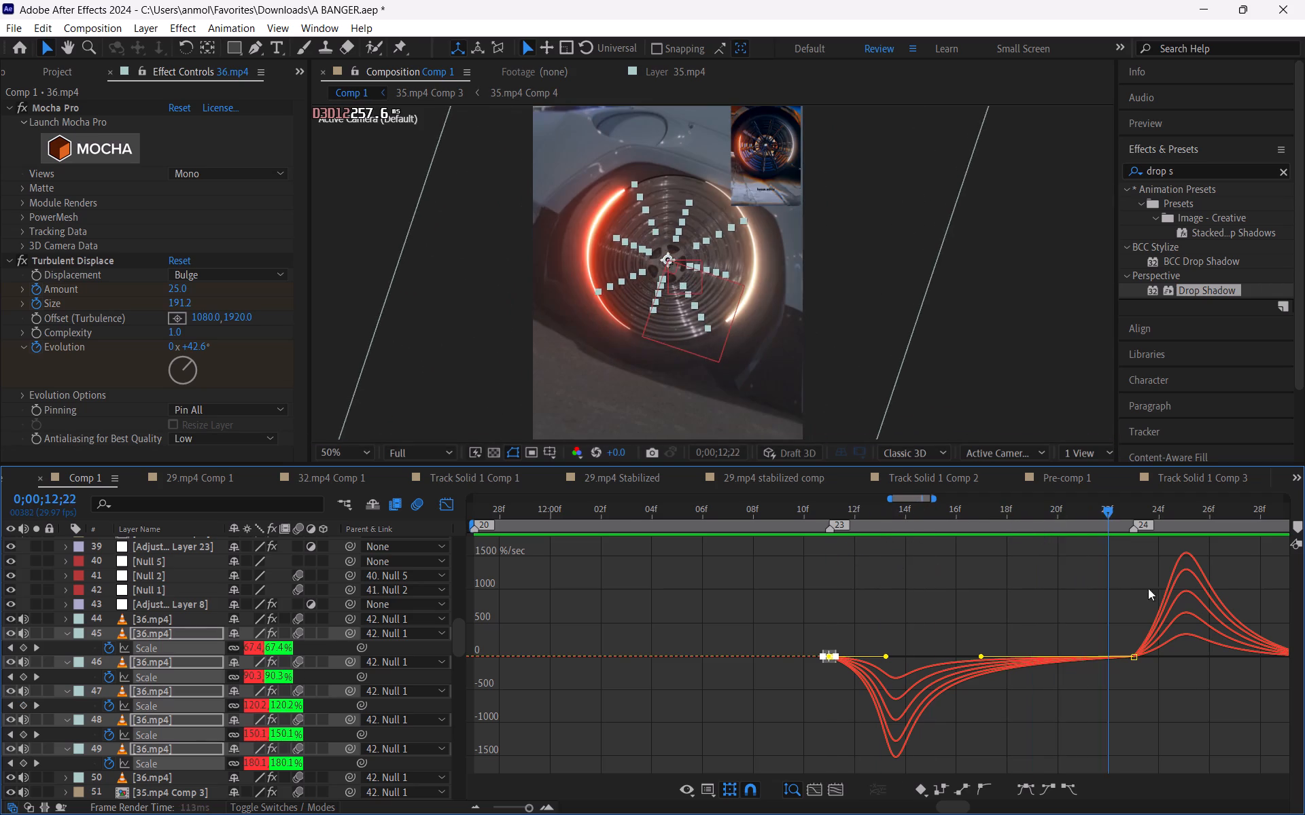
{"action": "left_click_drag", "start_coordinate": [1148, 588], "coordinate": [1172, 585]}
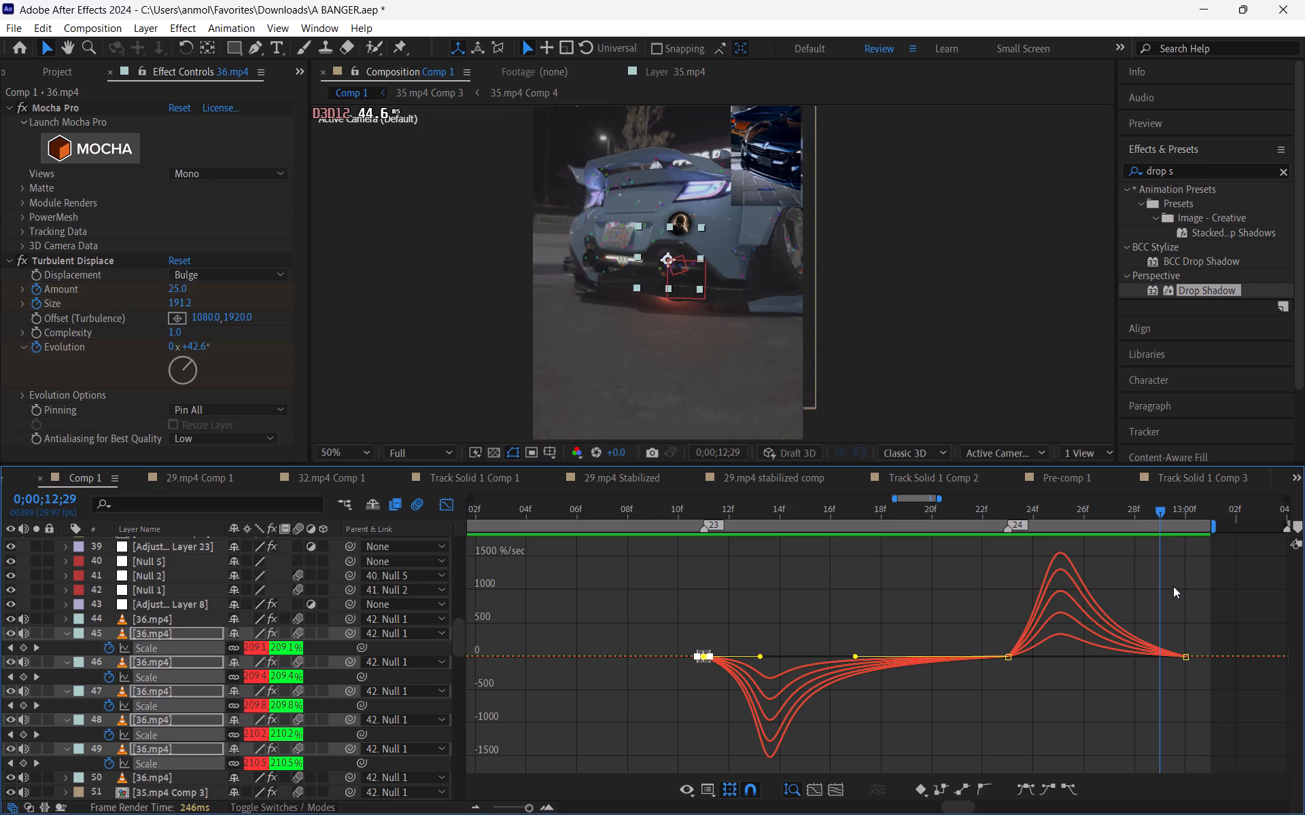
Close the Graph Editor and collapse the properties of 36.mp4 layers 45 to 49, leaving no layer selected.
{"action": "left_click", "coordinate": [1175, 579]}
{"action": "left_click", "coordinate": [448, 503]}
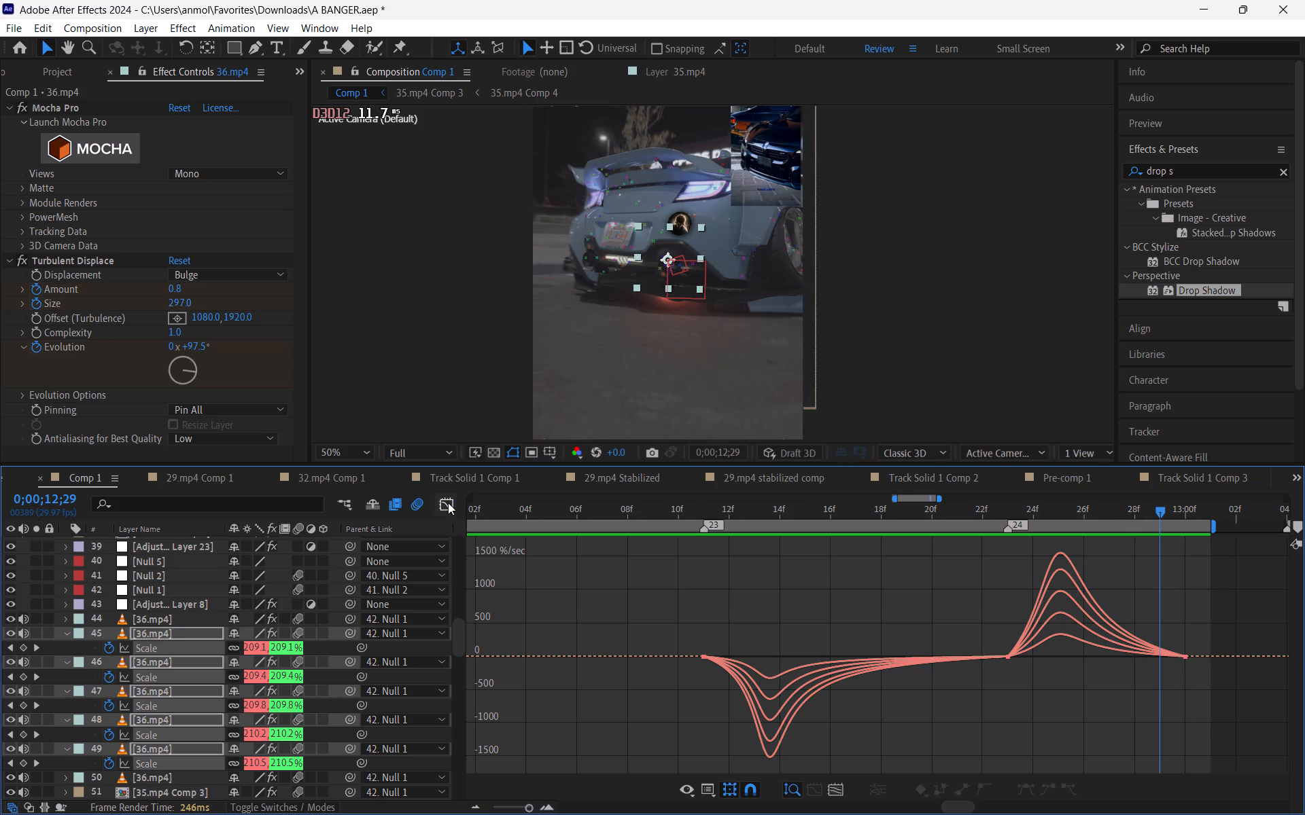
{"action": "key", "text": "u"}
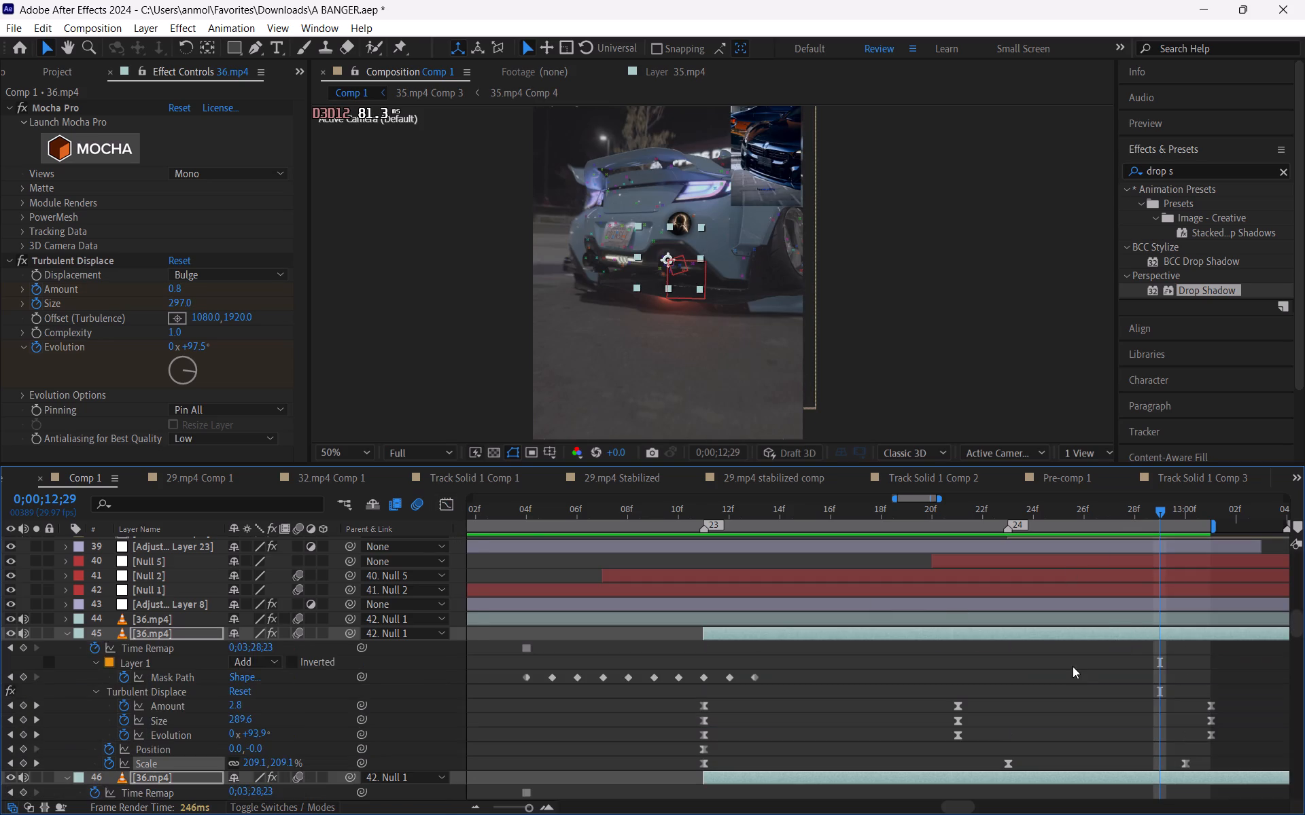
{"action": "key", "text": "u"}
{"action": "left_click", "coordinate": [1057, 746]}
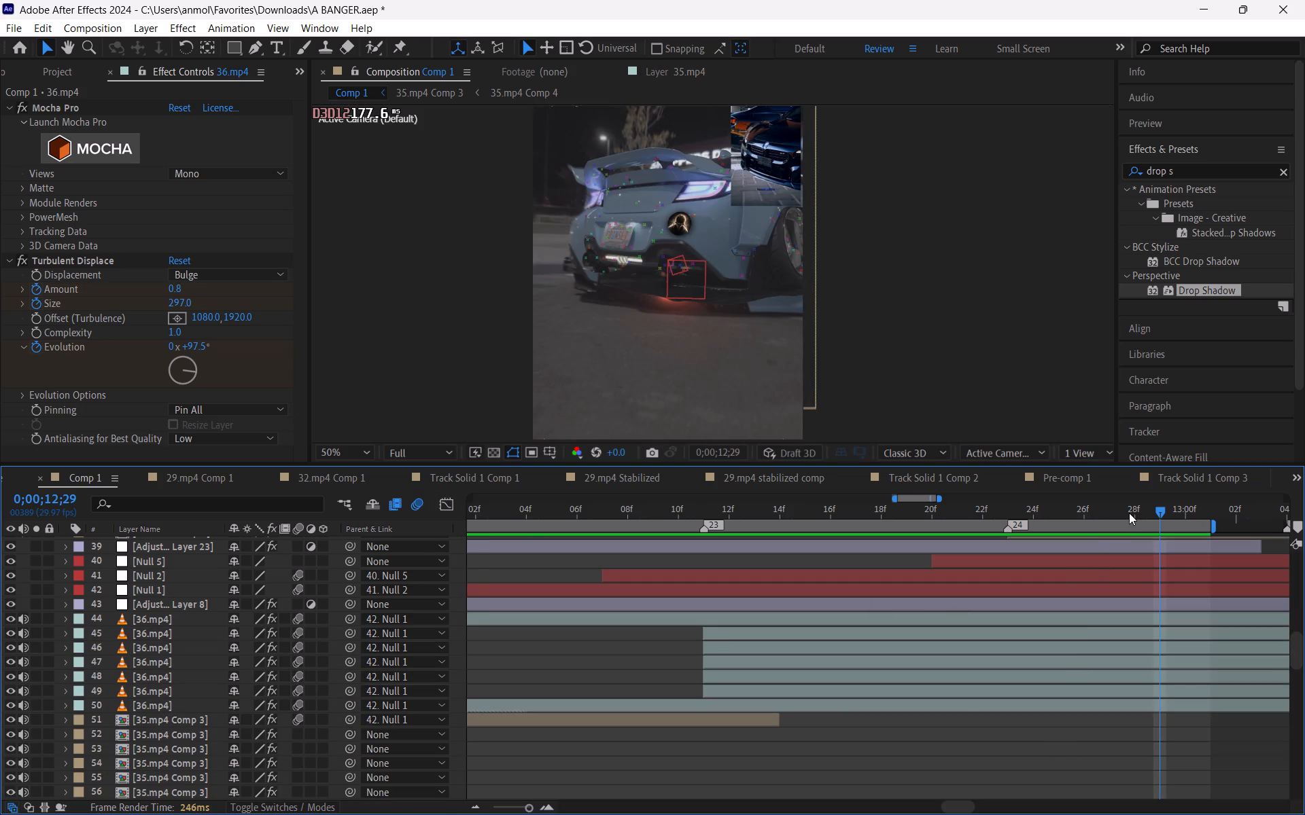
Scrub the wheel shot in Comp 1 back and forth between 11;28 and 13;01 to inspect the ring scaling.
{"action": "left_click_drag", "start_coordinate": [1129, 513], "coordinate": [975, 533]}
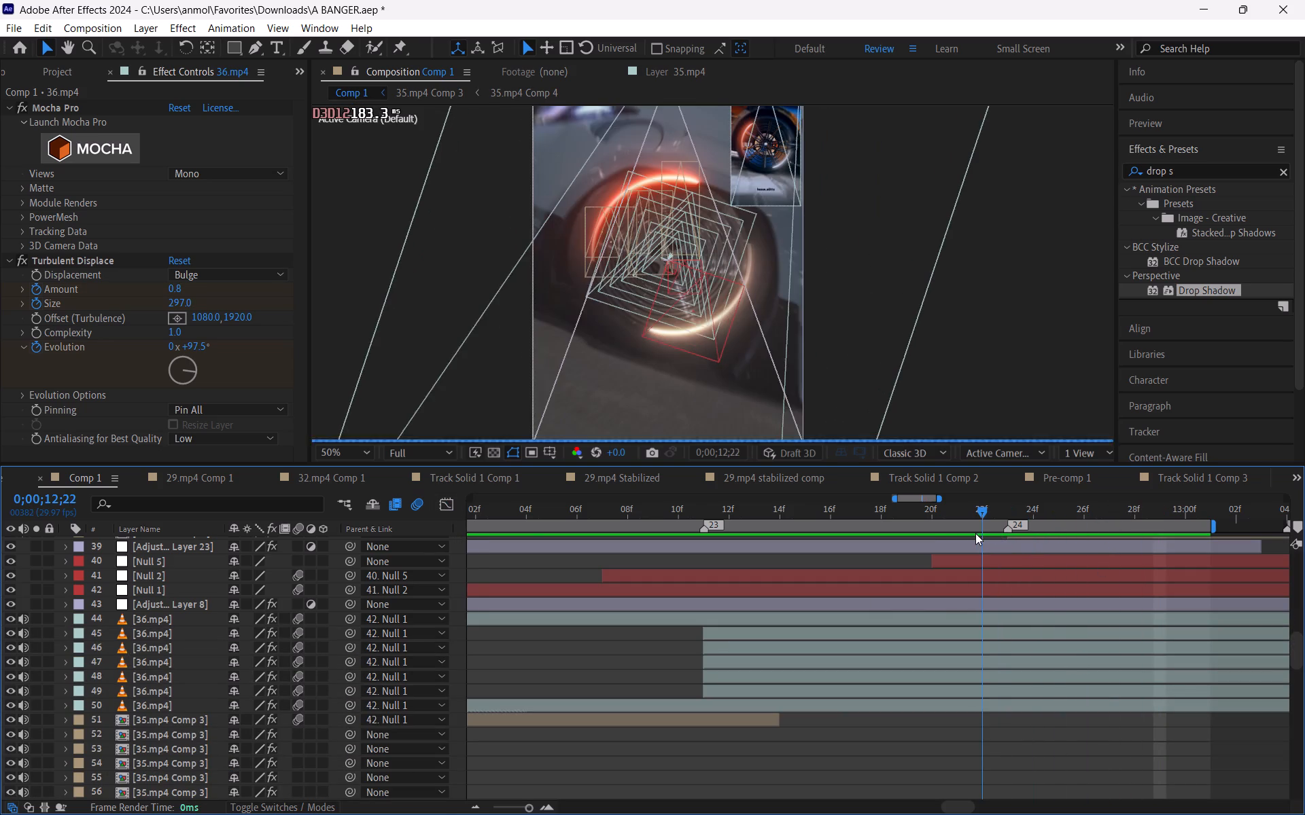
{"action": "left_click_drag", "start_coordinate": [975, 533], "coordinate": [909, 541]}
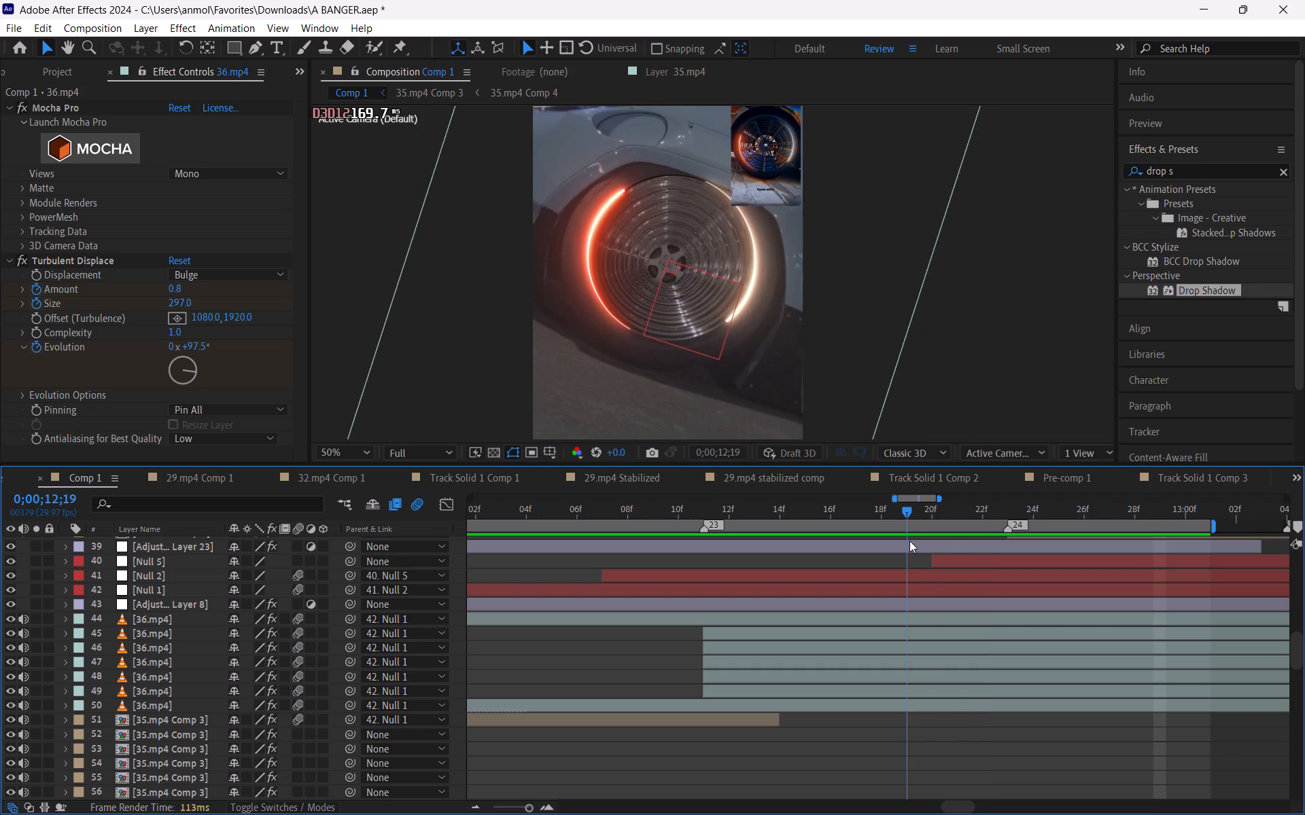
{"action": "left_click_drag", "start_coordinate": [909, 541], "coordinate": [796, 539]}
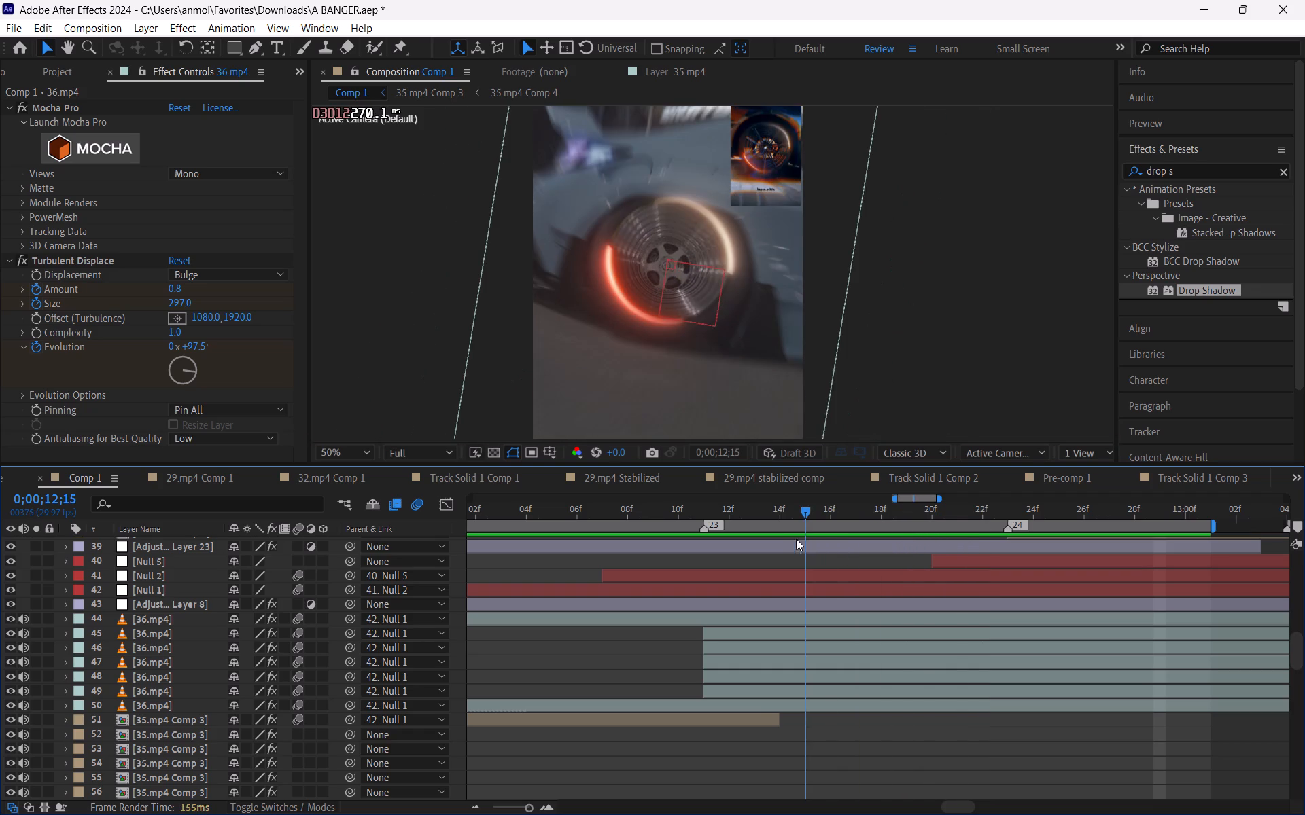
{"action": "left_click_drag", "start_coordinate": [796, 539], "coordinate": [703, 540]}
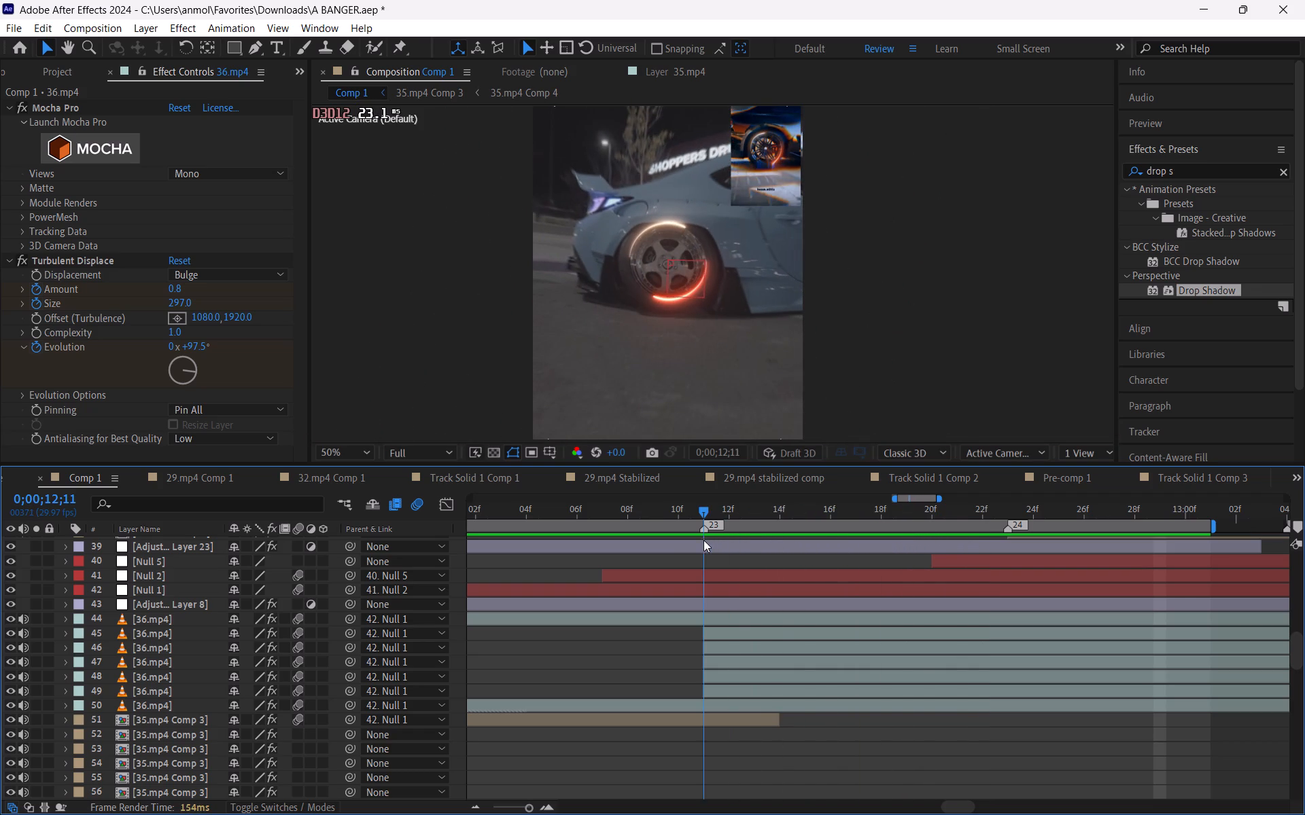
{"action": "left_click_drag", "start_coordinate": [703, 540], "coordinate": [616, 543]}
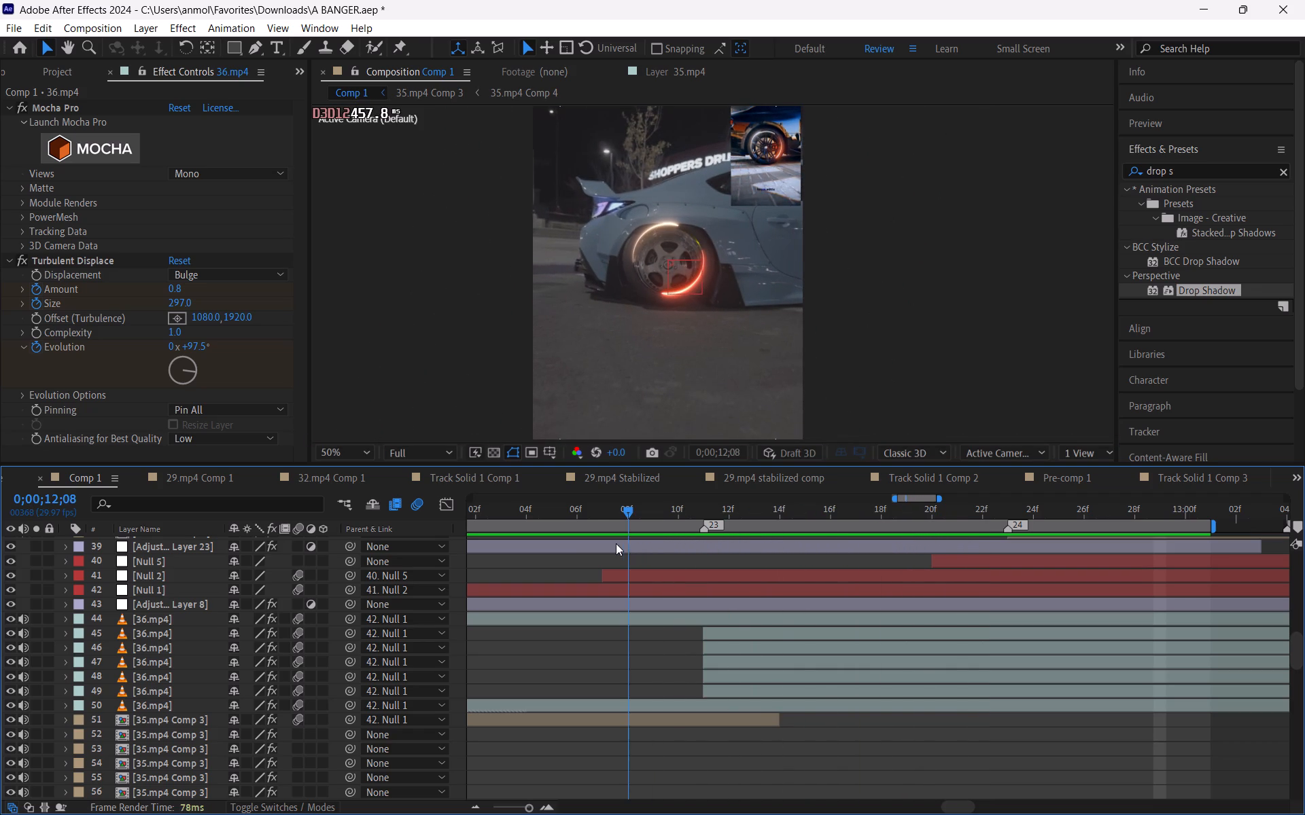
{"action": "left_click_drag", "start_coordinate": [616, 543], "coordinate": [614, 540]}
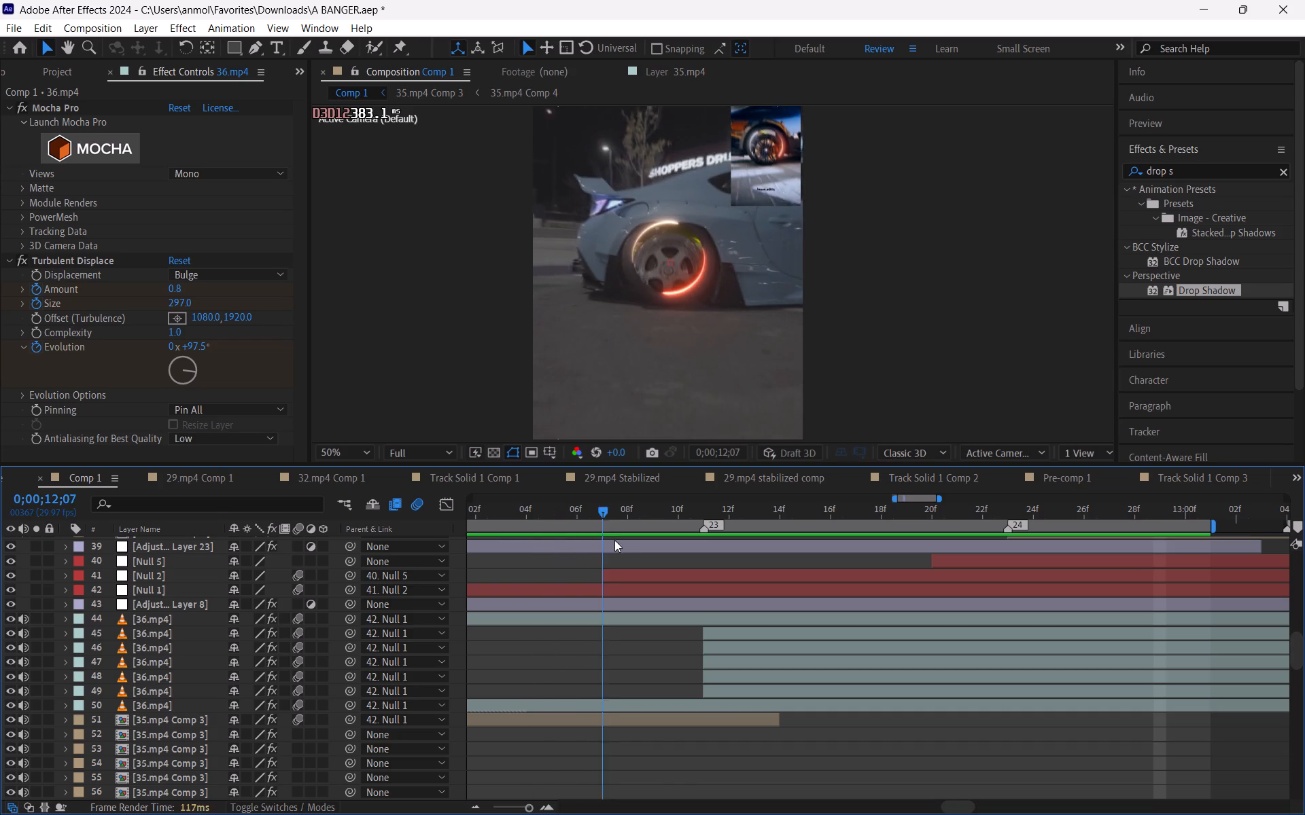
{"action": "left_click_drag", "start_coordinate": [614, 540], "coordinate": [1005, 519]}
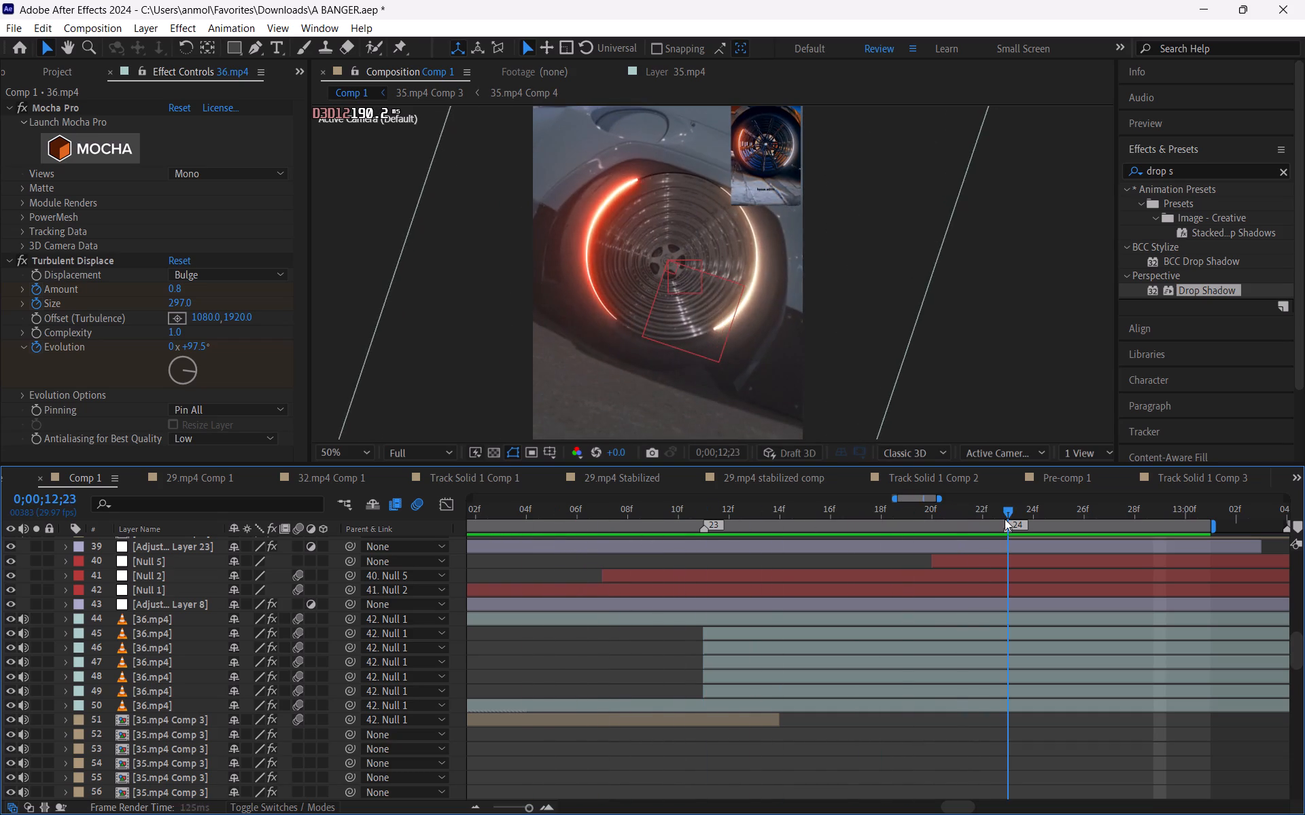
{"action": "left_click_drag", "start_coordinate": [1005, 519], "coordinate": [1205, 545]}
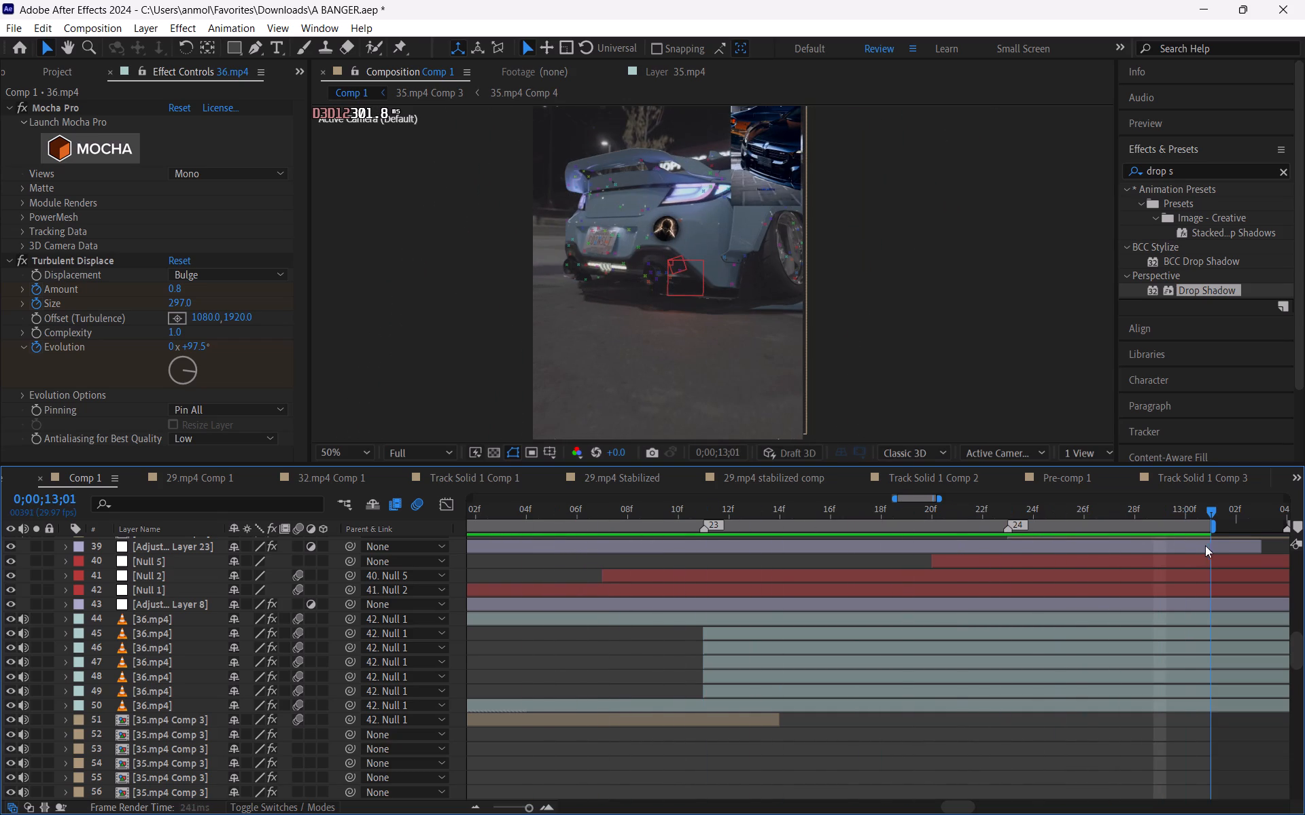
{"action": "left_click_drag", "start_coordinate": [1205, 545], "coordinate": [478, 573]}
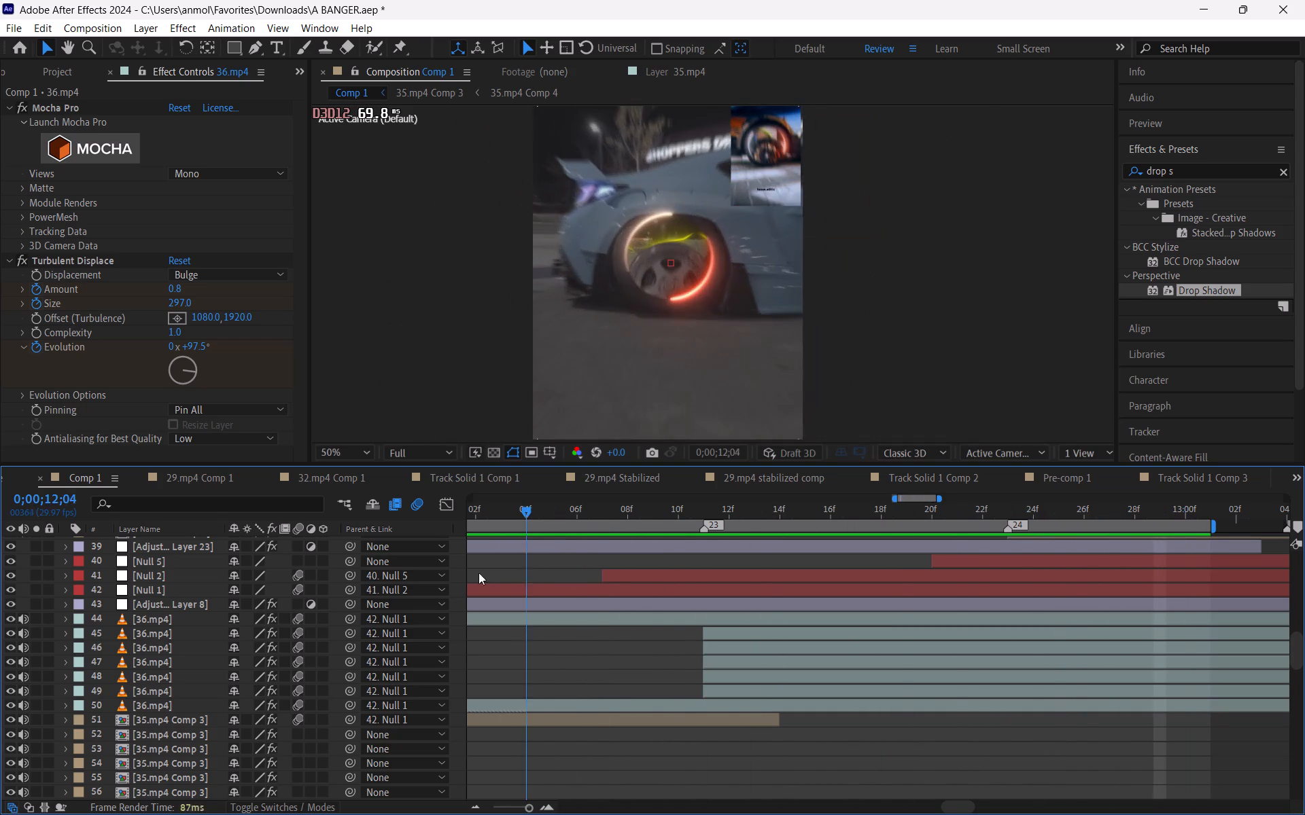
{"action": "left_click_drag", "start_coordinate": [478, 573], "coordinate": [495, 591]}
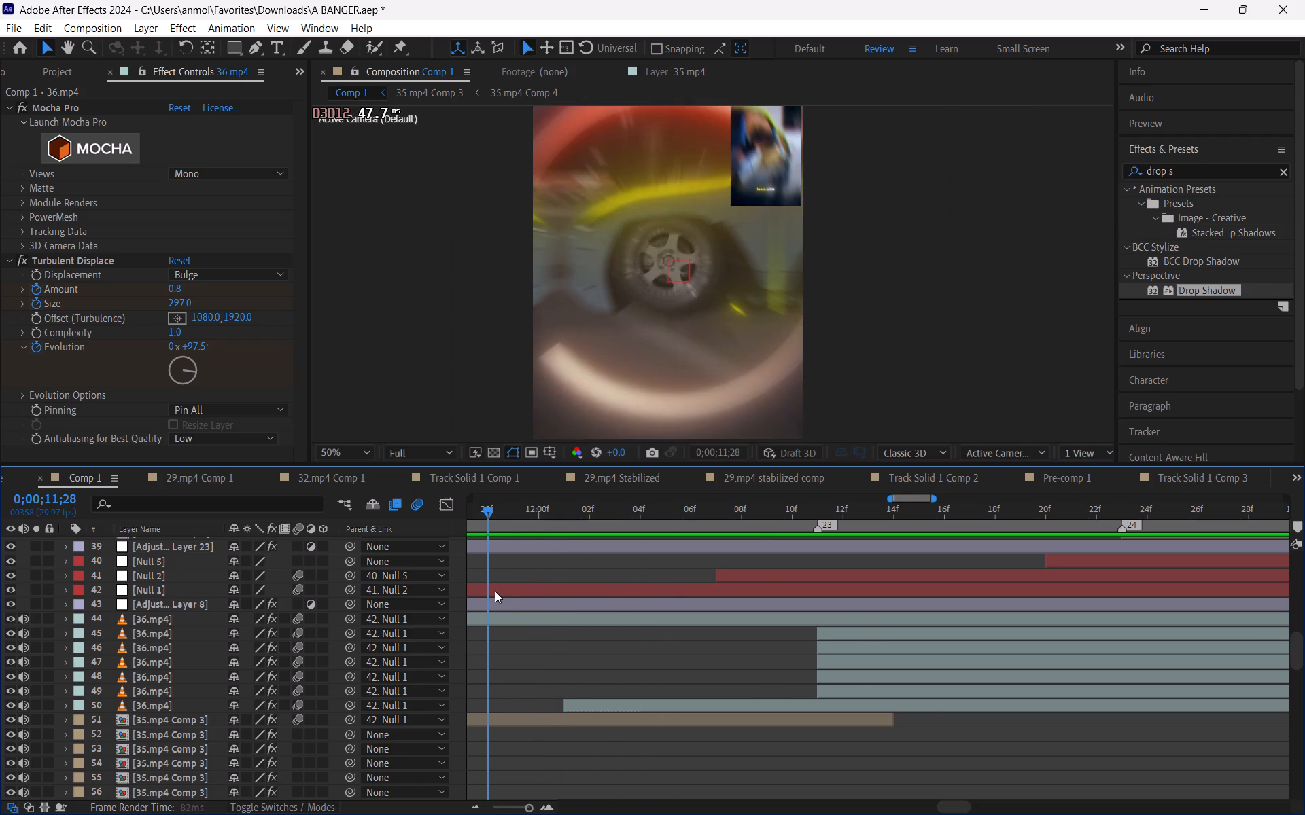
Preview the wheel shot from 11;27 to review the transition at playback speed.
{"action": "left_click_drag", "start_coordinate": [495, 591], "coordinate": [641, 590]}
{"action": "key", "text": "space"}
{"action": "key", "text": "space"}
{"action": "key", "text": "space"}
{"action": "key", "text": "space"}
{"action": "key", "text": "space"}
{"action": "key", "text": "space"}
{"action": "key", "text": "space"}
{"action": "key", "text": "space"}
{"action": "key", "text": "space"}
{"action": "key", "text": "space"}
{"action": "key", "text": "space"}
{"action": "key", "text": "space"}
{"action": "key", "text": "space"}
{"action": "key", "text": "space"}
{"action": "key", "text": "space"}
{"action": "key", "text": "space"}
{"action": "key", "text": "space"}
{"action": "key", "text": "space"}
{"action": "key", "text": "space"}
{"action": "key", "text": "space"}
{"action": "key", "text": "space"}
{"action": "left_click_drag", "start_coordinate": [936, 618], "coordinate": [769, 625]}
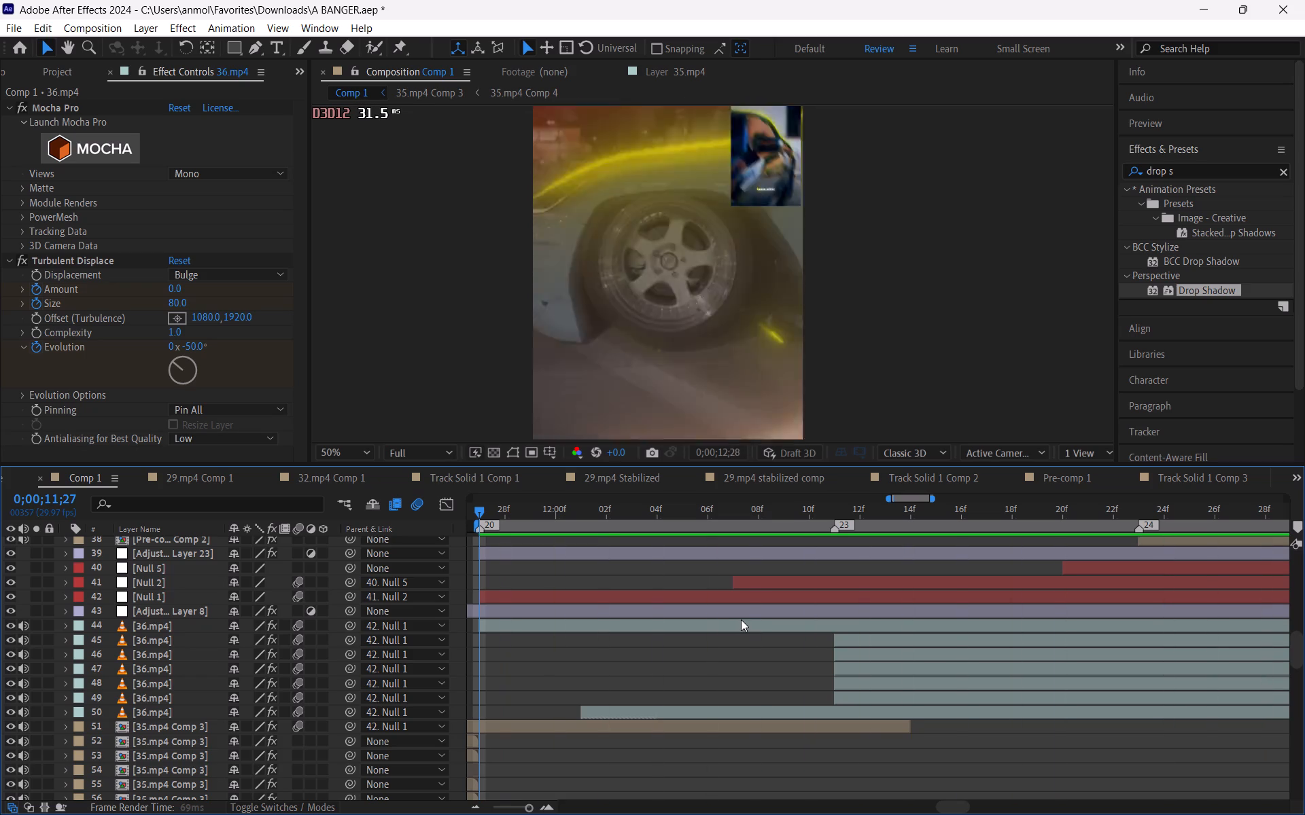
Move the current time to 12;22 and reveal the Scale keyframes of 36.mp4 layer 45 and Null 2.
{"action": "left_click_drag", "start_coordinate": [843, 513], "coordinate": [843, 513]}
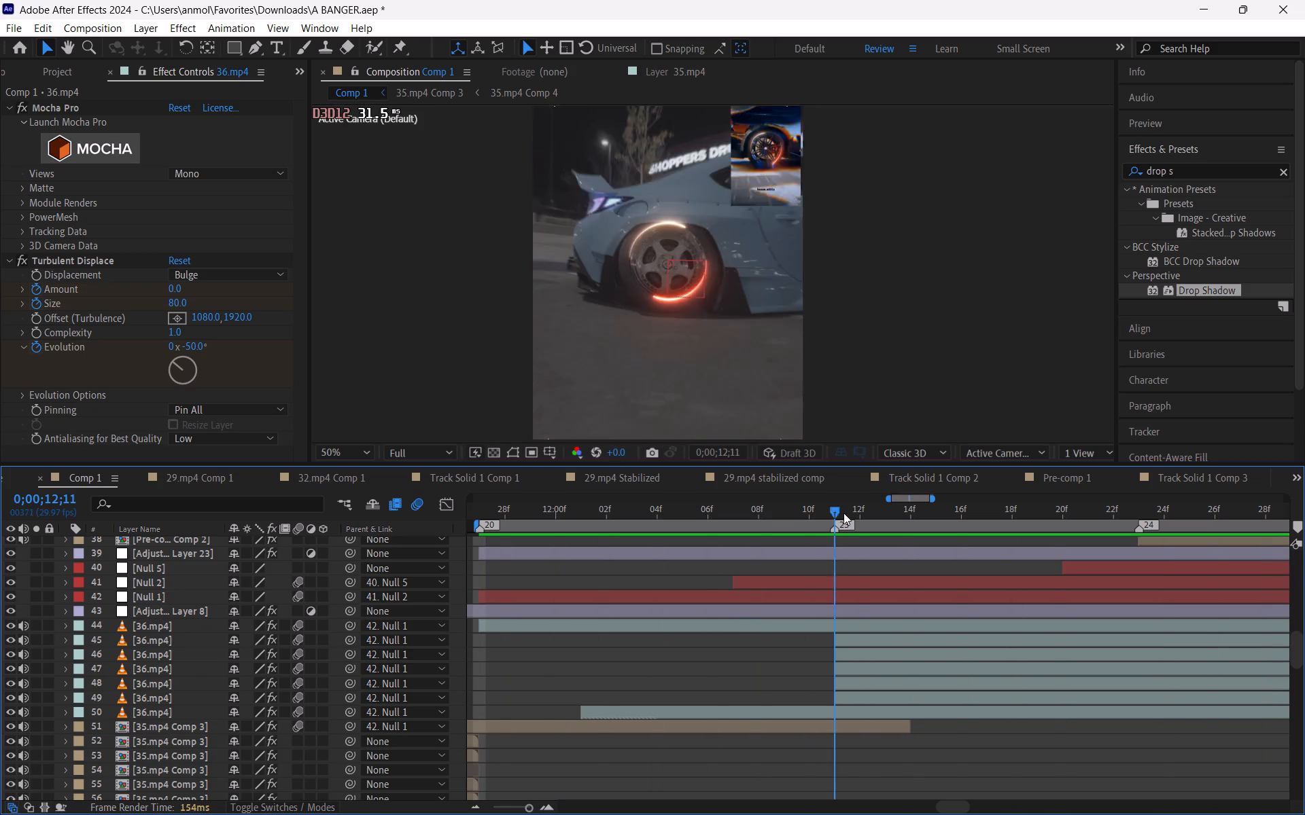
{"action": "left_click_drag", "start_coordinate": [843, 513], "coordinate": [1114, 651]}
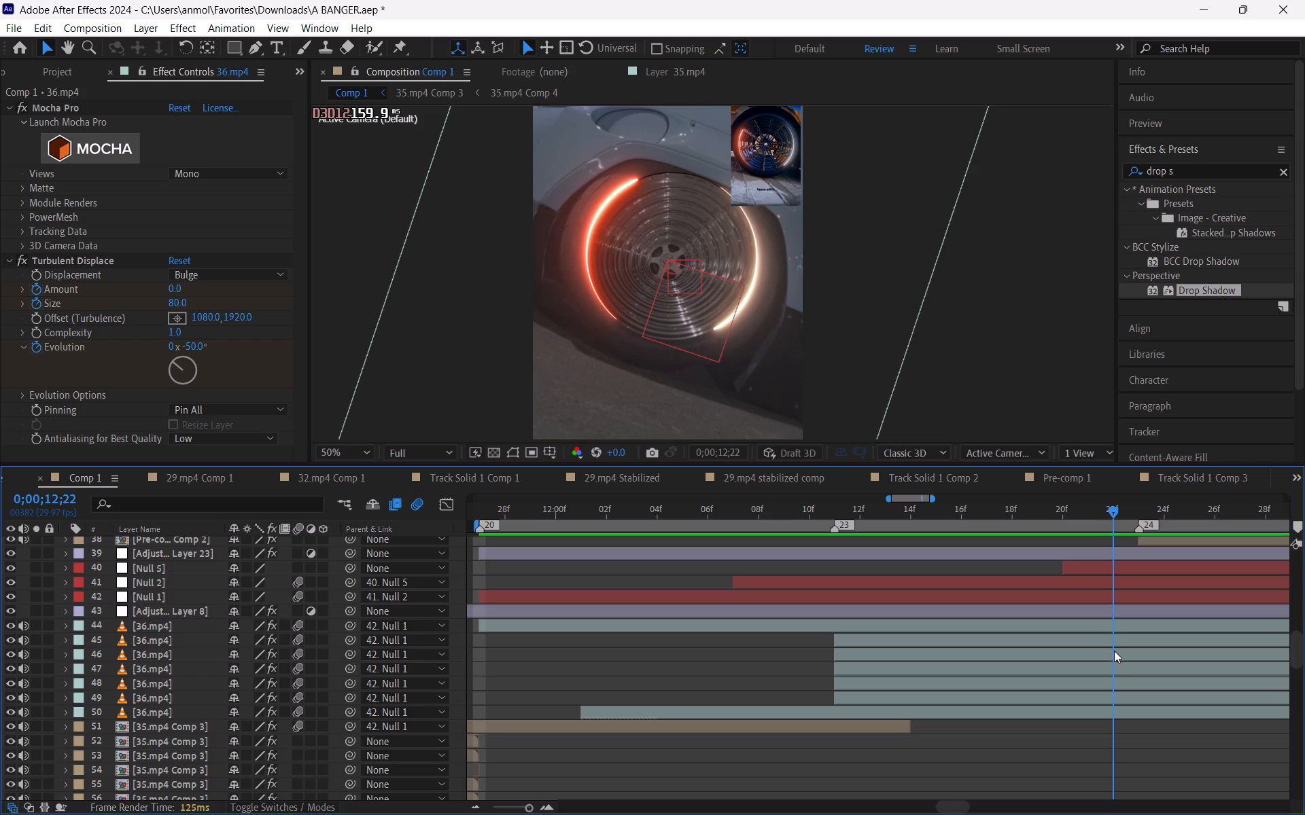
{"action": "left_click_drag", "start_coordinate": [1114, 651], "coordinate": [1112, 655]}
{"action": "left_click", "coordinate": [1145, 634]}
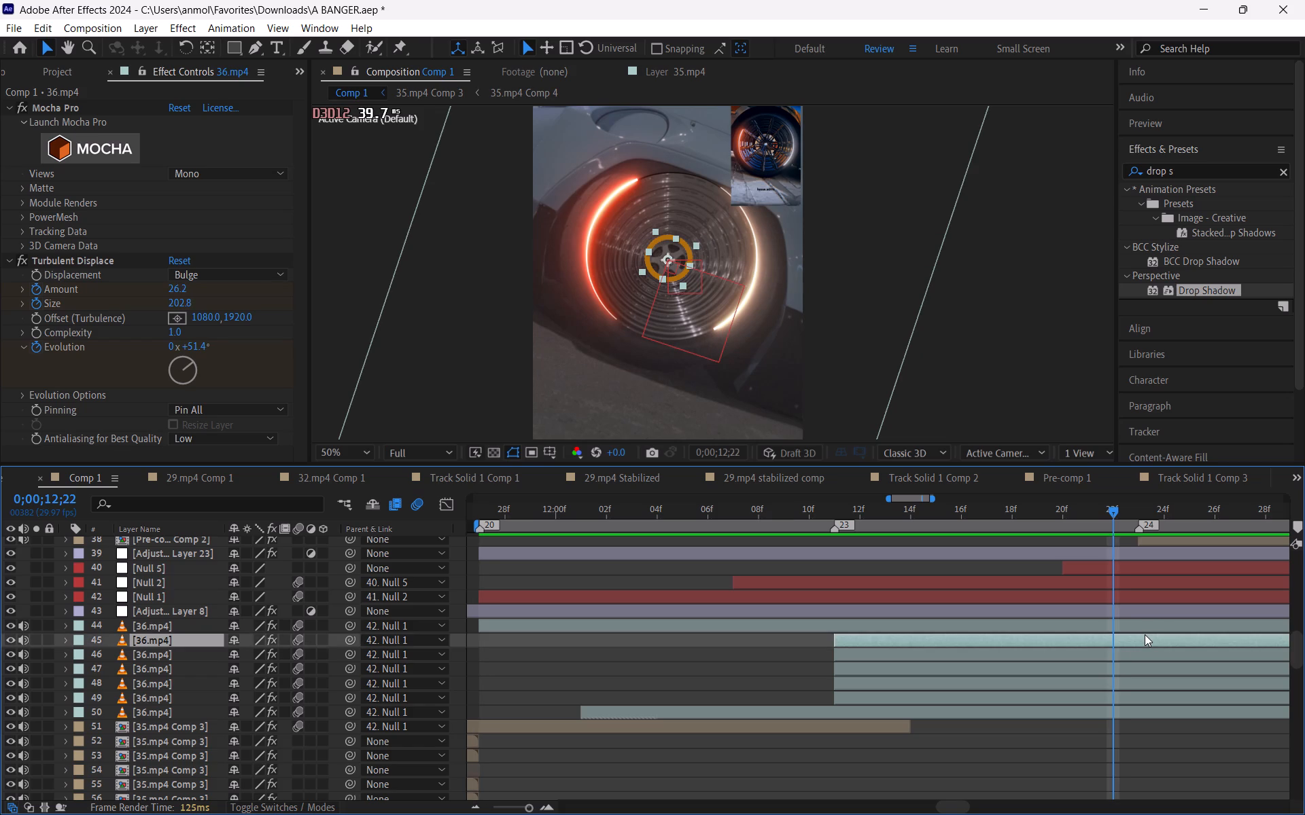
{"action": "key", "text": "s"}
{"action": "left_click", "coordinate": [1039, 585]}
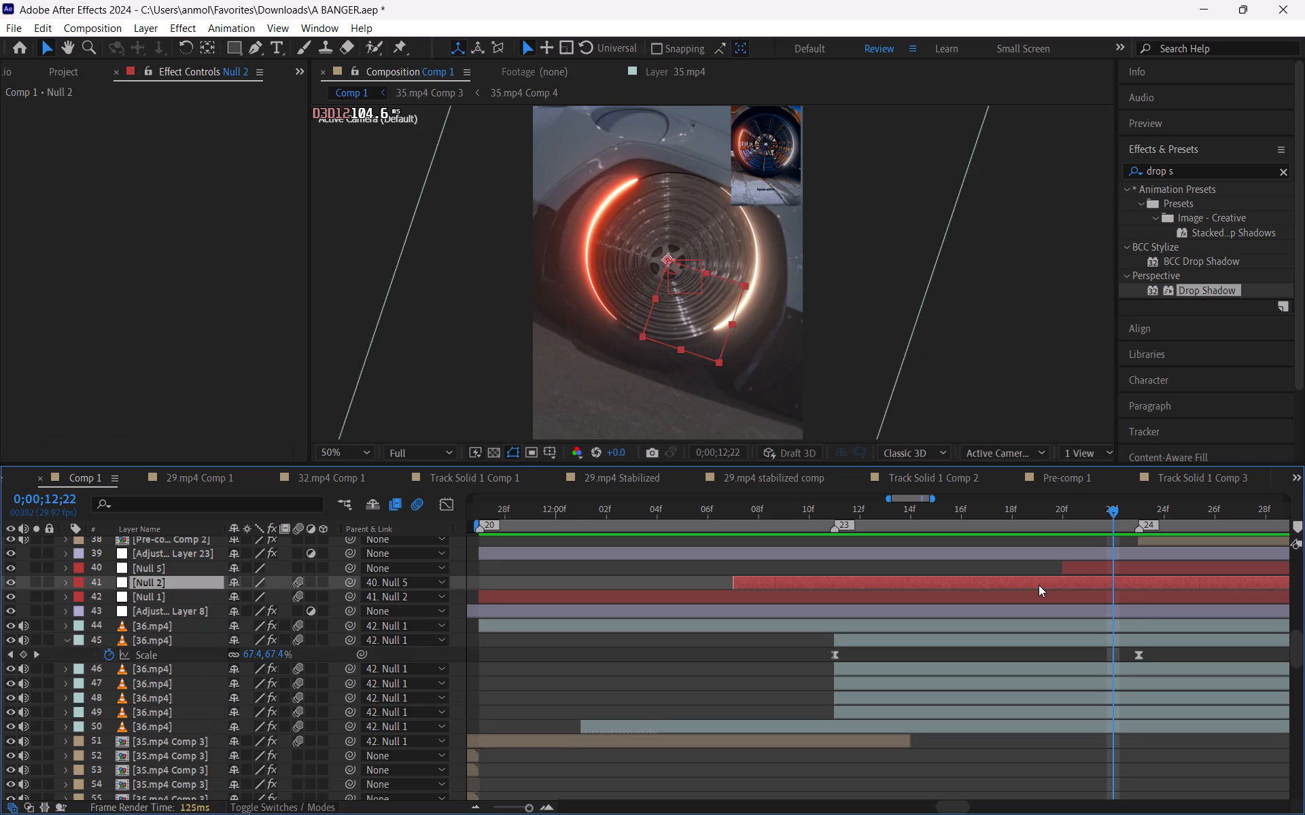
{"action": "key", "text": "s"}
Move the middle Scale keyframe of 36.mp4 layer 45 one frame earlier to 12;22.
{"action": "key", "text": "space"}
{"action": "key", "text": "space"}
{"action": "key", "text": "space"}
{"action": "key", "text": "space"}
{"action": "key", "text": "space"}
{"action": "key", "text": "space"}
{"action": "key", "text": "space"}
{"action": "key", "text": "space"}
{"action": "key", "text": "space"}
{"action": "key", "text": "space"}
{"action": "key", "text": "space"}
{"action": "key", "text": "space"}
{"action": "key", "text": "space"}
{"action": "key", "text": "space"}
{"action": "key", "text": "space"}
{"action": "key", "text": "space"}
{"action": "key", "text": "space"}
{"action": "key", "text": "space"}
{"action": "key", "text": "space"}
{"action": "key", "text": "space"}
{"action": "left_click_drag", "start_coordinate": [1110, 640], "coordinate": [847, 640]}
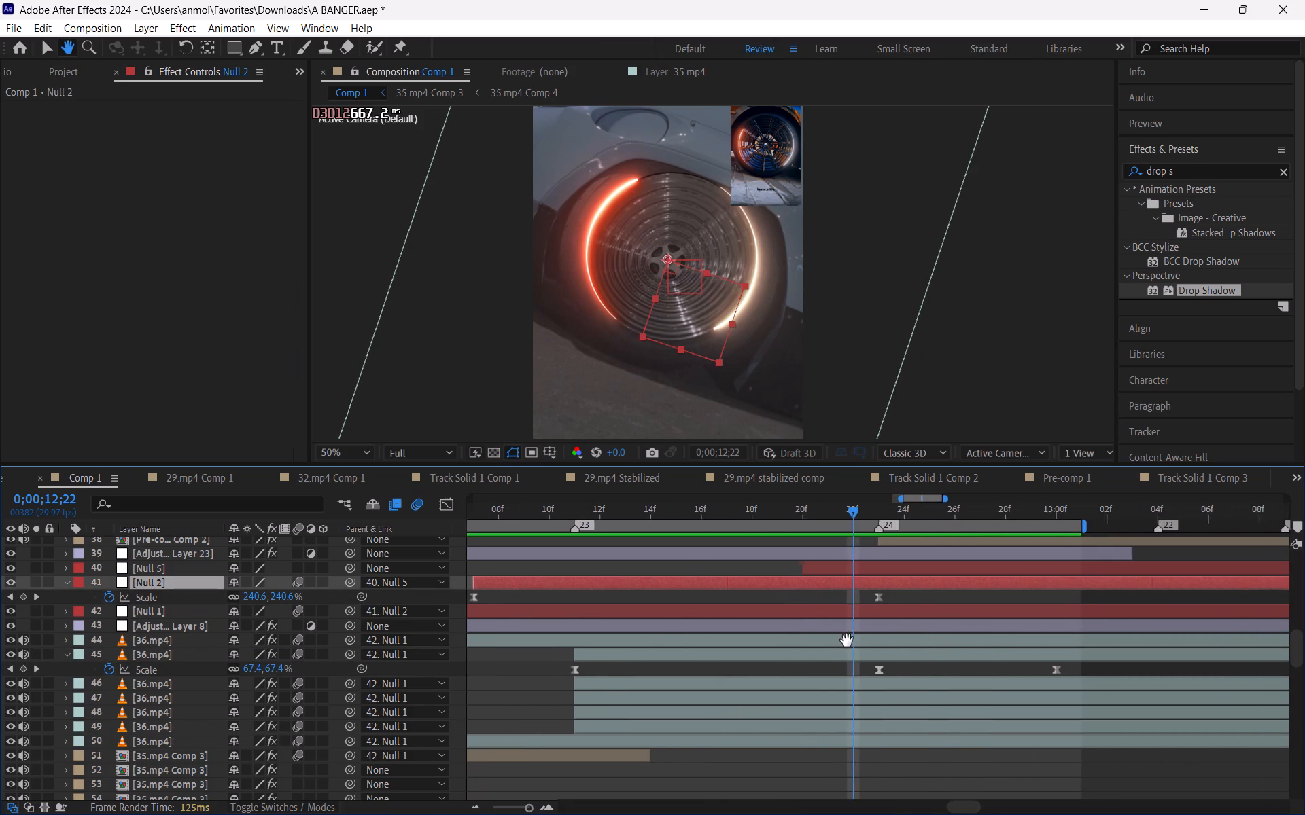
{"action": "left_click_drag", "start_coordinate": [847, 640], "coordinate": [825, 649]}
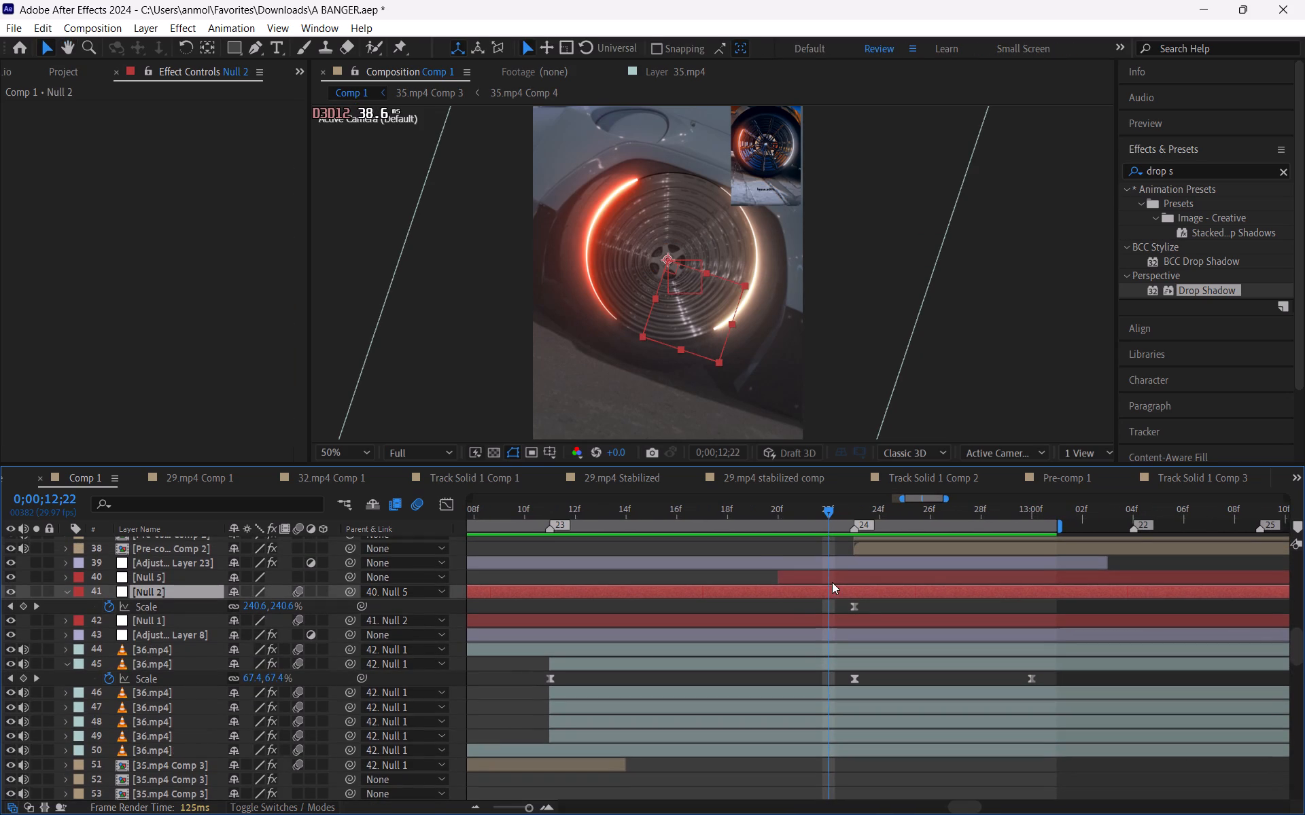
{"action": "left_click", "coordinate": [832, 579]}
{"action": "left_click_drag", "start_coordinate": [856, 676], "coordinate": [854, 676]}
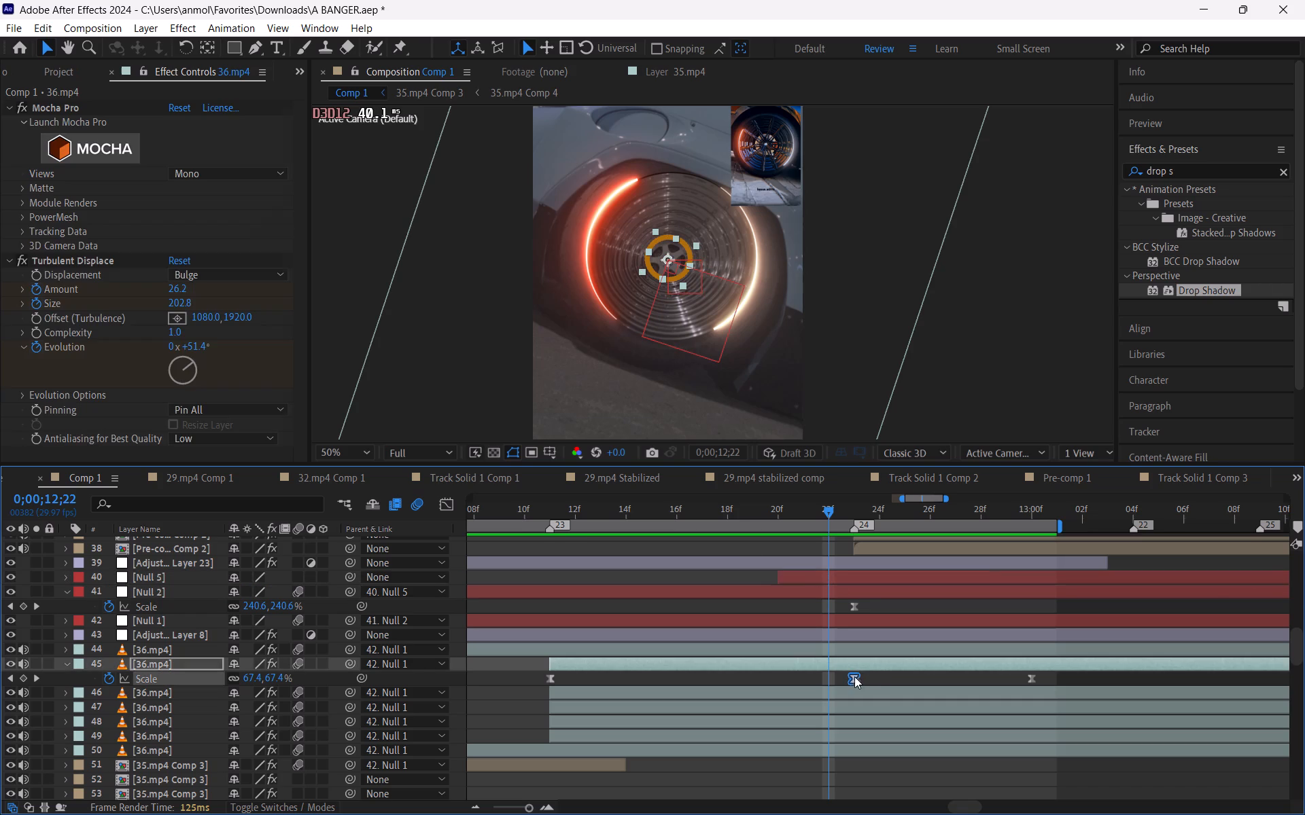
{"action": "left_click_drag", "start_coordinate": [854, 676], "coordinate": [838, 684]}
Reveal Scale on 36.mp4 layers 46 to 49 and move each layer's middle Scale keyframe to 12;22.
{"action": "left_click", "coordinate": [828, 698]}
{"action": "key", "text": "s"}
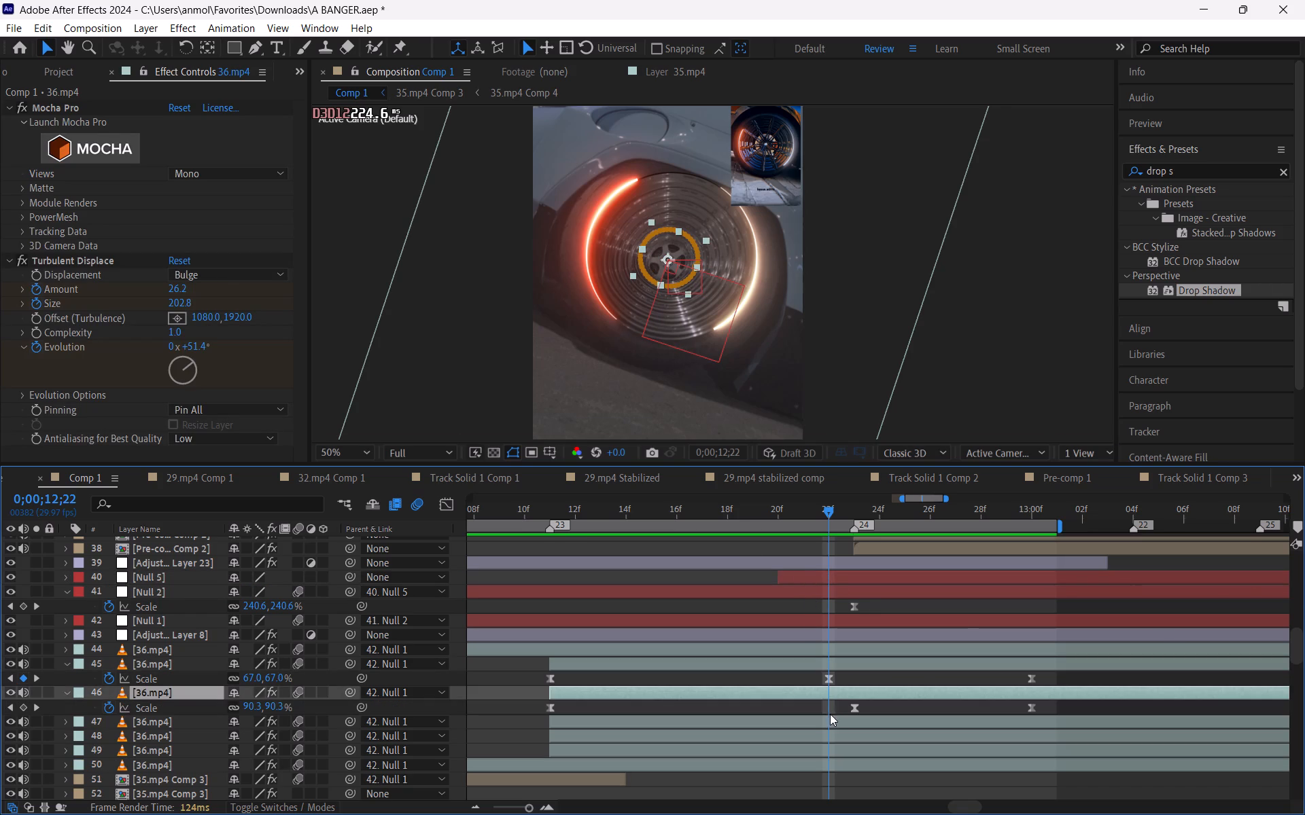
{"action": "left_click", "coordinate": [850, 726]}
{"action": "key", "text": "s"}
{"action": "left_click", "coordinate": [850, 753]}
{"action": "key", "text": "s"}
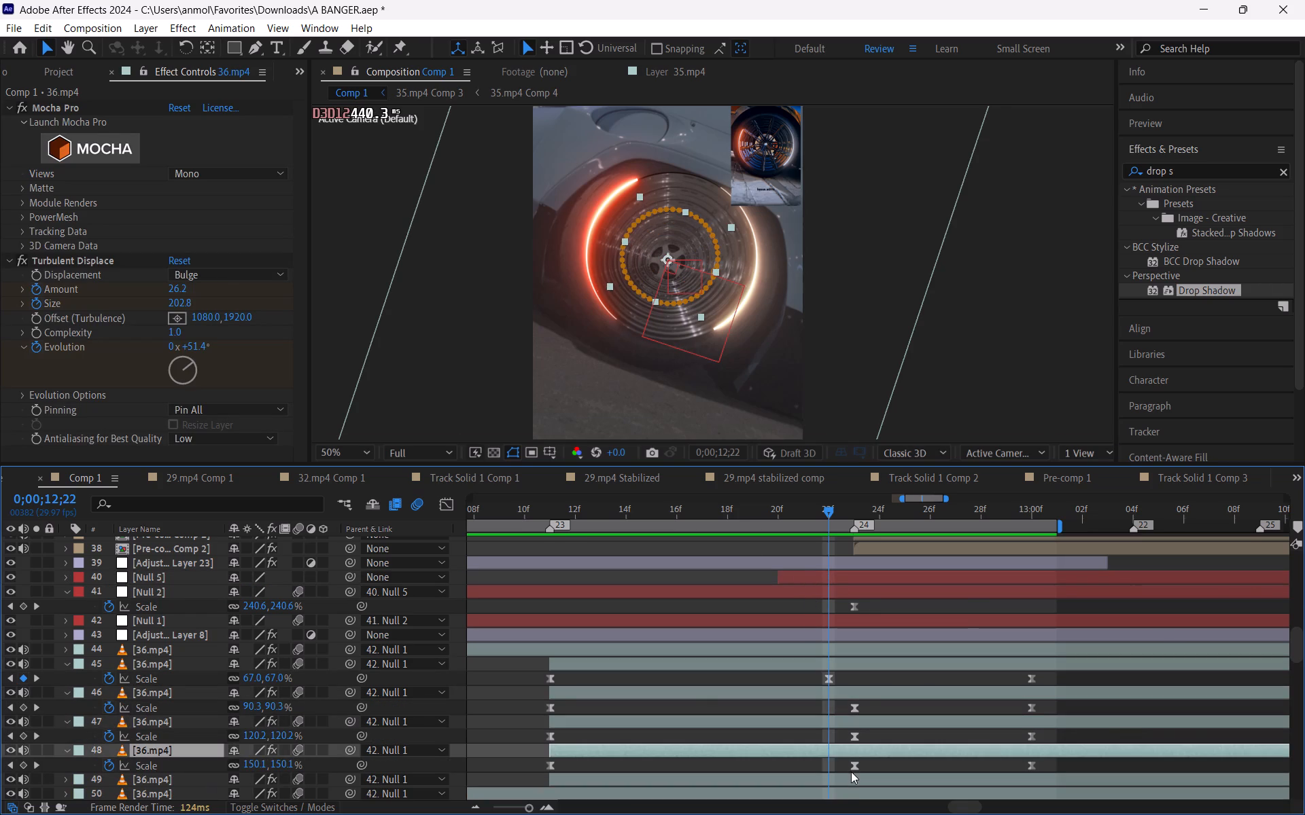
{"action": "left_click", "coordinate": [856, 788]}
{"action": "left_click", "coordinate": [856, 782]}
{"action": "key", "text": "s"}
{"action": "scroll", "coordinate": [841, 754], "scroll_direction": "down", "scroll_amount": 1}
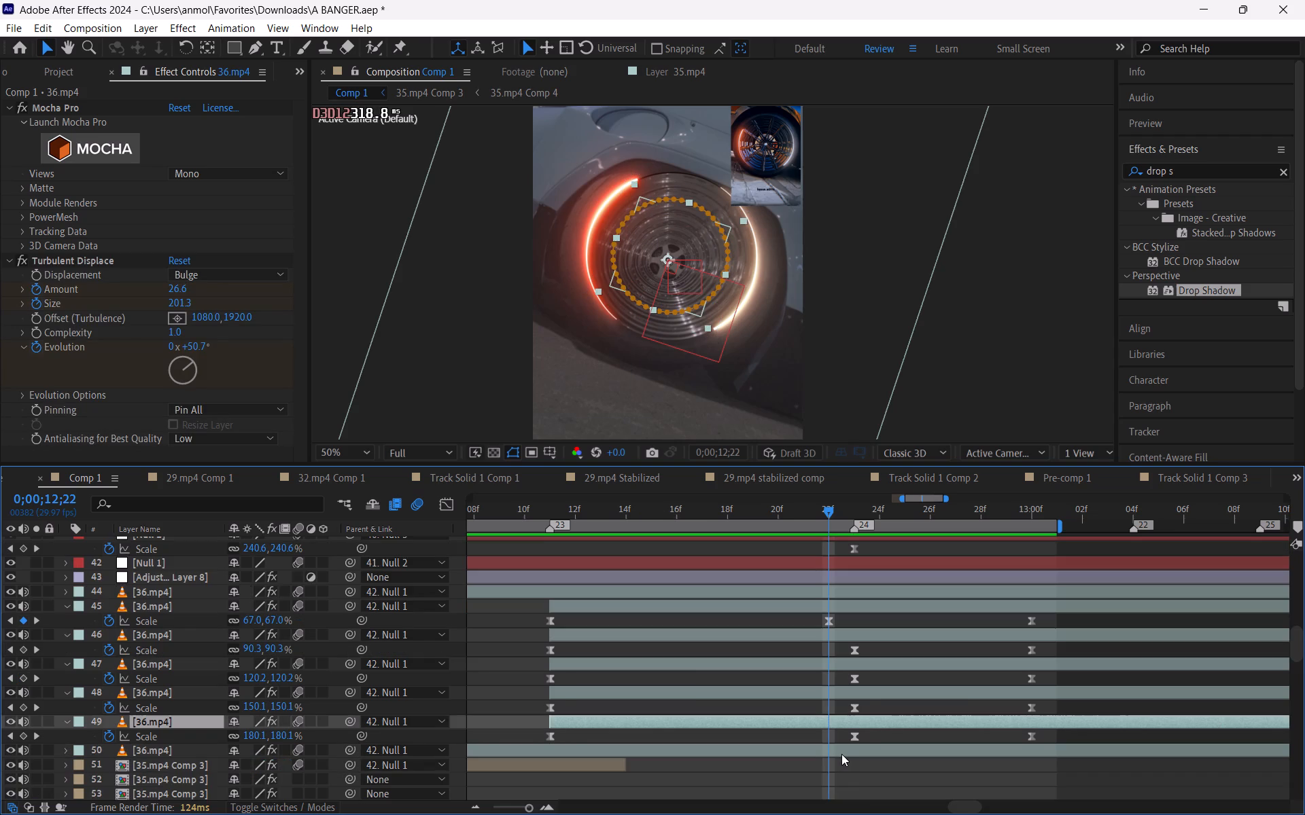
{"action": "left_click_drag", "start_coordinate": [852, 733], "coordinate": [836, 735]}
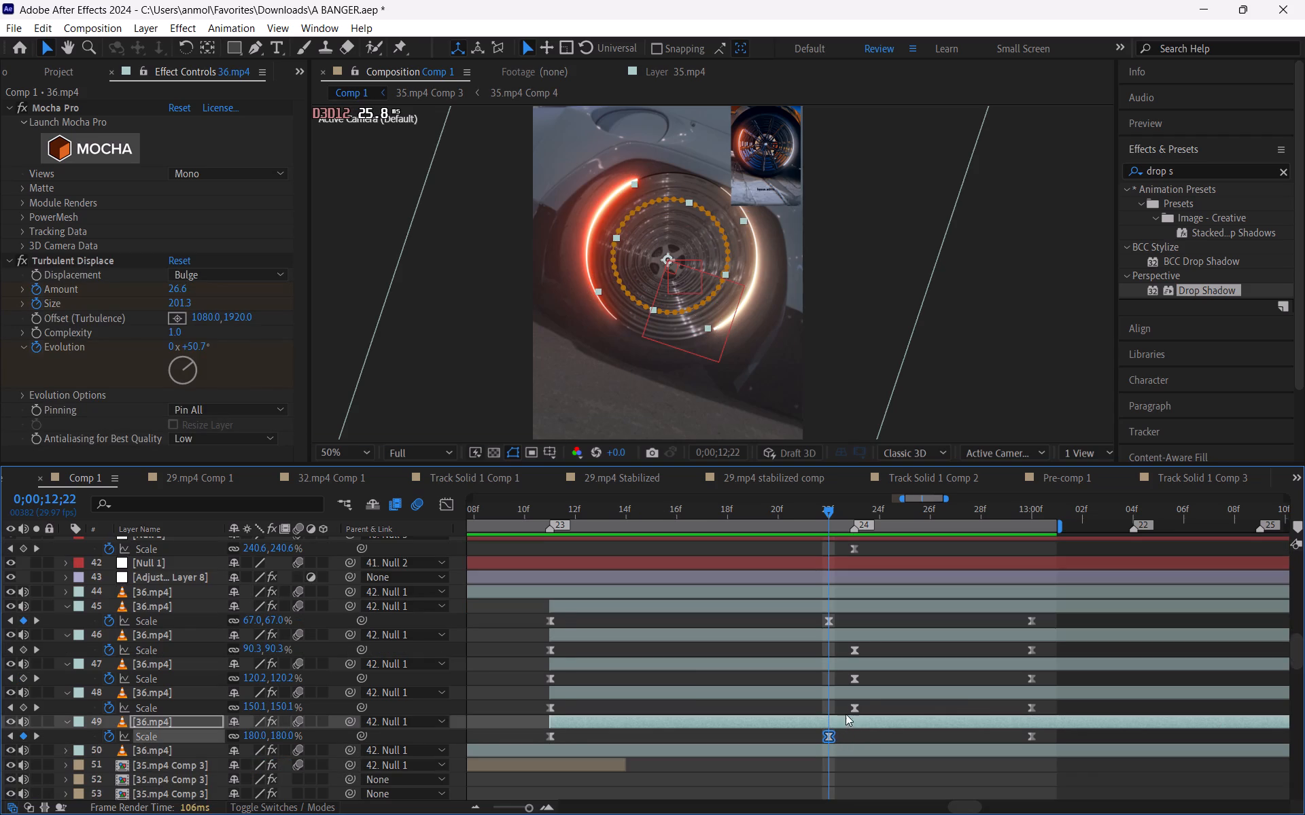
{"action": "left_click_drag", "start_coordinate": [851, 705], "coordinate": [837, 706]}
{"action": "left_click_drag", "start_coordinate": [854, 681], "coordinate": [829, 688]}
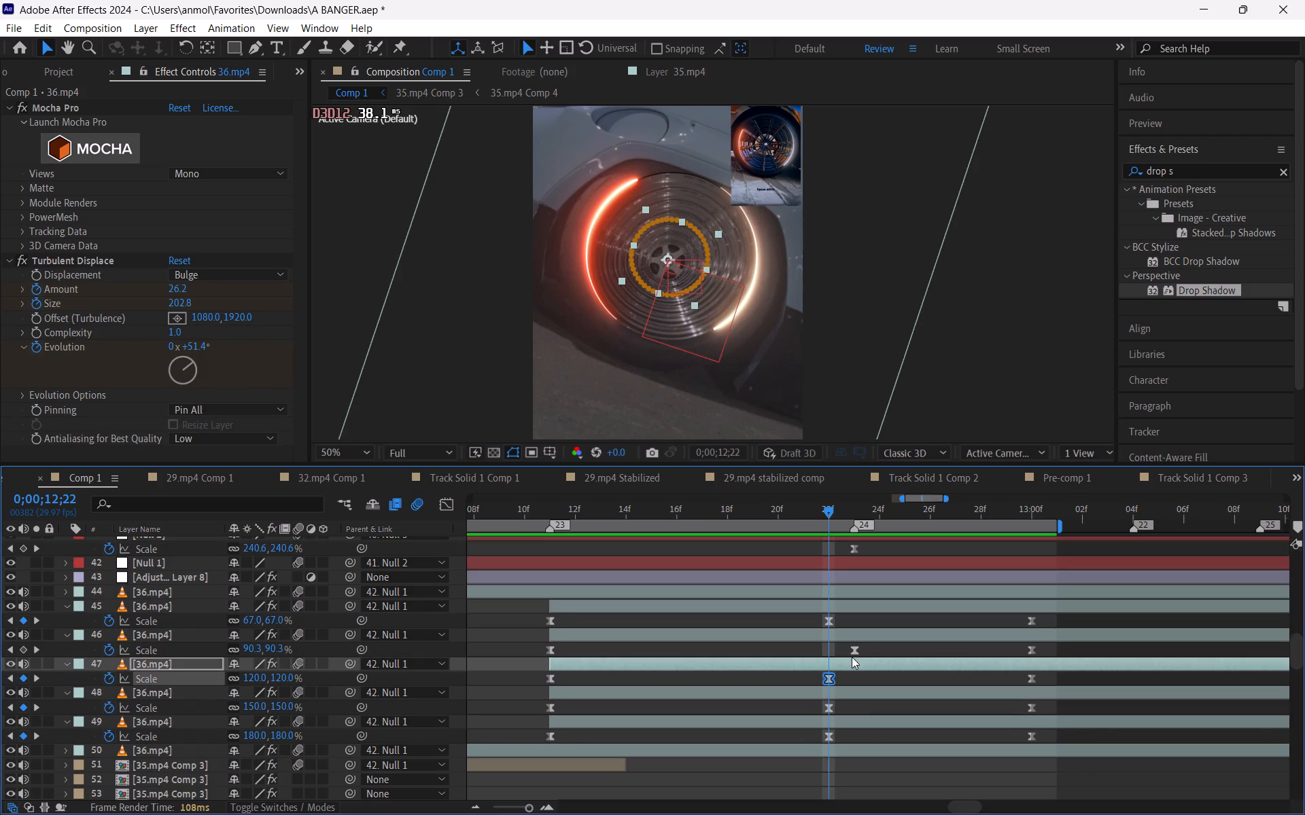
{"action": "left_click_drag", "start_coordinate": [852, 652], "coordinate": [832, 659]}
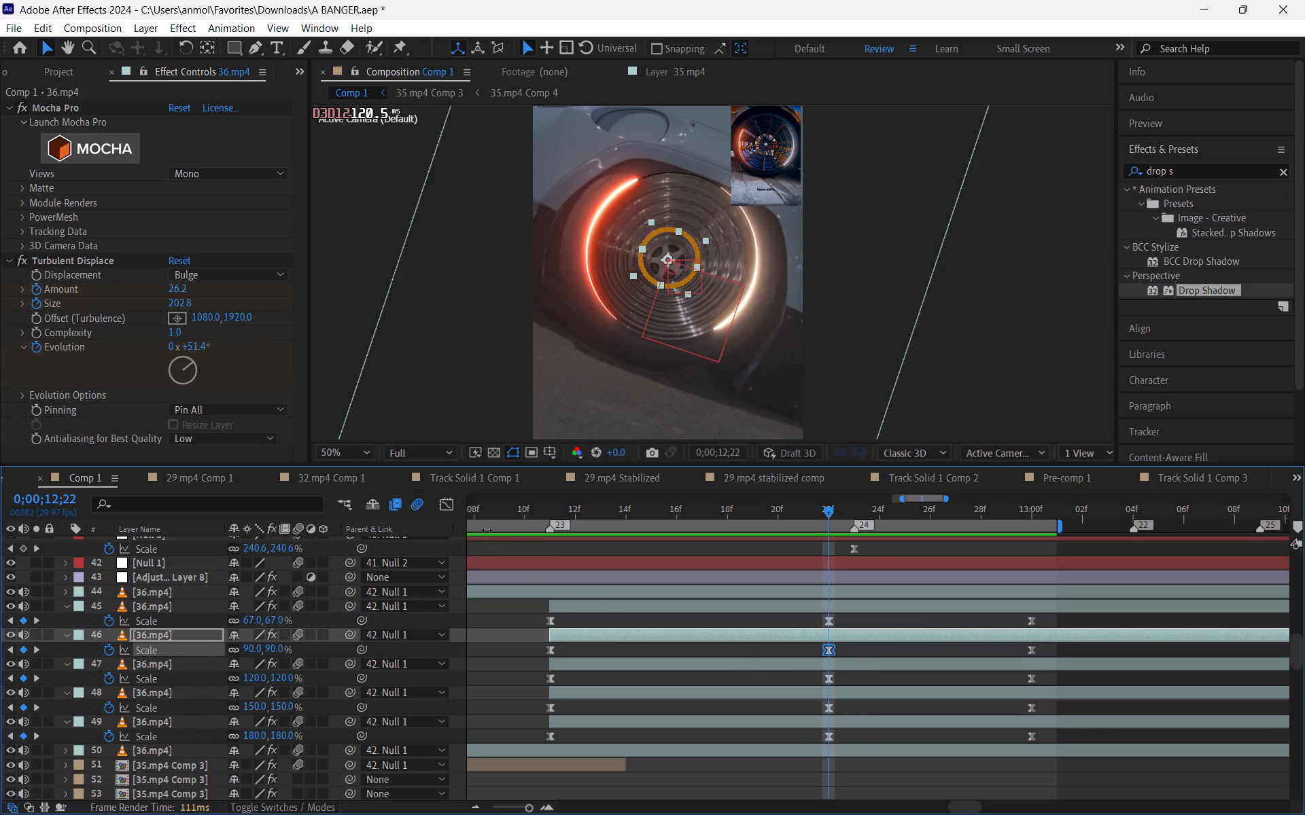
Select the 12;11 and 12;22 Scale keyframes of 36.mp4 layers 45 to 49 and show their speed curves in the Graph Editor.
{"action": "left_click", "coordinate": [451, 510]}
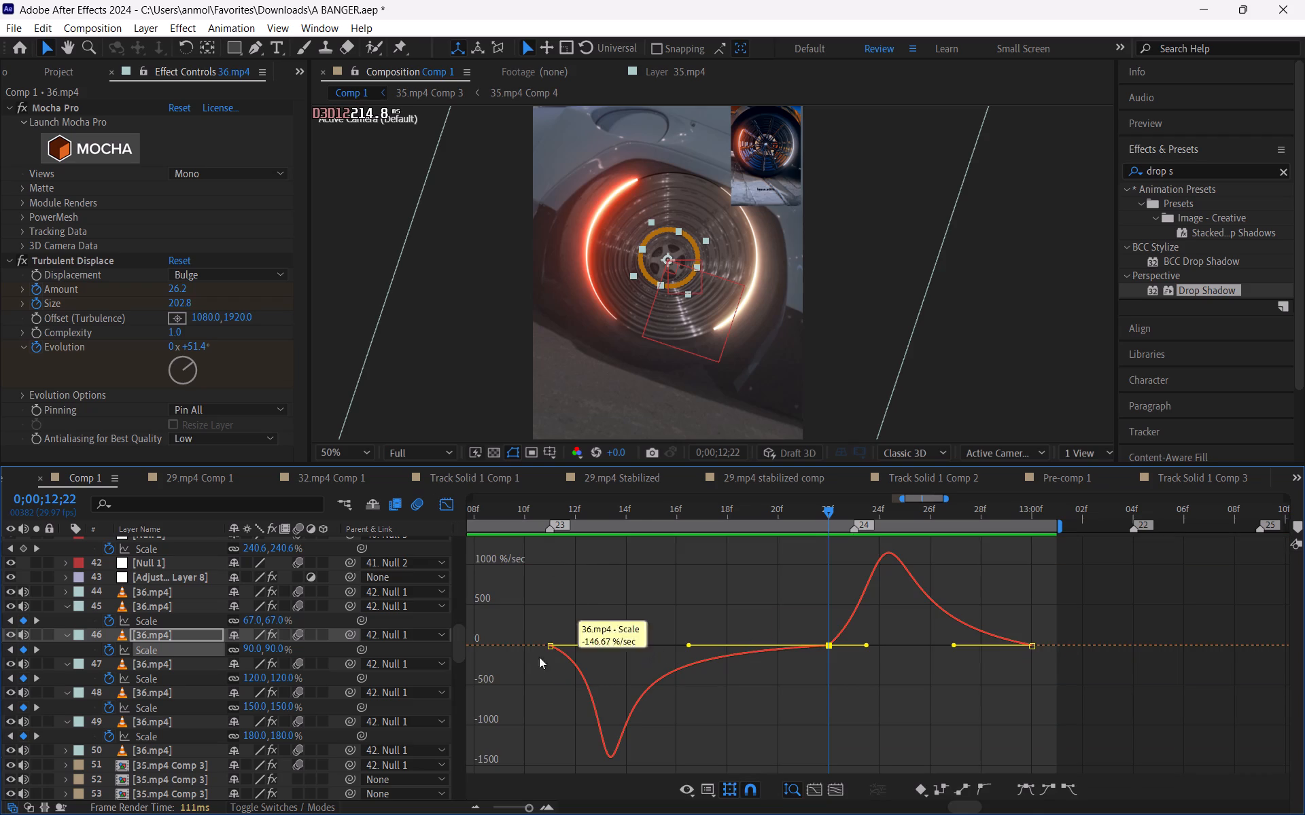
{"action": "left_click", "coordinate": [448, 503]}
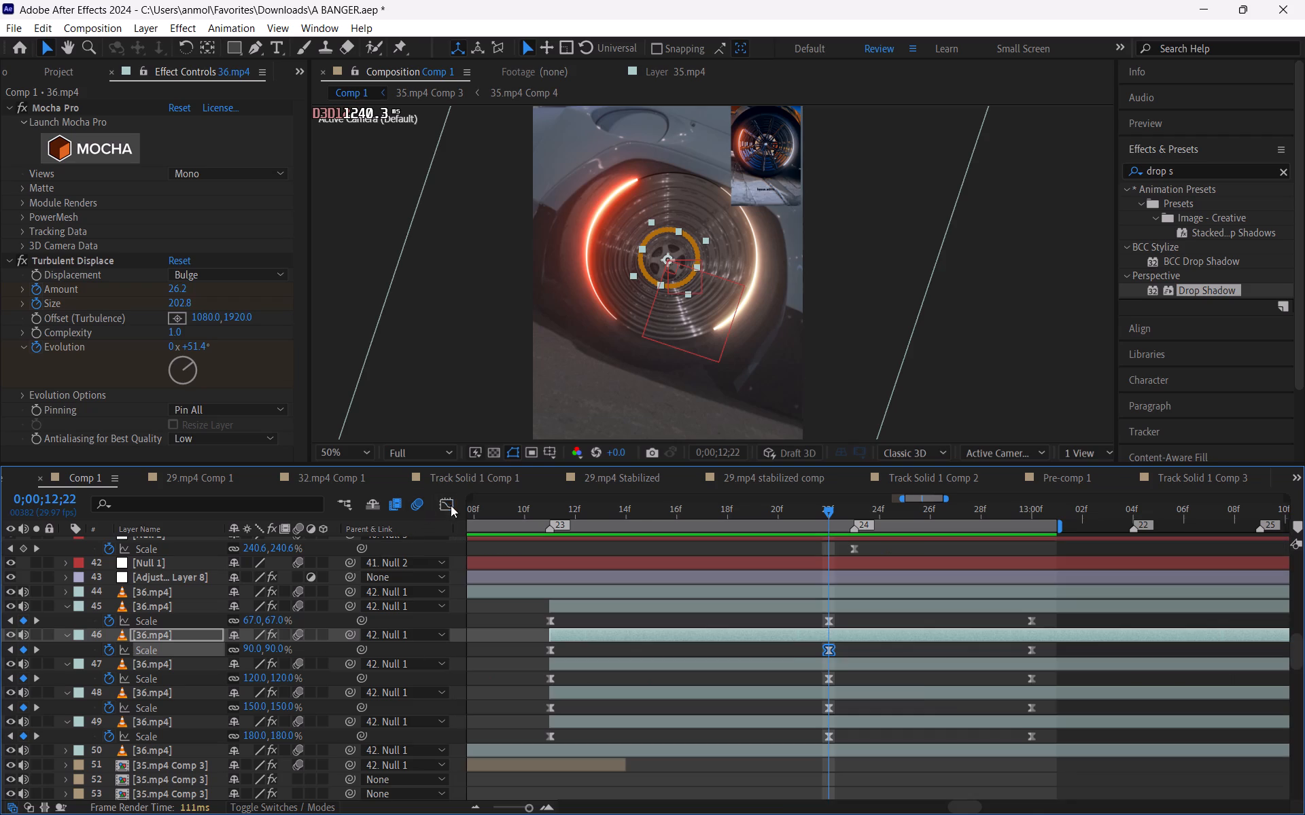
{"action": "left_click_drag", "start_coordinate": [520, 617], "coordinate": [917, 742]}
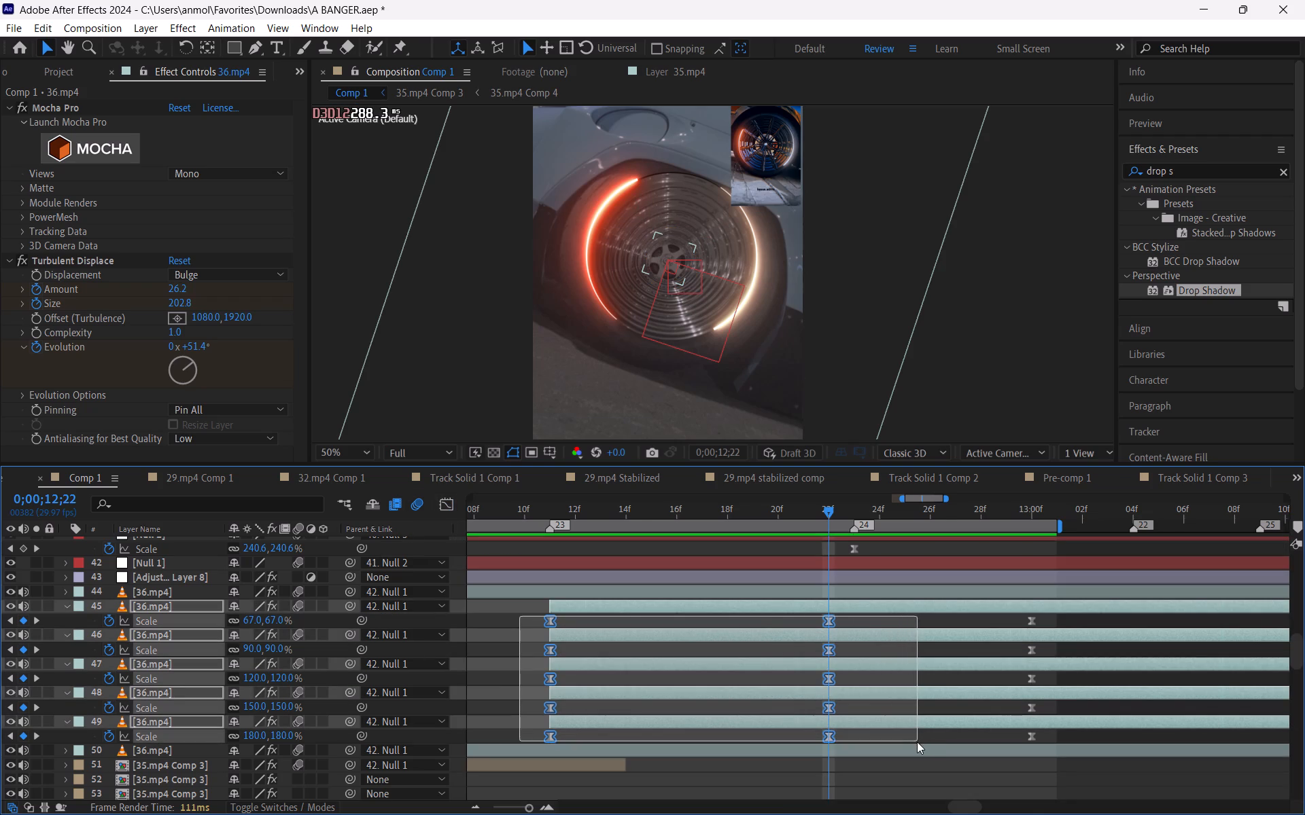
{"action": "left_click_drag", "start_coordinate": [917, 742], "coordinate": [915, 743]}
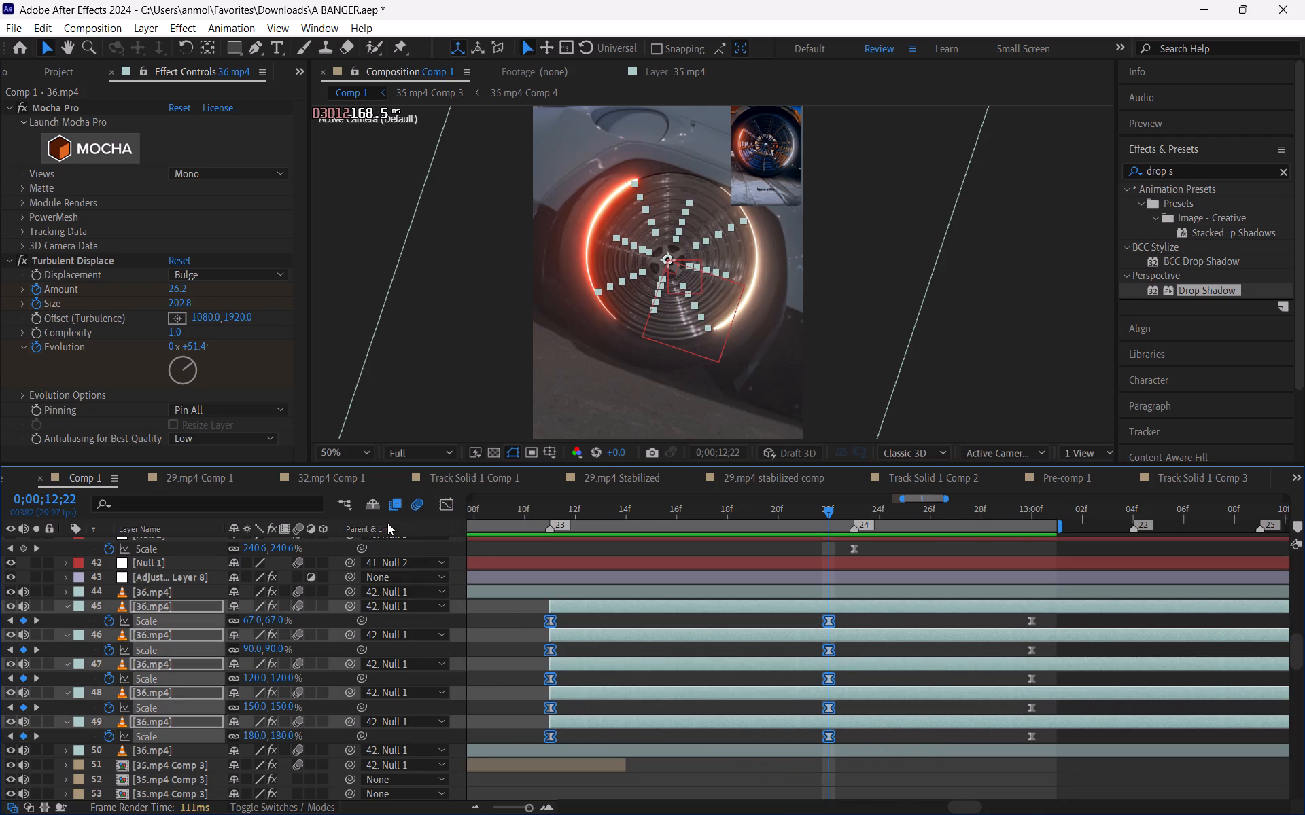
{"action": "left_click", "coordinate": [440, 505]}
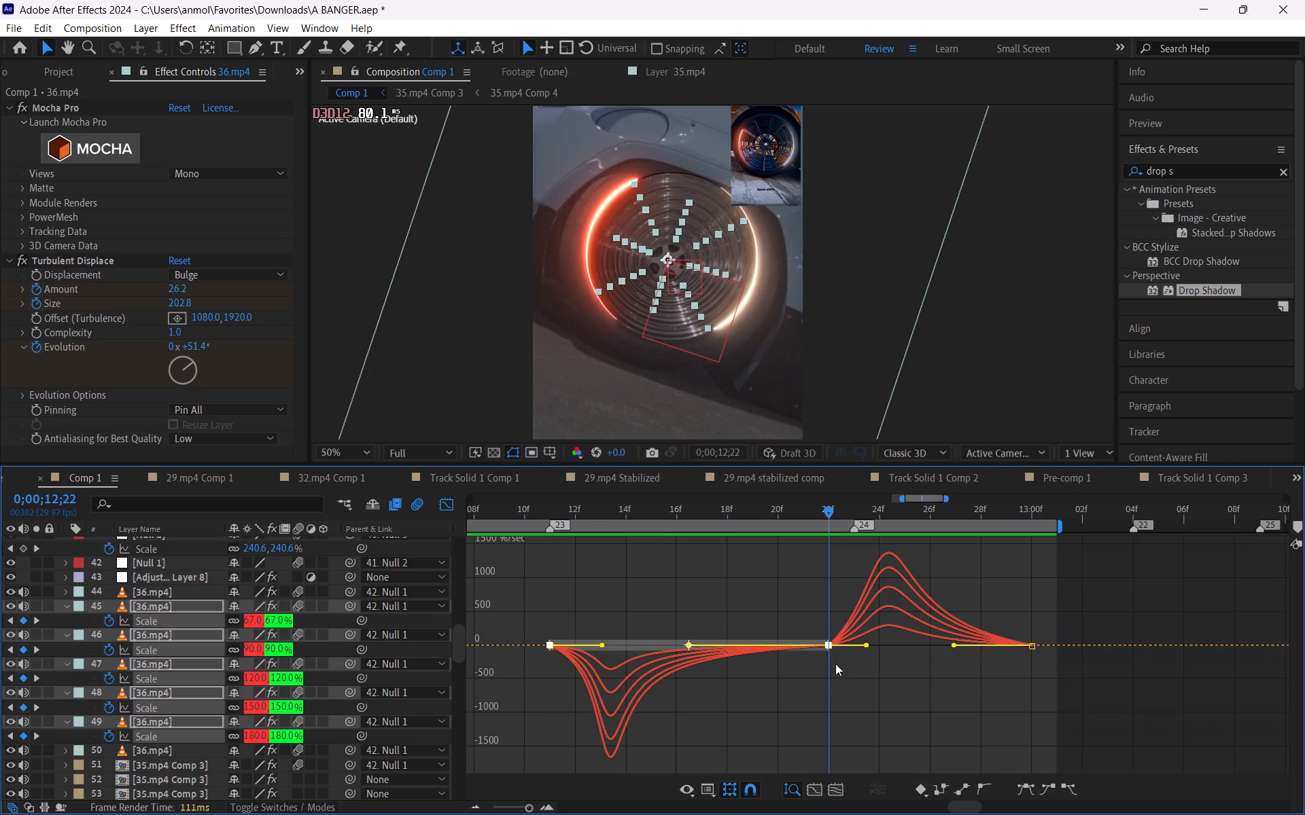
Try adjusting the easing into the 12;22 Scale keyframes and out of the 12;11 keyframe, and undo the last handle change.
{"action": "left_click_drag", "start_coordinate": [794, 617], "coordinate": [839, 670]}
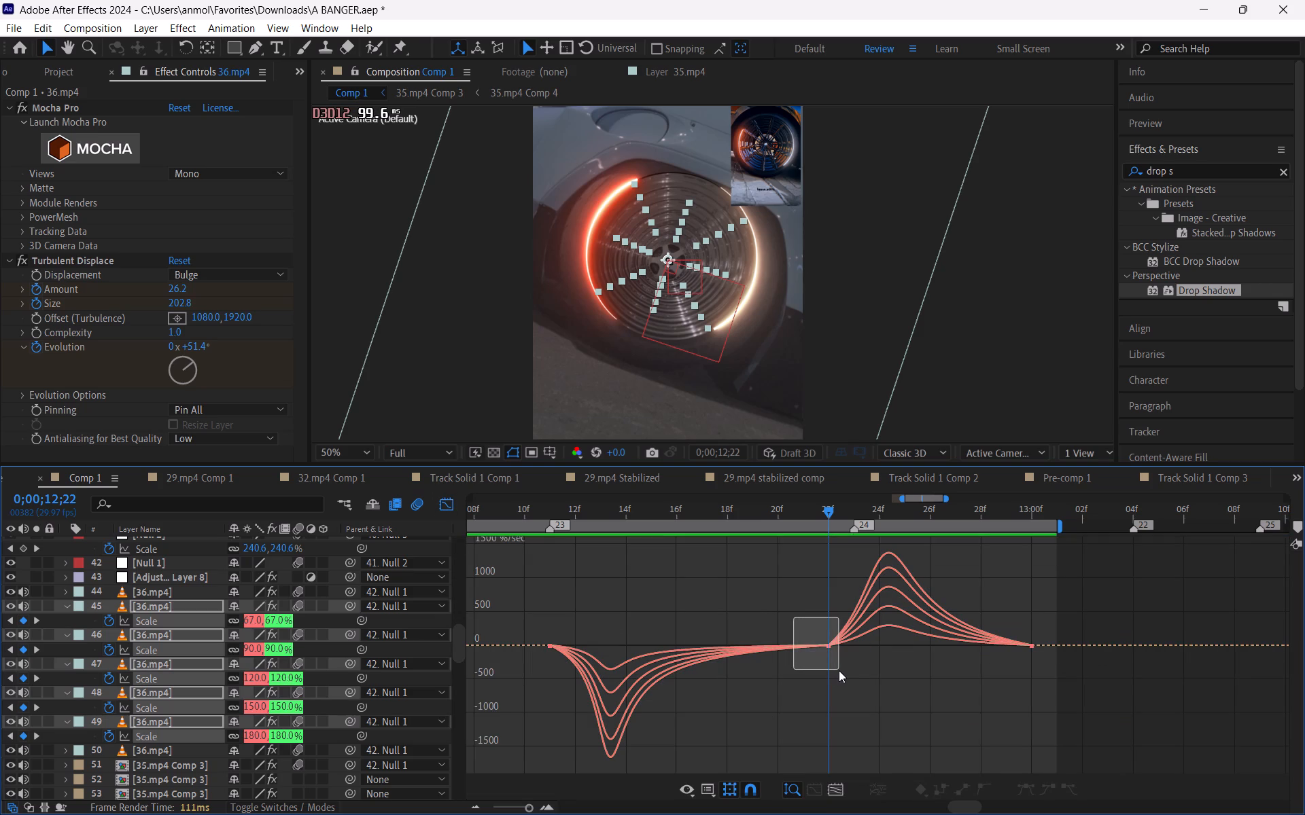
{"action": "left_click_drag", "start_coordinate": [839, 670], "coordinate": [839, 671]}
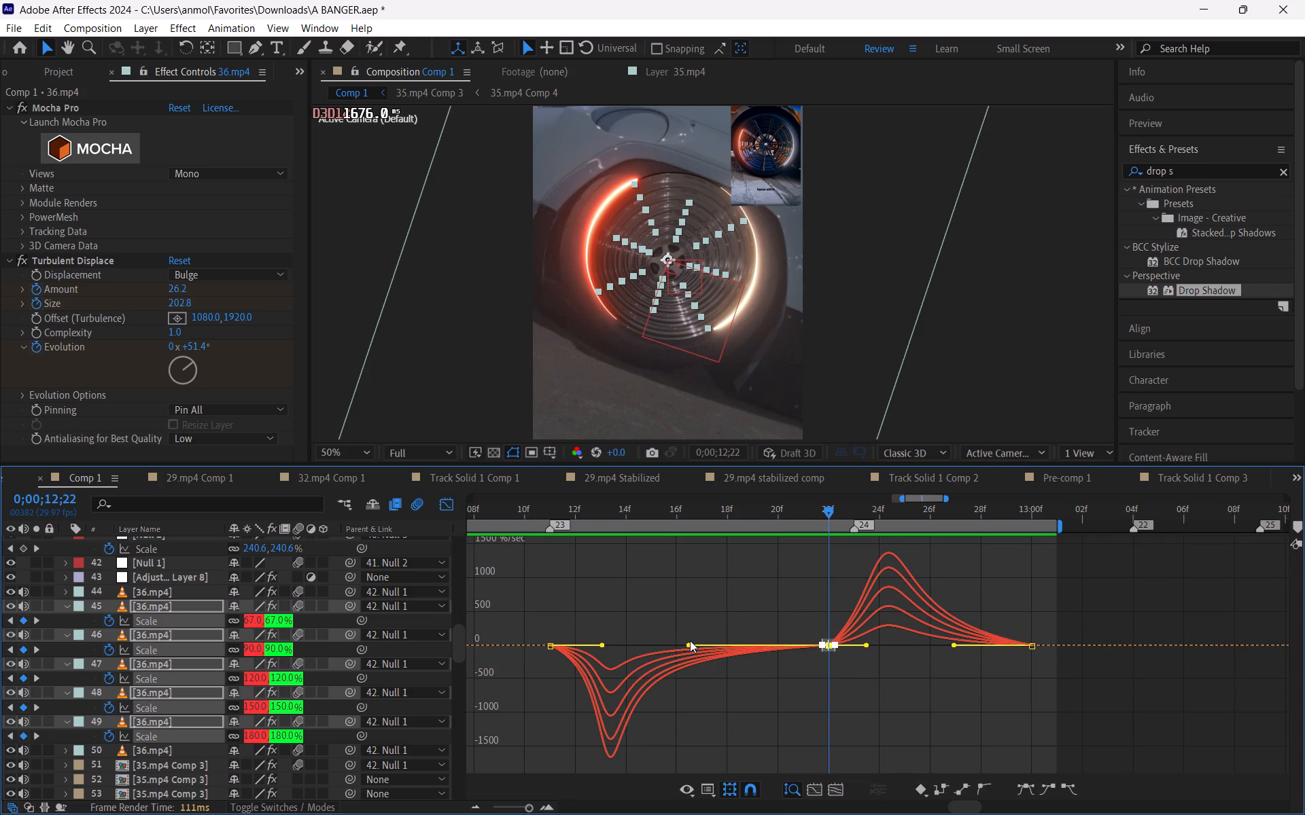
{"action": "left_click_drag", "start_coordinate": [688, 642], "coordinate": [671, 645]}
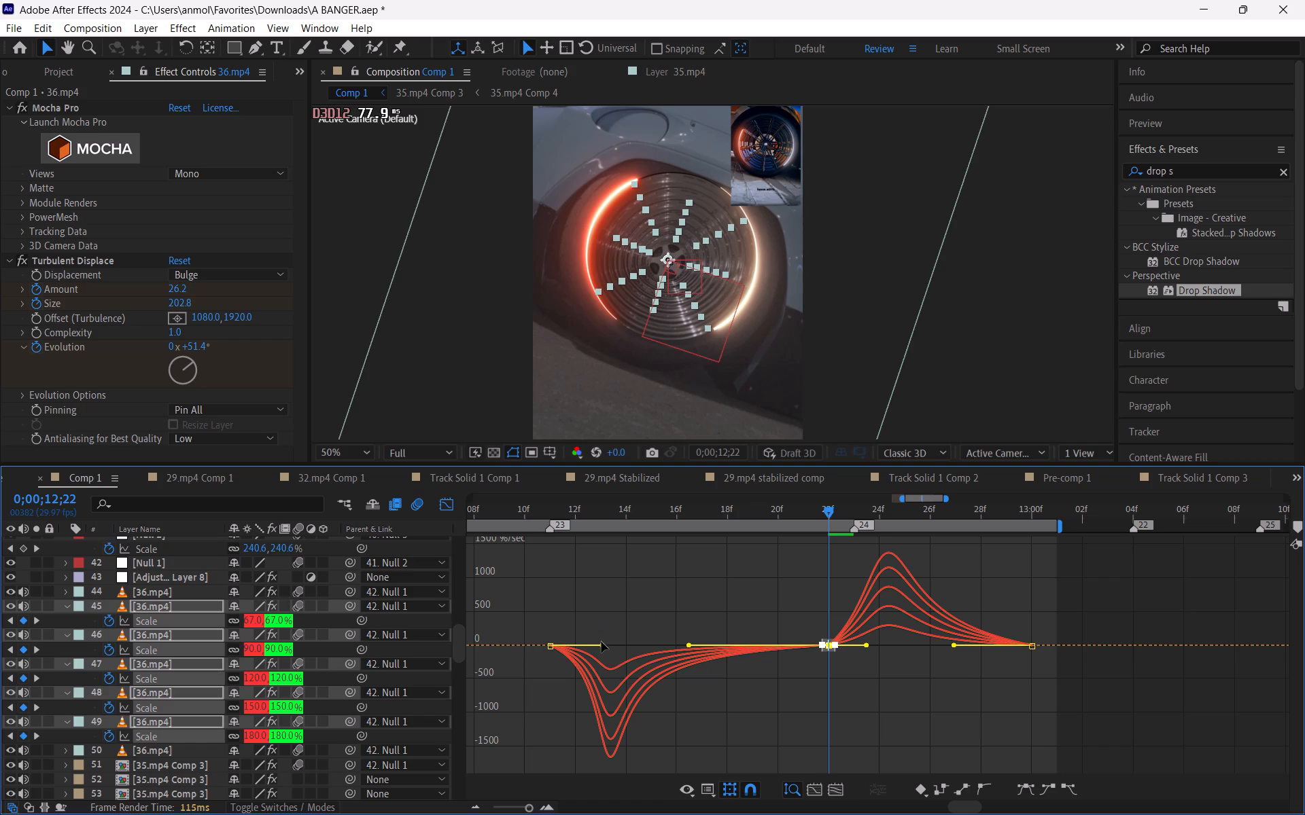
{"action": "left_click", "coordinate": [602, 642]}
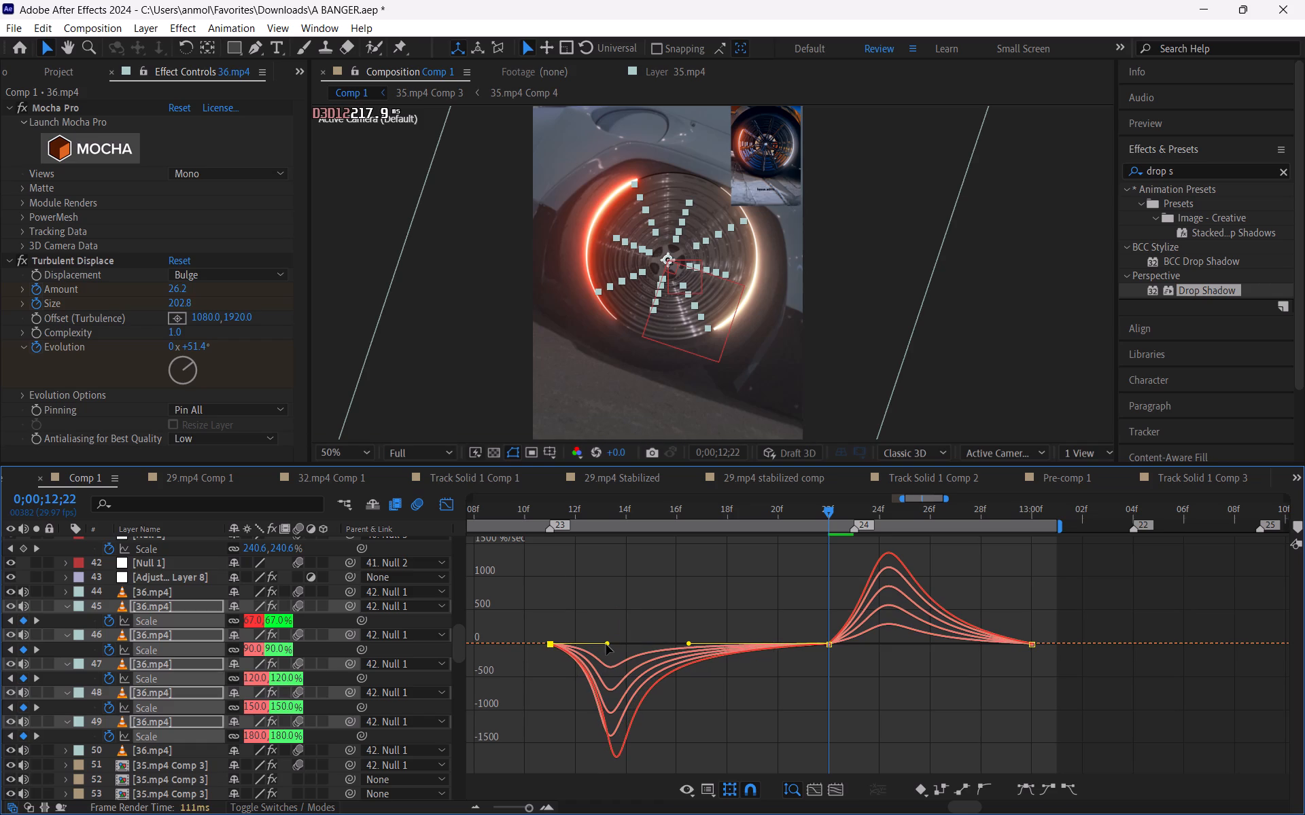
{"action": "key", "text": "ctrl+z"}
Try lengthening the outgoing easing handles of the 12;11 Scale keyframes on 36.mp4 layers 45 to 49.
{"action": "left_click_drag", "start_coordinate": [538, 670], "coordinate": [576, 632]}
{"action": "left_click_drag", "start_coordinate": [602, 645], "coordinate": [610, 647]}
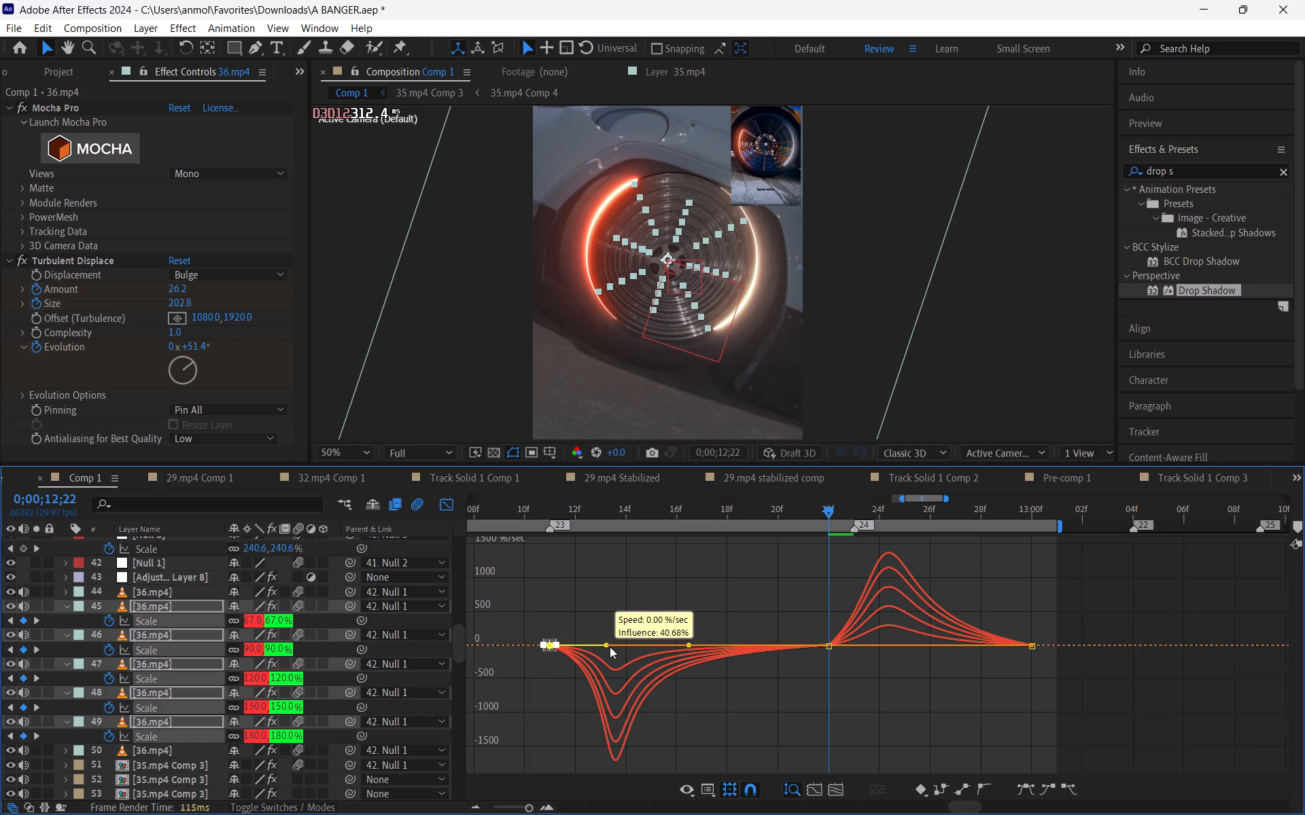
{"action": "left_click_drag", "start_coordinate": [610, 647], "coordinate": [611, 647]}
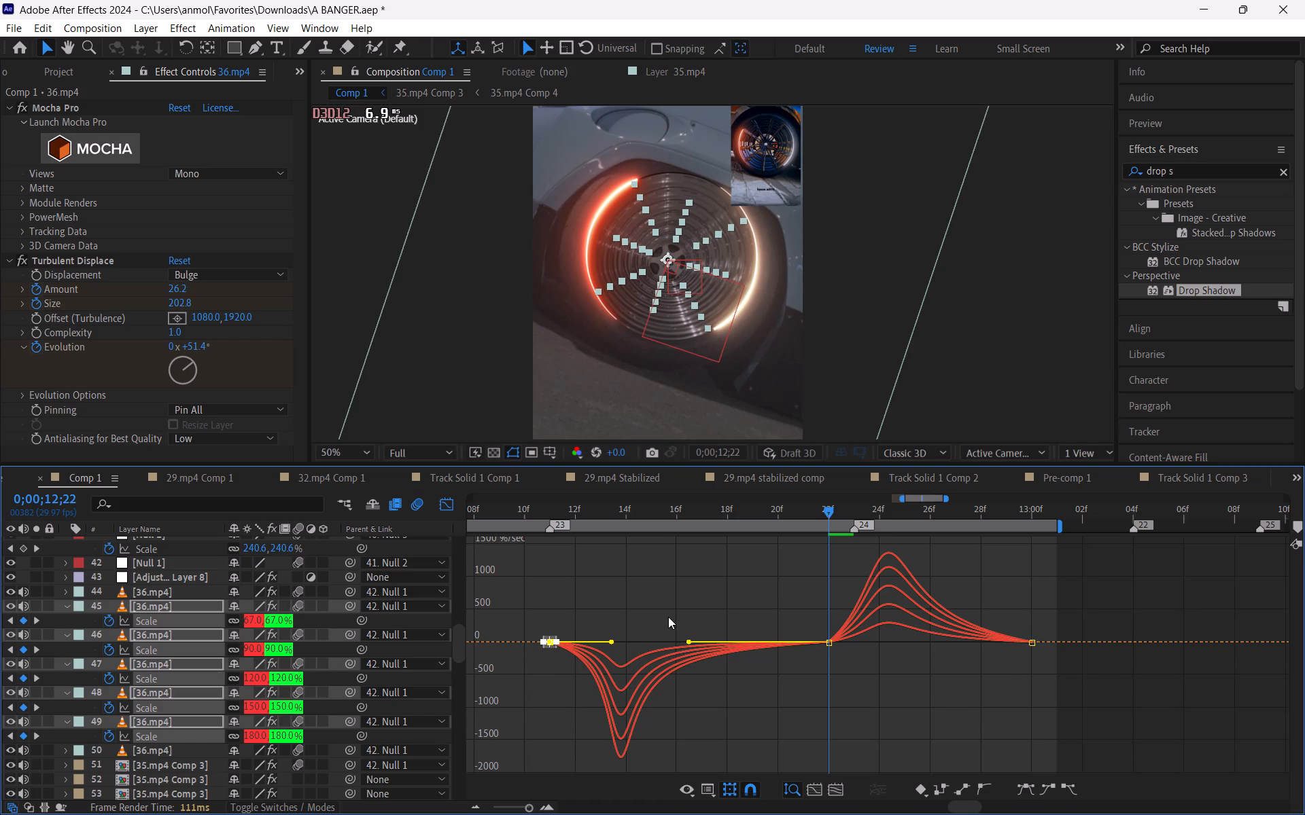
Play and scrub the wheel shot between 11;27 and 13;00 to check the motion with the adjusted Scale easing.
{"action": "key", "text": "space"}
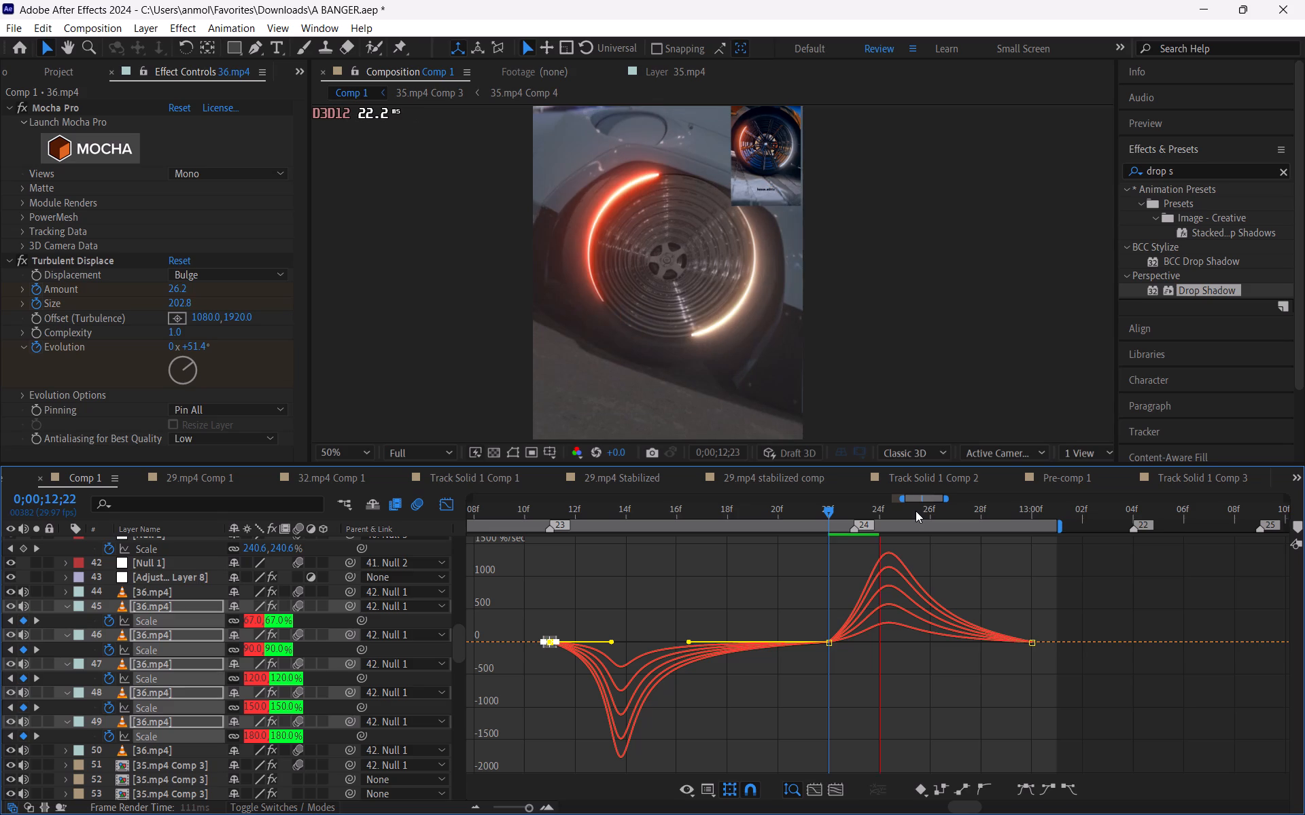
{"action": "left_click_drag", "start_coordinate": [916, 511], "coordinate": [933, 515]}
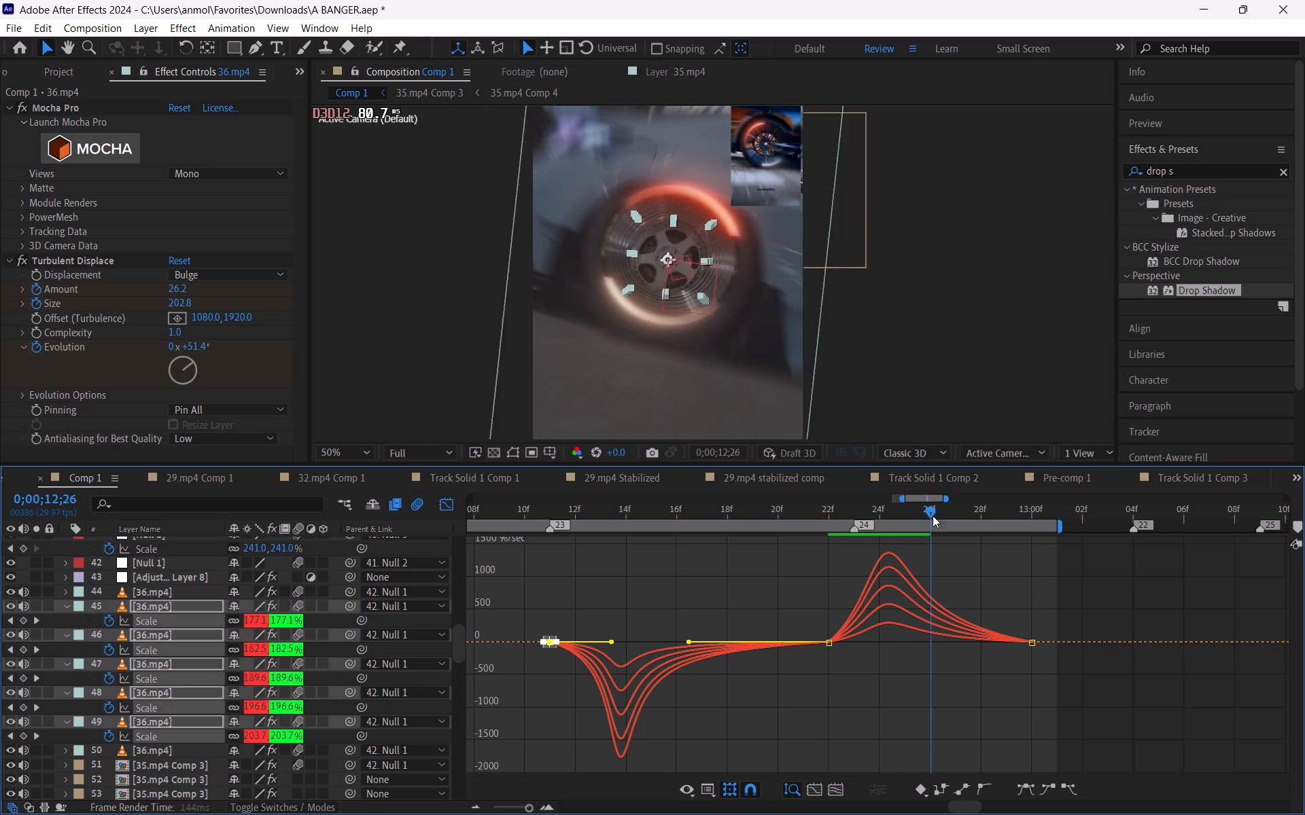
{"action": "left_click_drag", "start_coordinate": [933, 515], "coordinate": [1032, 542]}
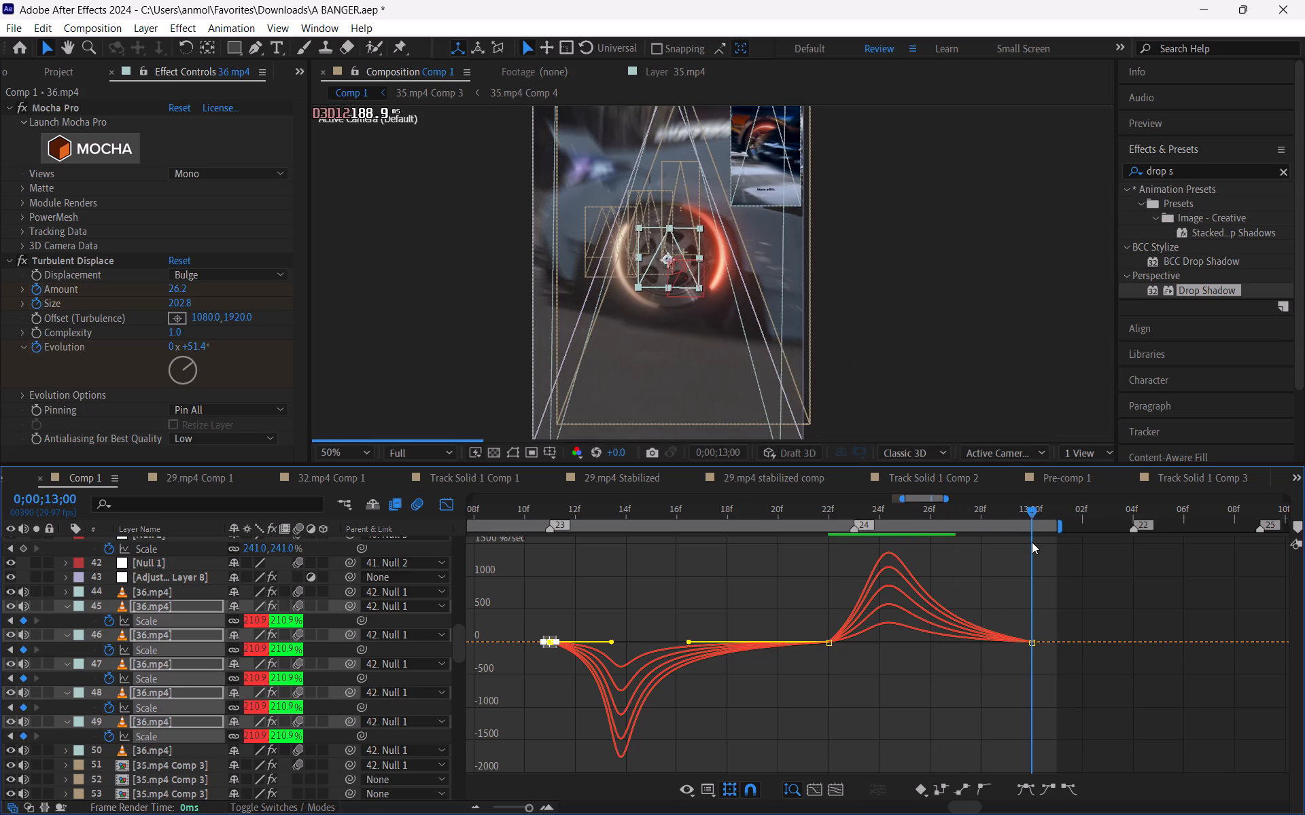
{"action": "left_click_drag", "start_coordinate": [1032, 542], "coordinate": [973, 548]}
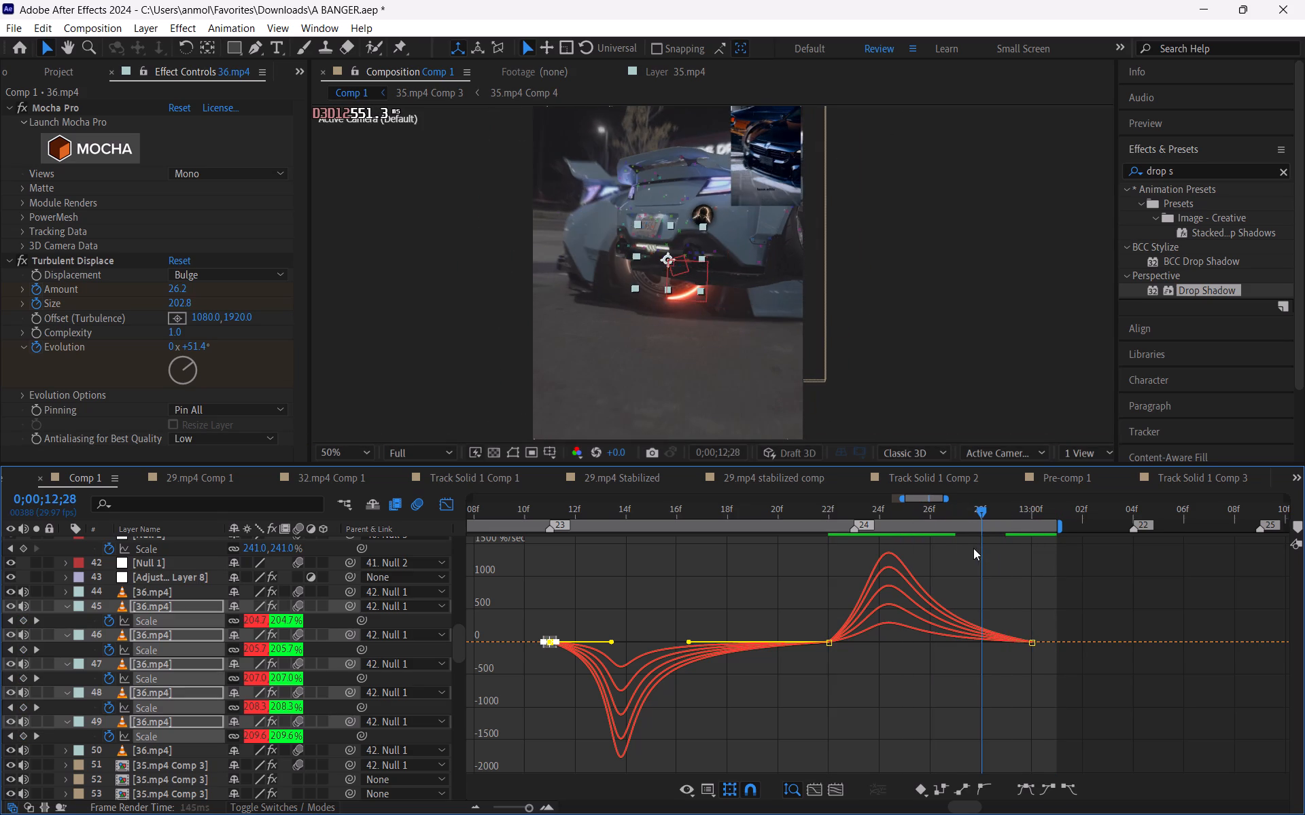
{"action": "left_click_drag", "start_coordinate": [973, 548], "coordinate": [805, 600]}
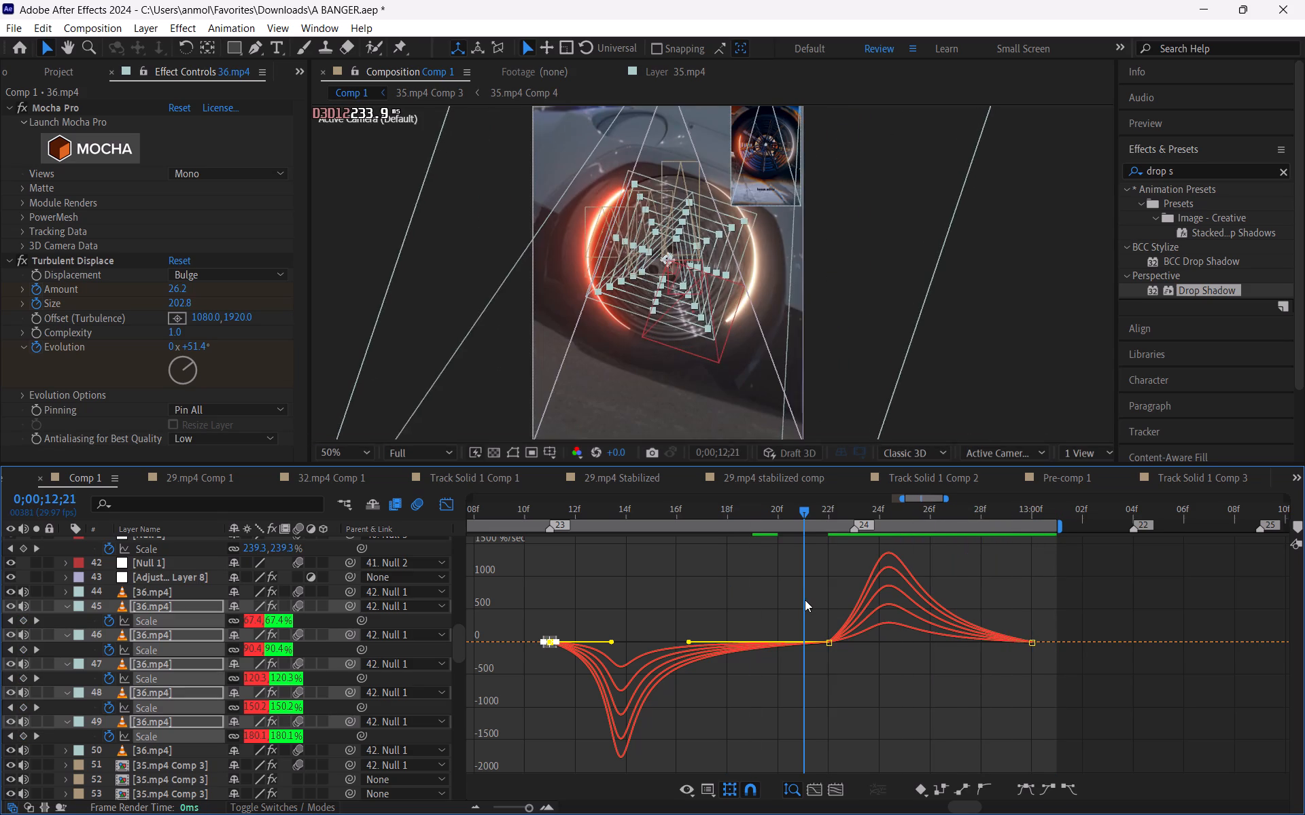
{"action": "left_click_drag", "start_coordinate": [805, 600], "coordinate": [678, 601]}
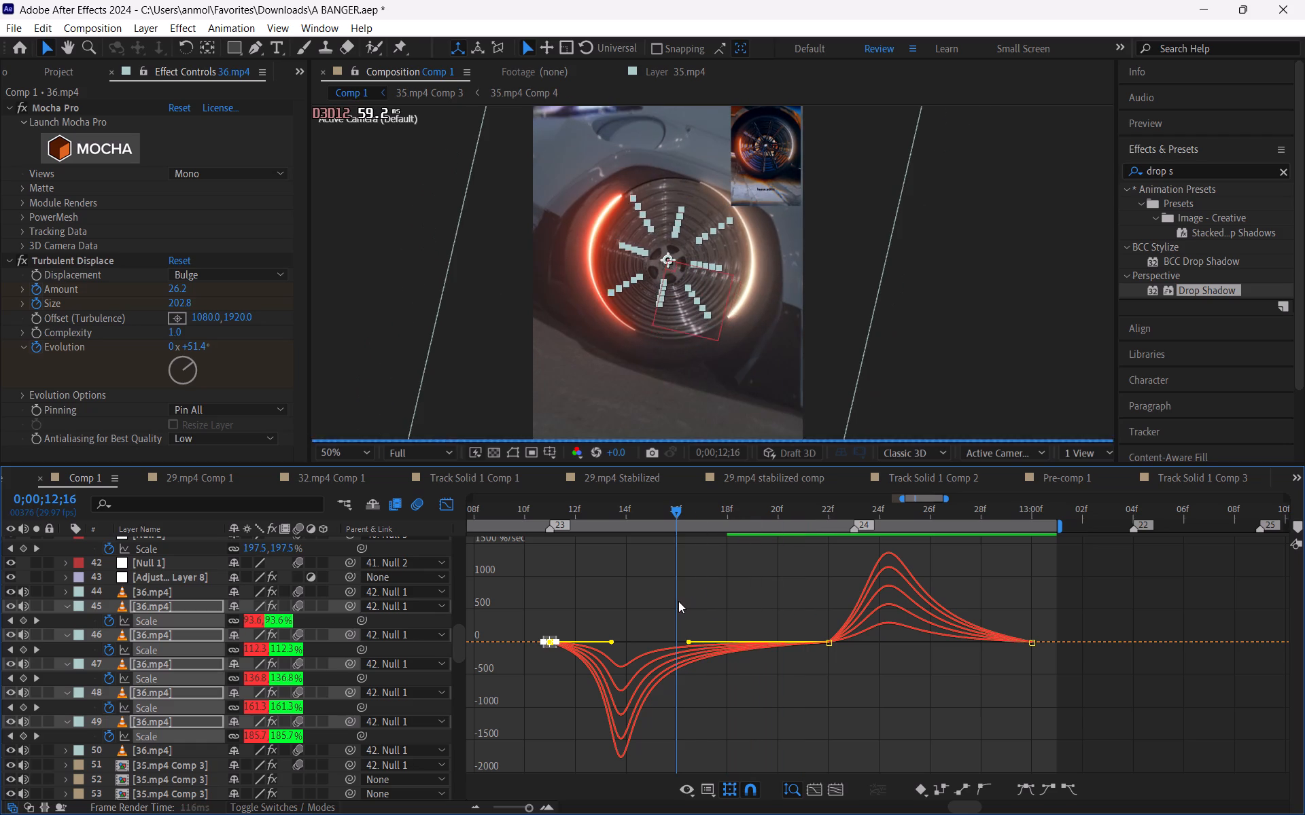
{"action": "left_click_drag", "start_coordinate": [678, 601], "coordinate": [604, 590]}
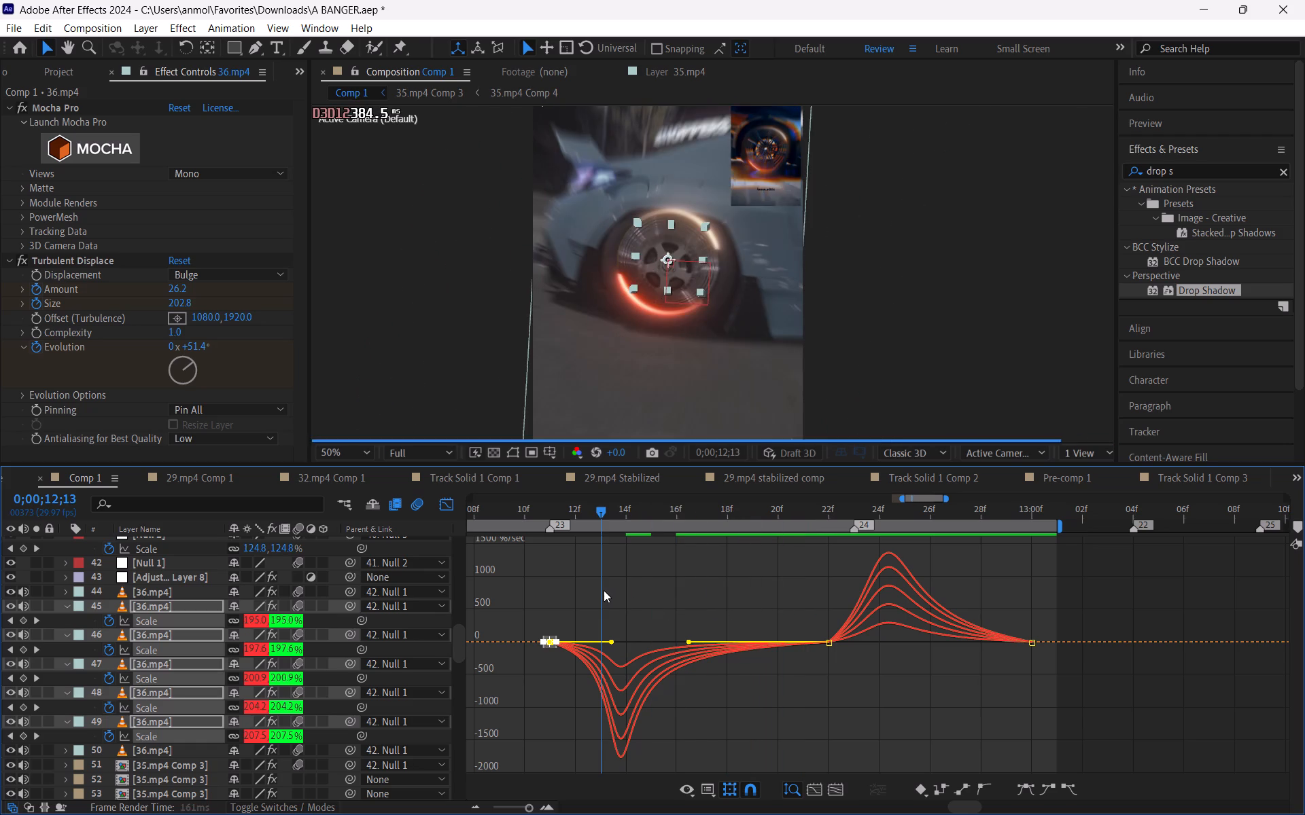
{"action": "left_click_drag", "start_coordinate": [604, 590], "coordinate": [689, 579]}
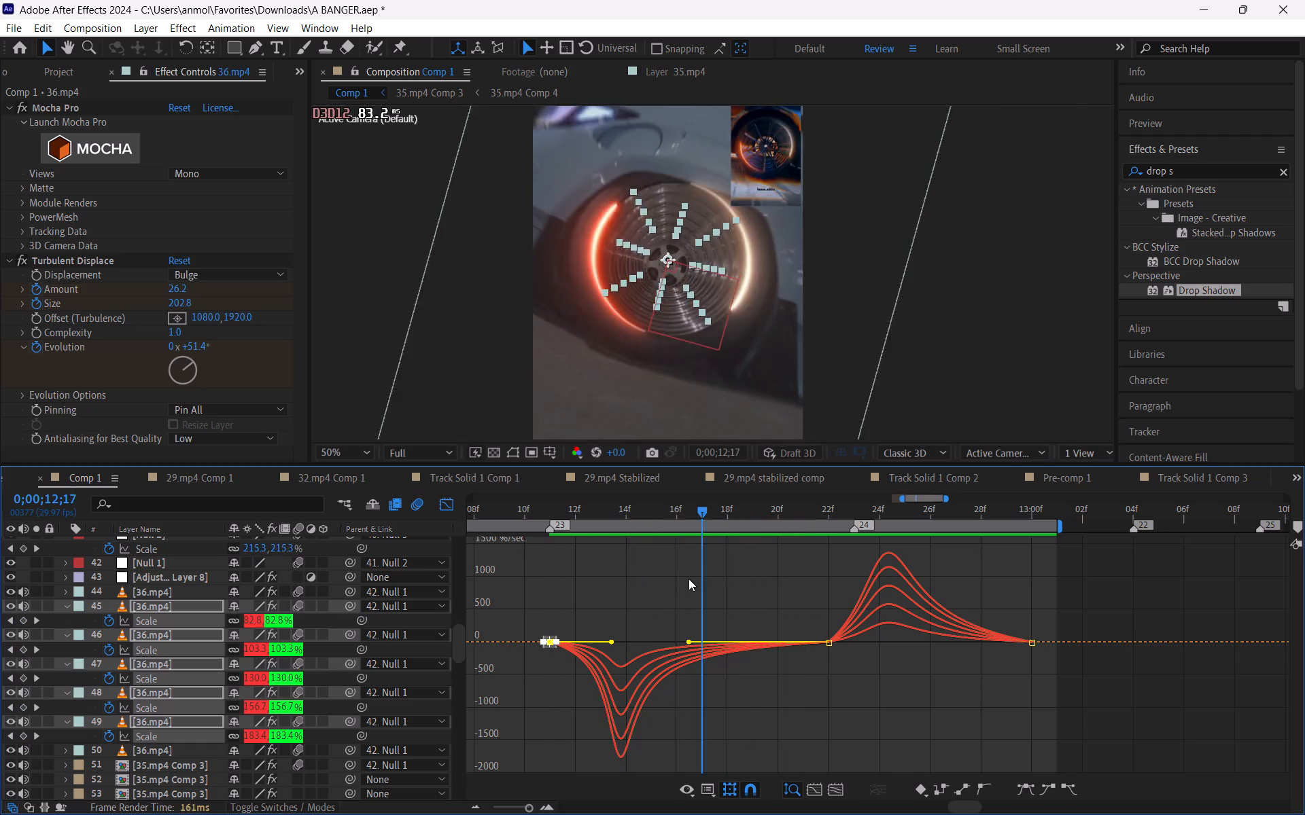
{"action": "left_click_drag", "start_coordinate": [689, 579], "coordinate": [538, 605]}
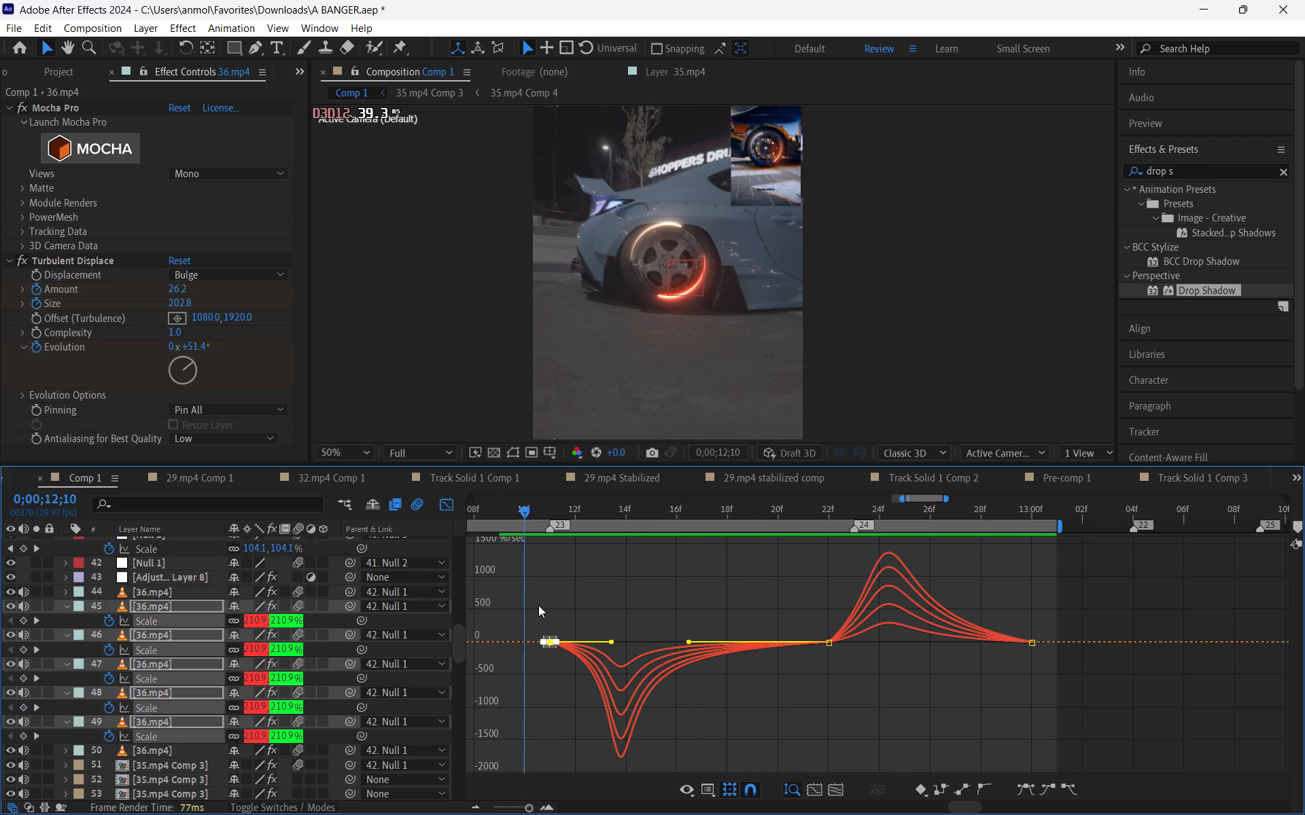
{"action": "left_click_drag", "start_coordinate": [538, 605], "coordinate": [566, 615]}
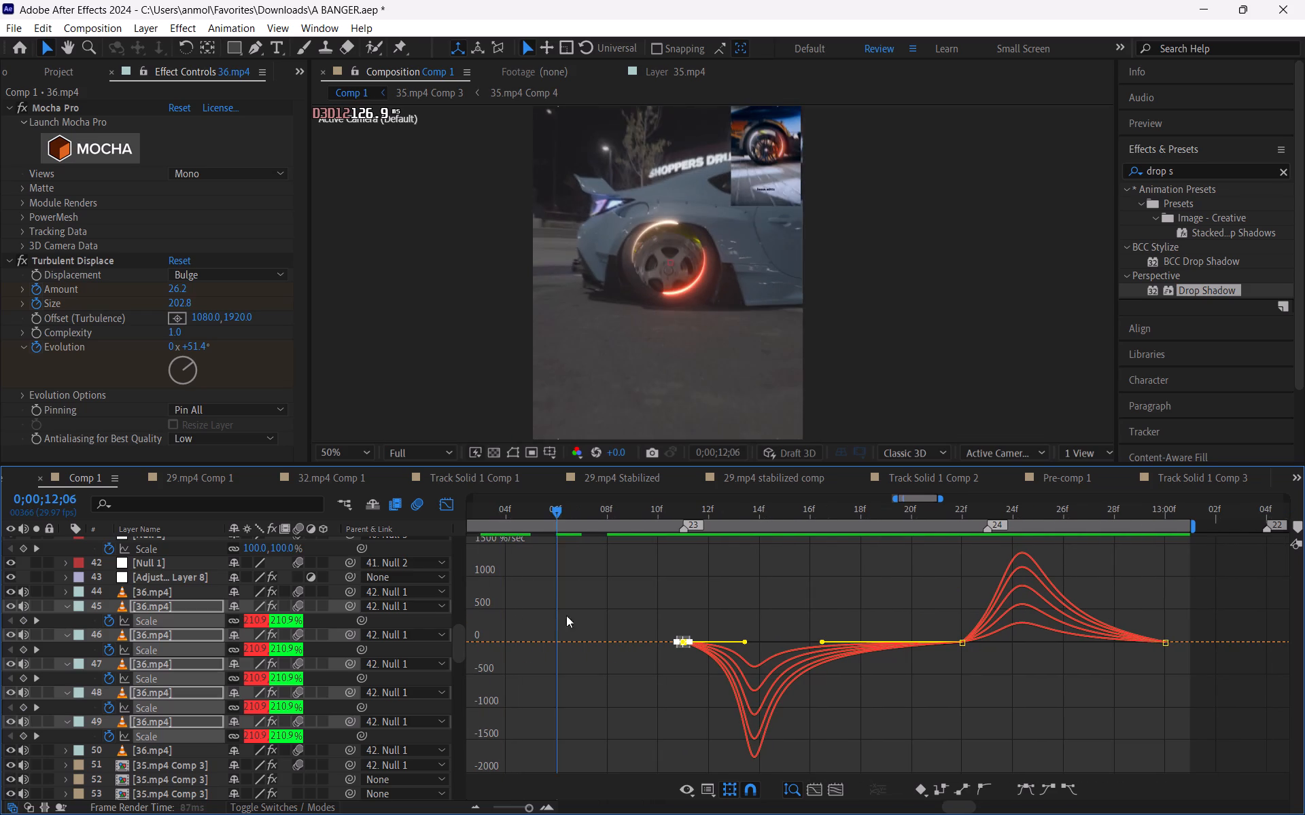
{"action": "left_click_drag", "start_coordinate": [566, 615], "coordinate": [468, 626]}
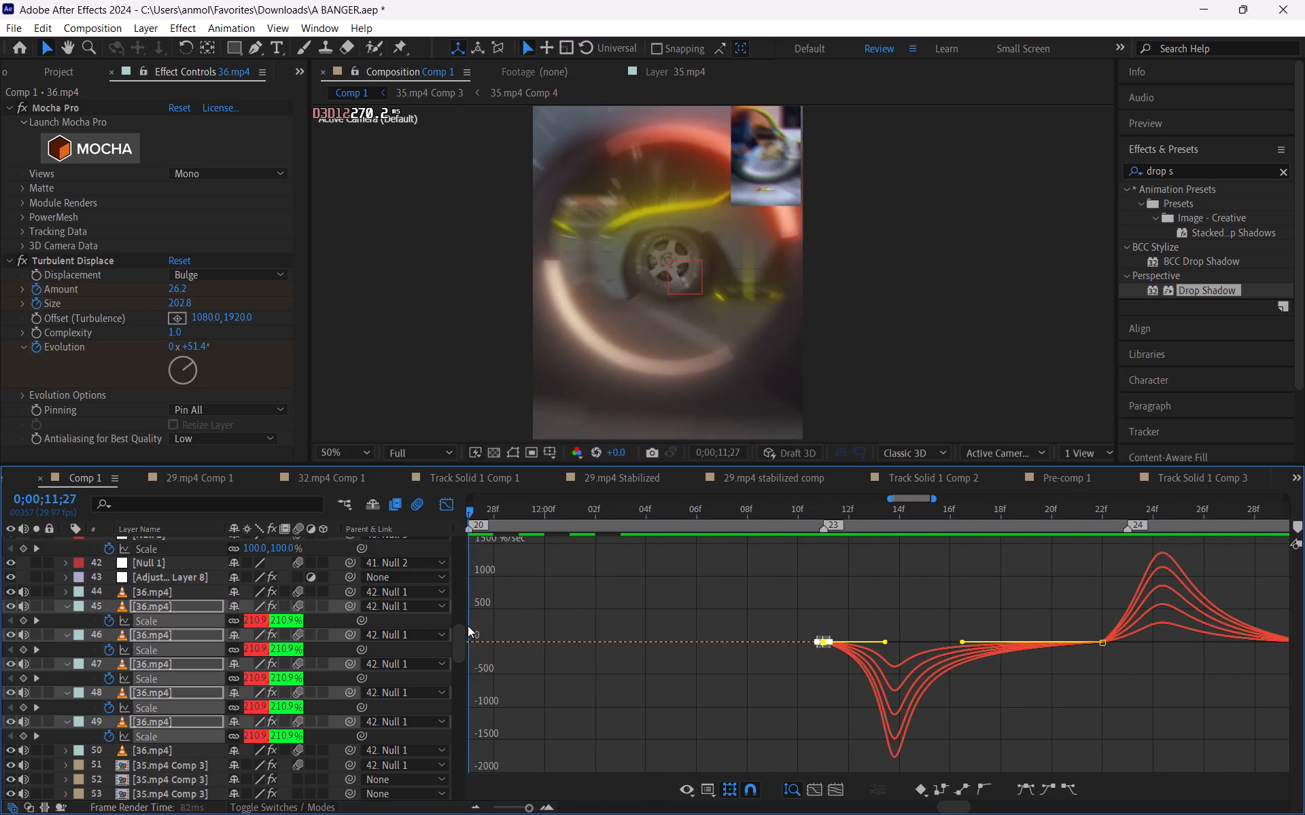
{"action": "left_click_drag", "start_coordinate": [468, 626], "coordinate": [665, 637]}
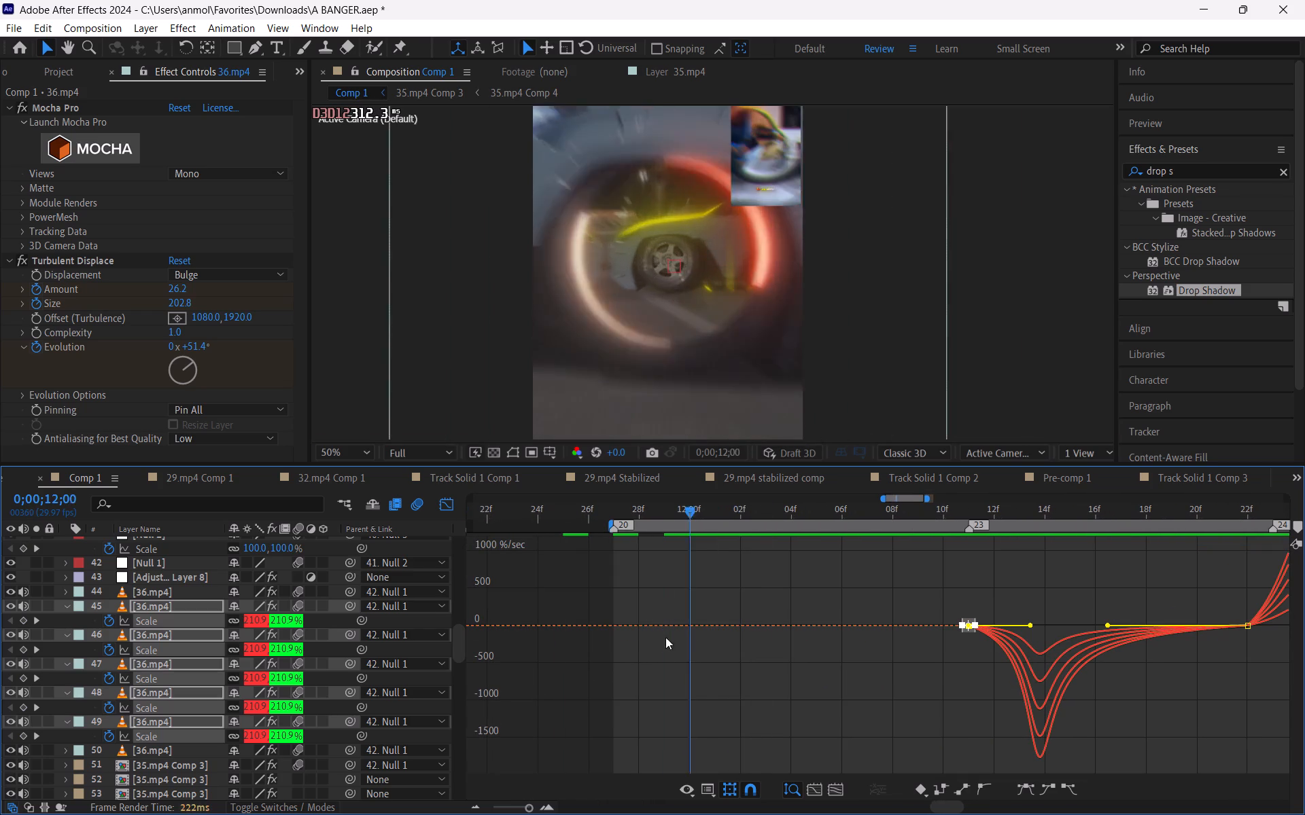
Play a preview from 11;27 through the wheel shot to judge the Scale easing in motion.
{"action": "left_click_drag", "start_coordinate": [665, 637], "coordinate": [614, 634]}
{"action": "key", "text": "space"}
{"action": "key", "text": "space"}
{"action": "key", "text": "space"}
{"action": "key", "text": "space"}
{"action": "key", "text": "space"}
{"action": "key", "text": "space"}
{"action": "key", "text": "space"}
{"action": "key", "text": "space"}
{"action": "key", "text": "space"}
{"action": "key", "text": "space"}
{"action": "key", "text": "space"}
{"action": "key", "text": "space"}
{"action": "key", "text": "space"}
{"action": "key", "text": "space"}
{"action": "key", "text": "space"}
{"action": "key", "text": "space"}
{"action": "key", "text": "space"}
{"action": "key", "text": "space"}
{"action": "key", "text": "space"}
{"action": "key", "text": "space"}
{"action": "key", "text": "space"}
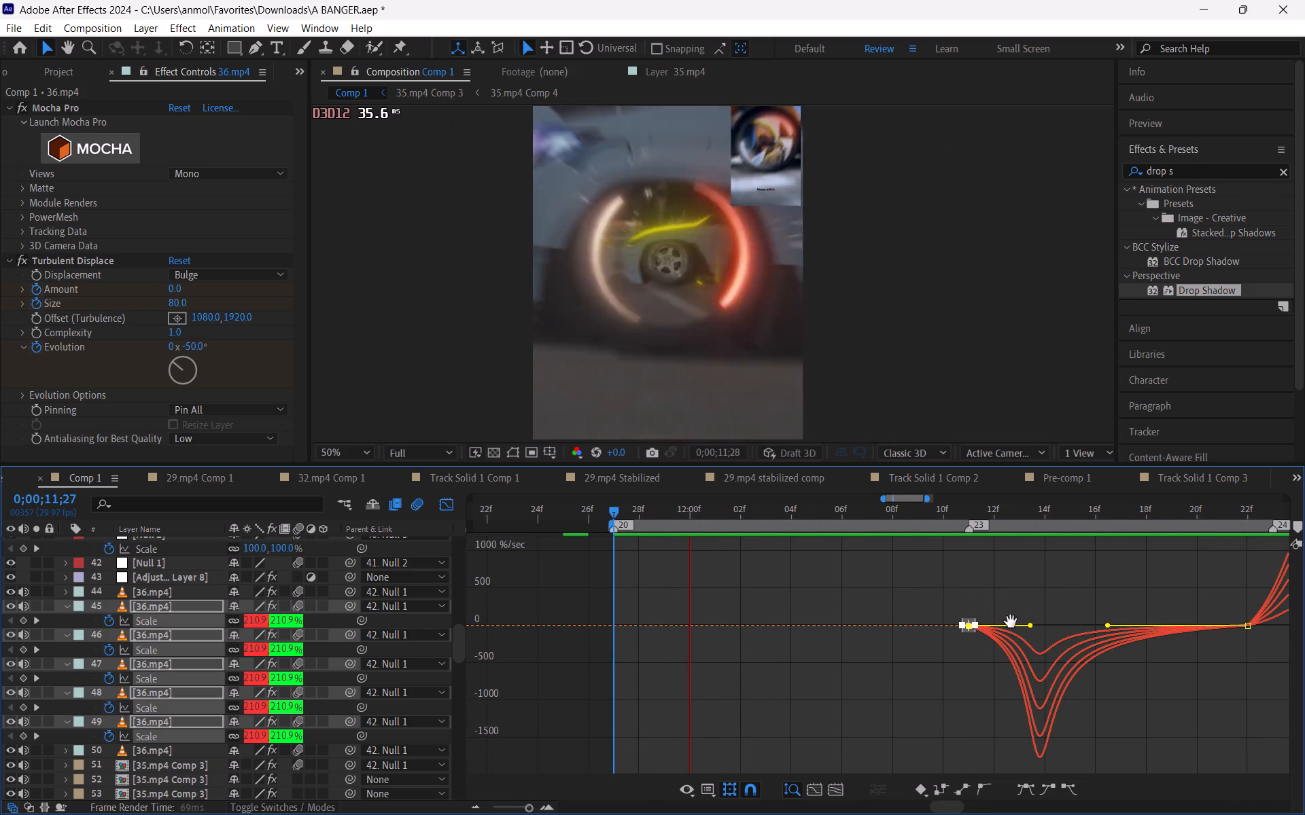
{"action": "left_click_drag", "start_coordinate": [1011, 621], "coordinate": [858, 622]}
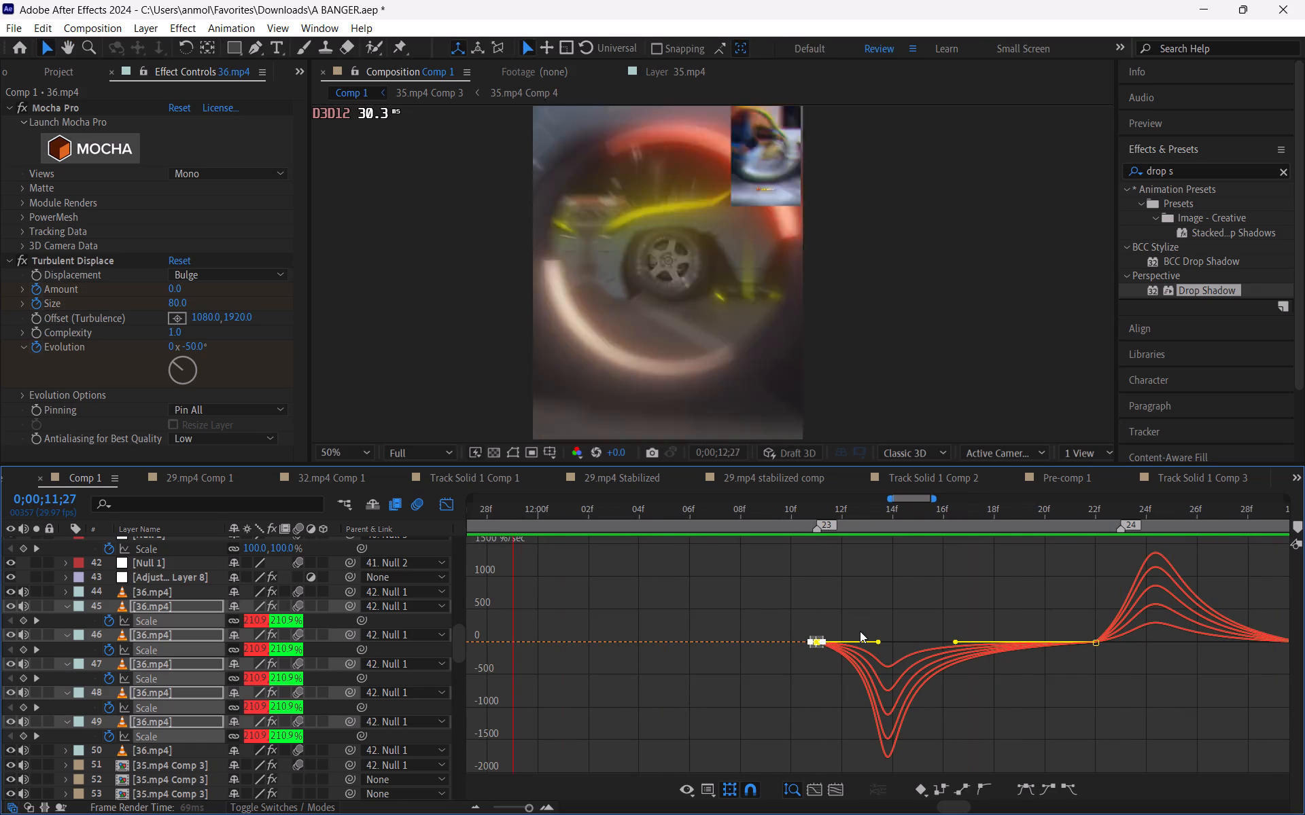
{"action": "left_click", "coordinate": [860, 506]}
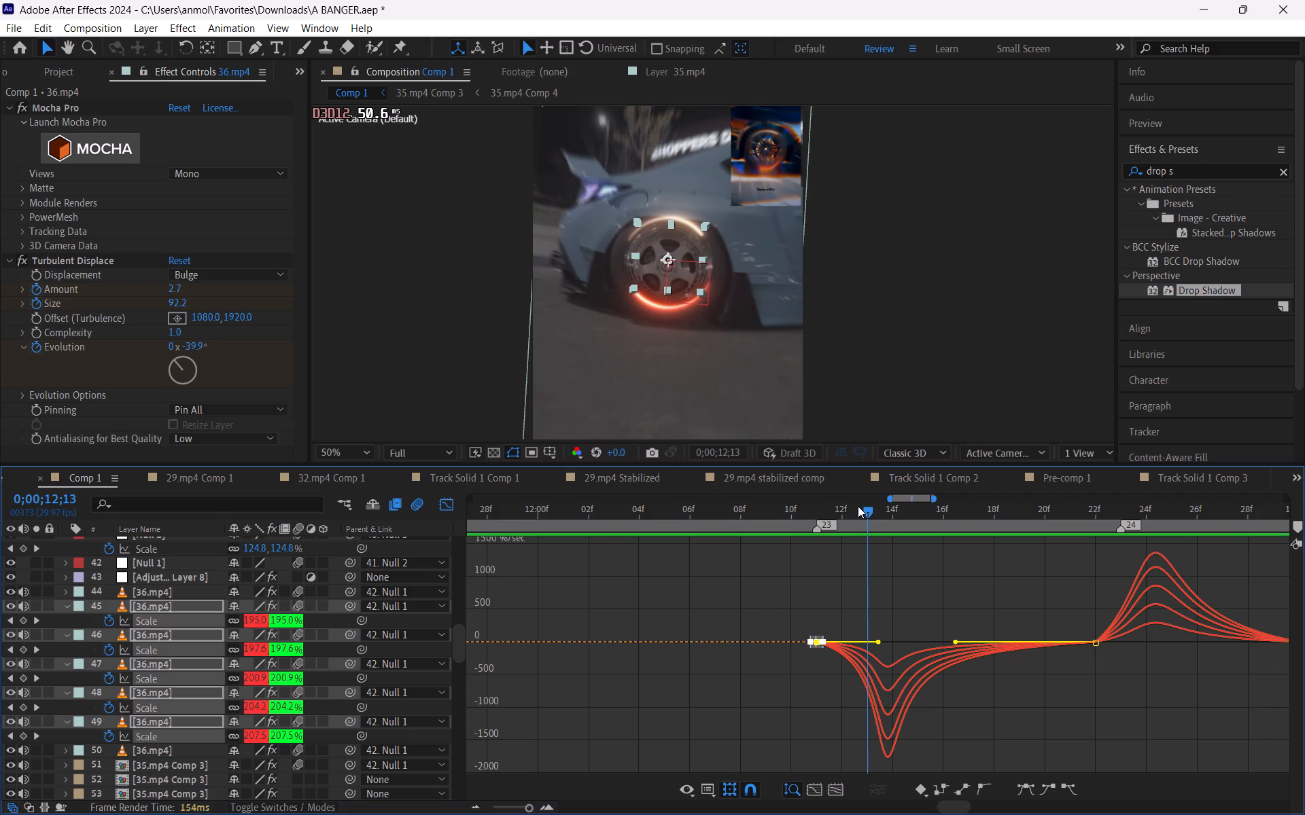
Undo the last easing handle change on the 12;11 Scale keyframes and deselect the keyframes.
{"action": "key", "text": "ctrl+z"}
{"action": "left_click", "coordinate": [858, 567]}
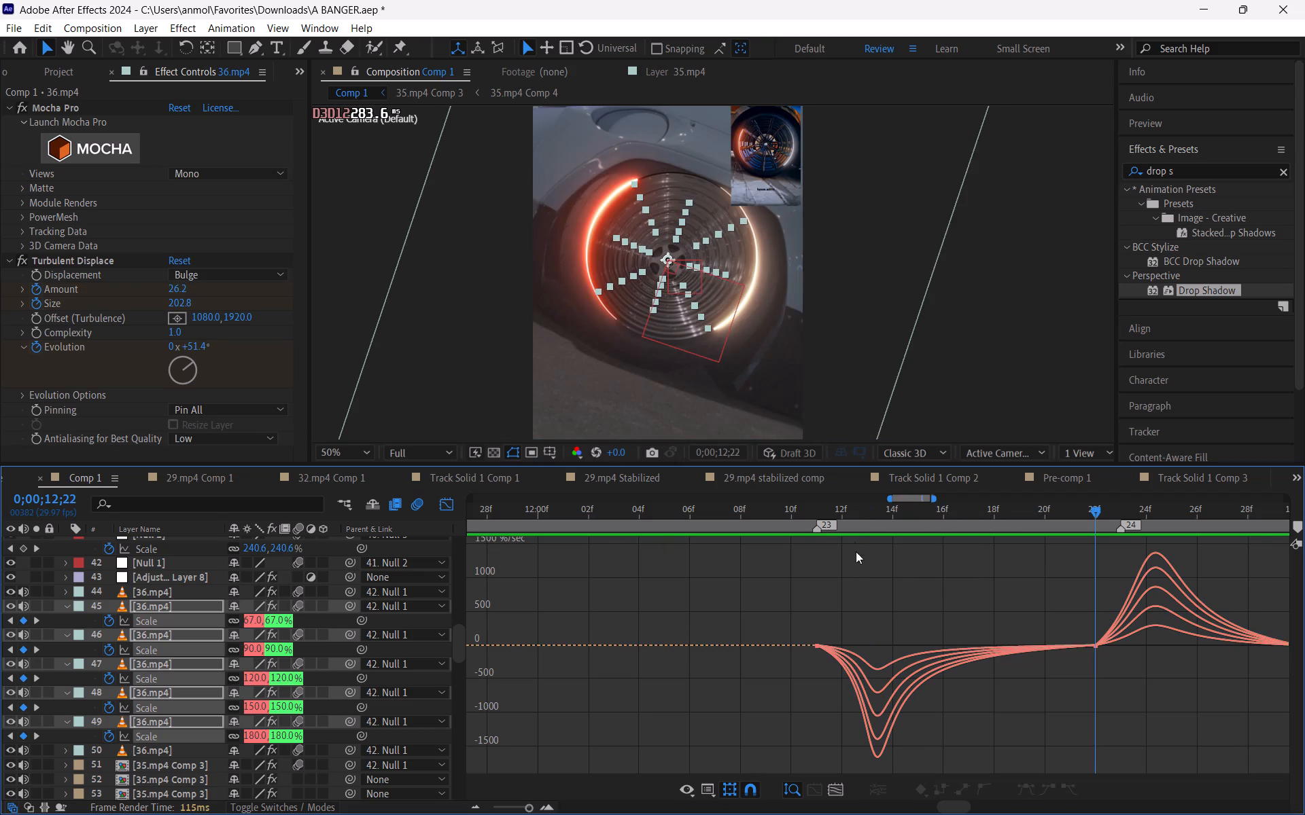
Preview the wheel shot from 12;11 and scrub to 12;22 to recheck the Scale animation.
{"action": "left_click_drag", "start_coordinate": [838, 511], "coordinate": [818, 515]}
{"action": "key", "text": "space"}
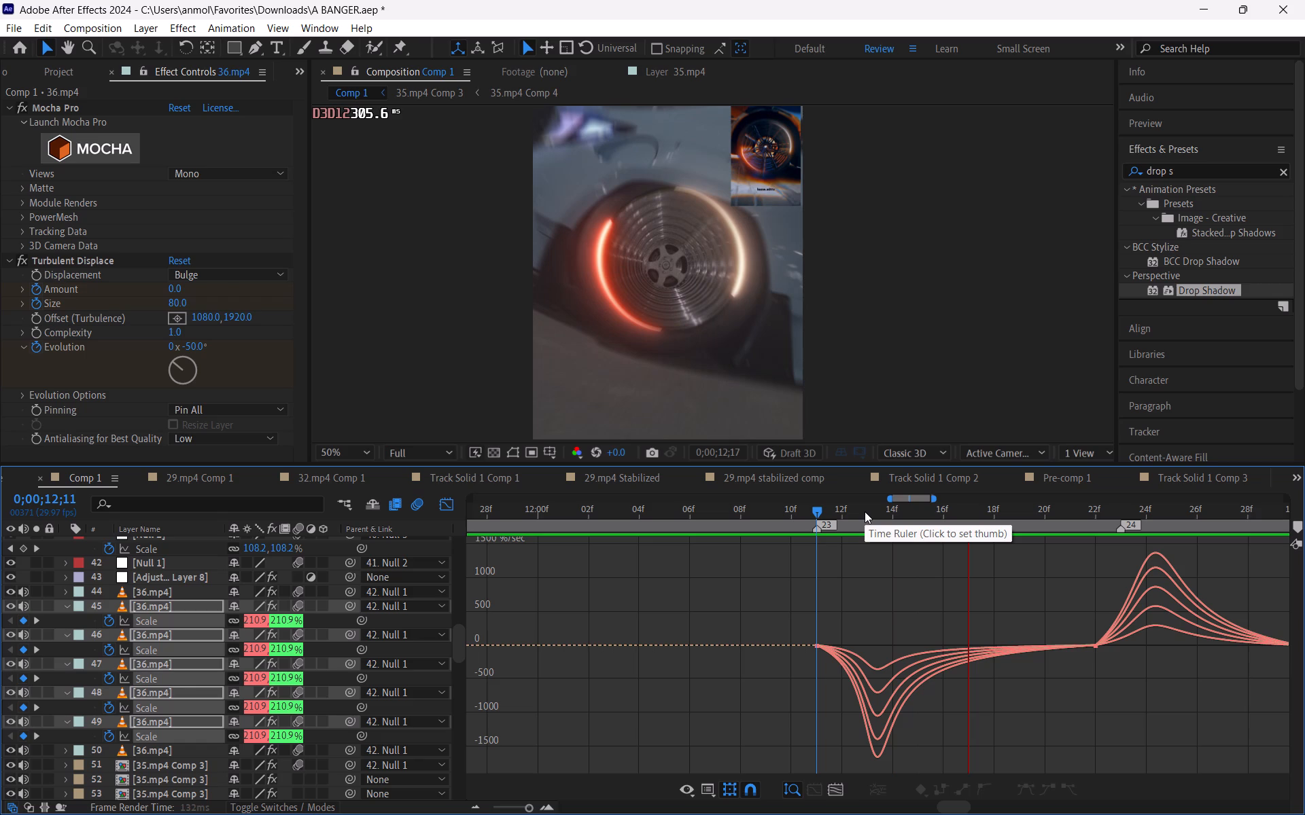
{"action": "left_click_drag", "start_coordinate": [865, 511], "coordinate": [1009, 576]}
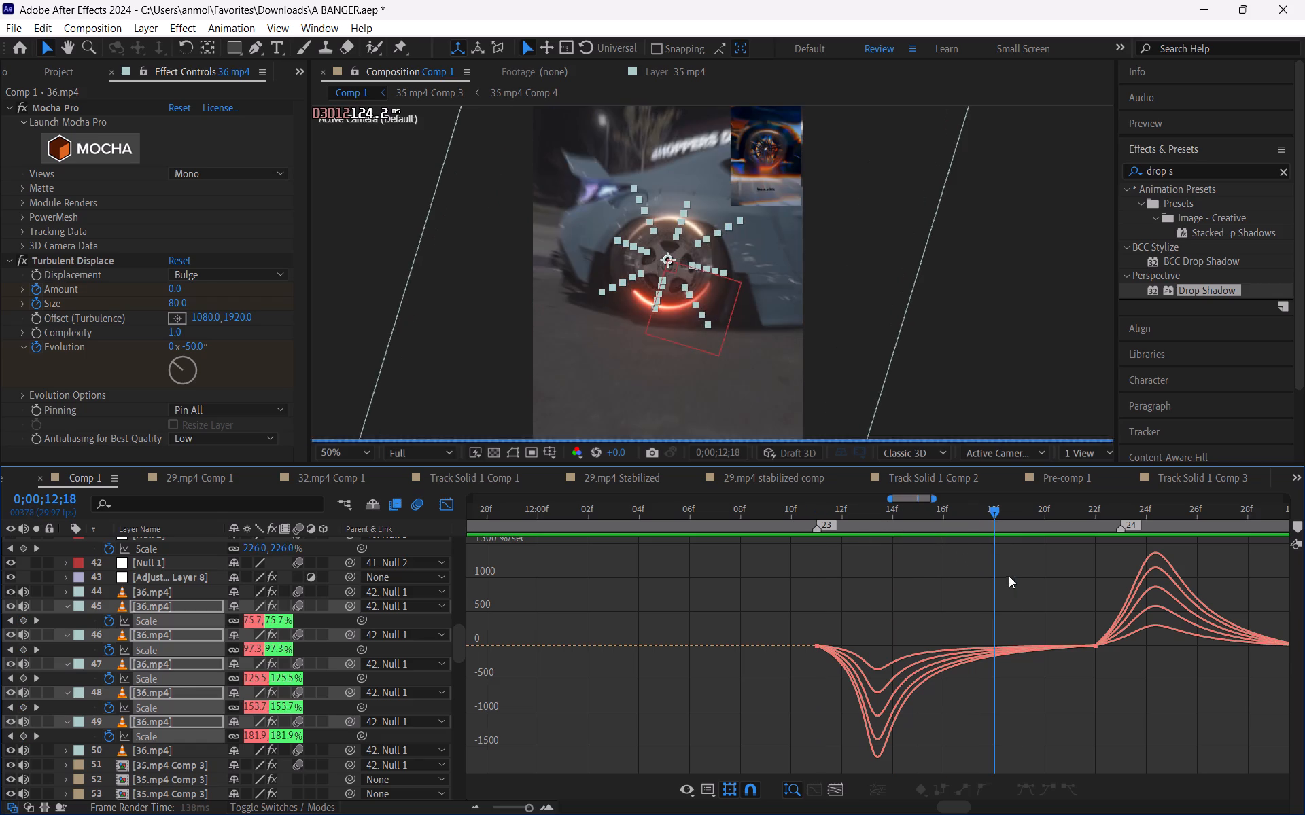
{"action": "left_click_drag", "start_coordinate": [1009, 576], "coordinate": [1096, 598]}
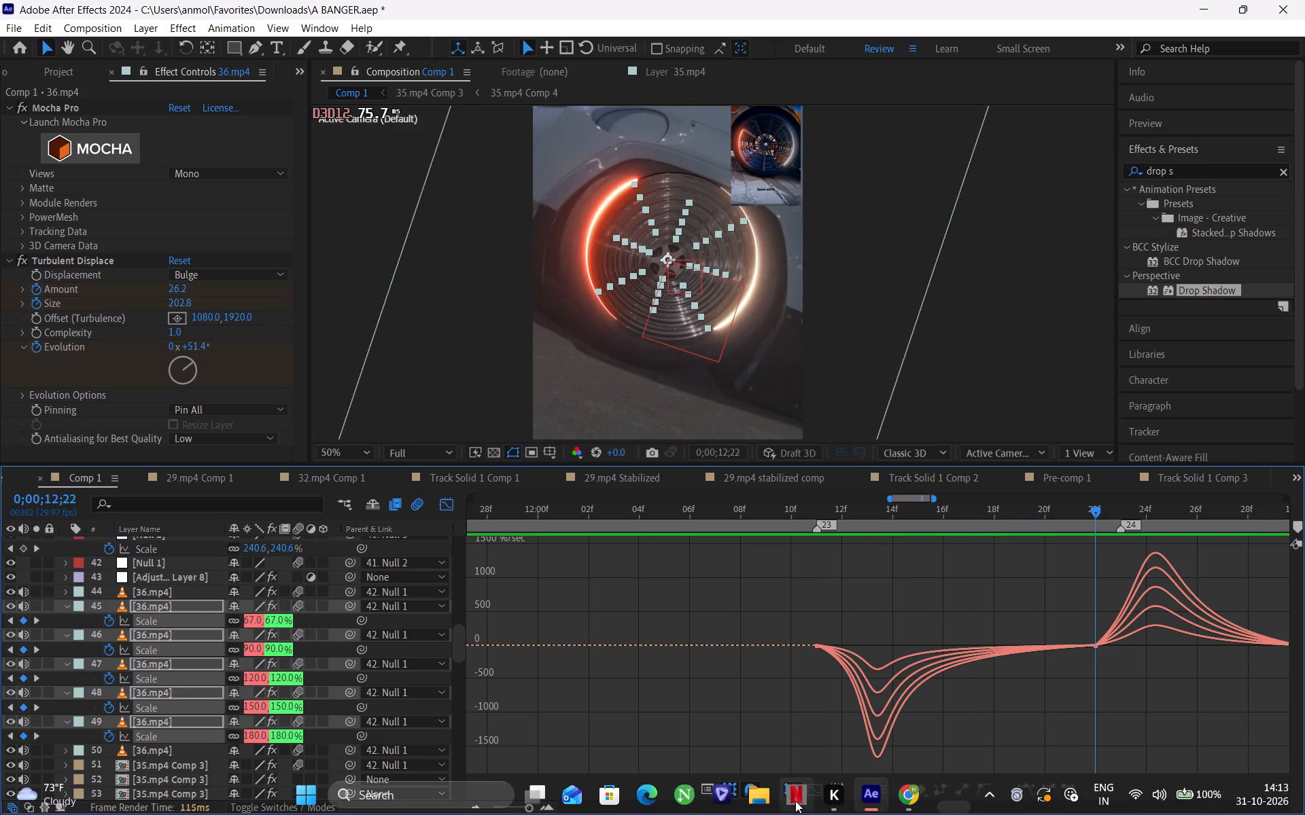
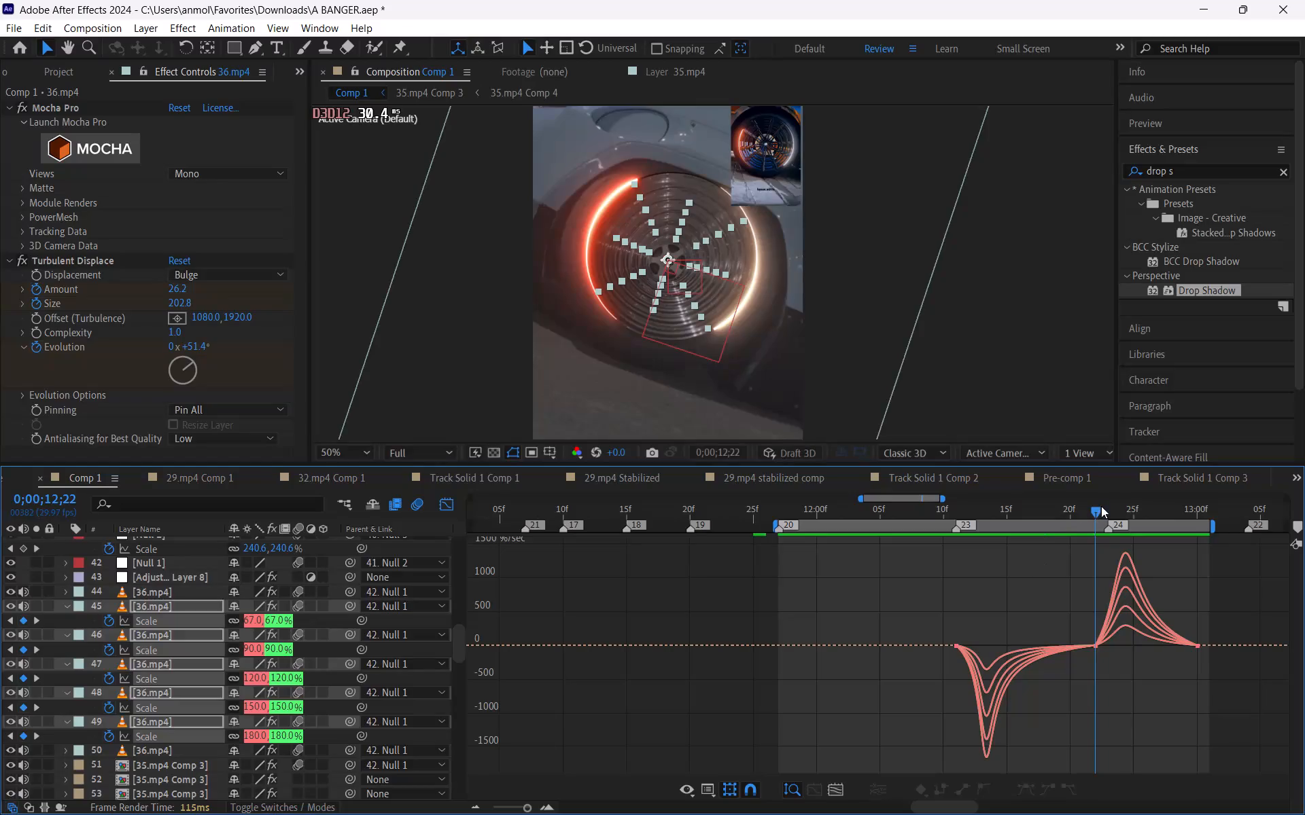
Scrub the wheel shot between 11;27 and 13;00 and play previews to judge the Scale easing in motion.
{"action": "left_click_drag", "start_coordinate": [1101, 505], "coordinate": [1109, 511]}
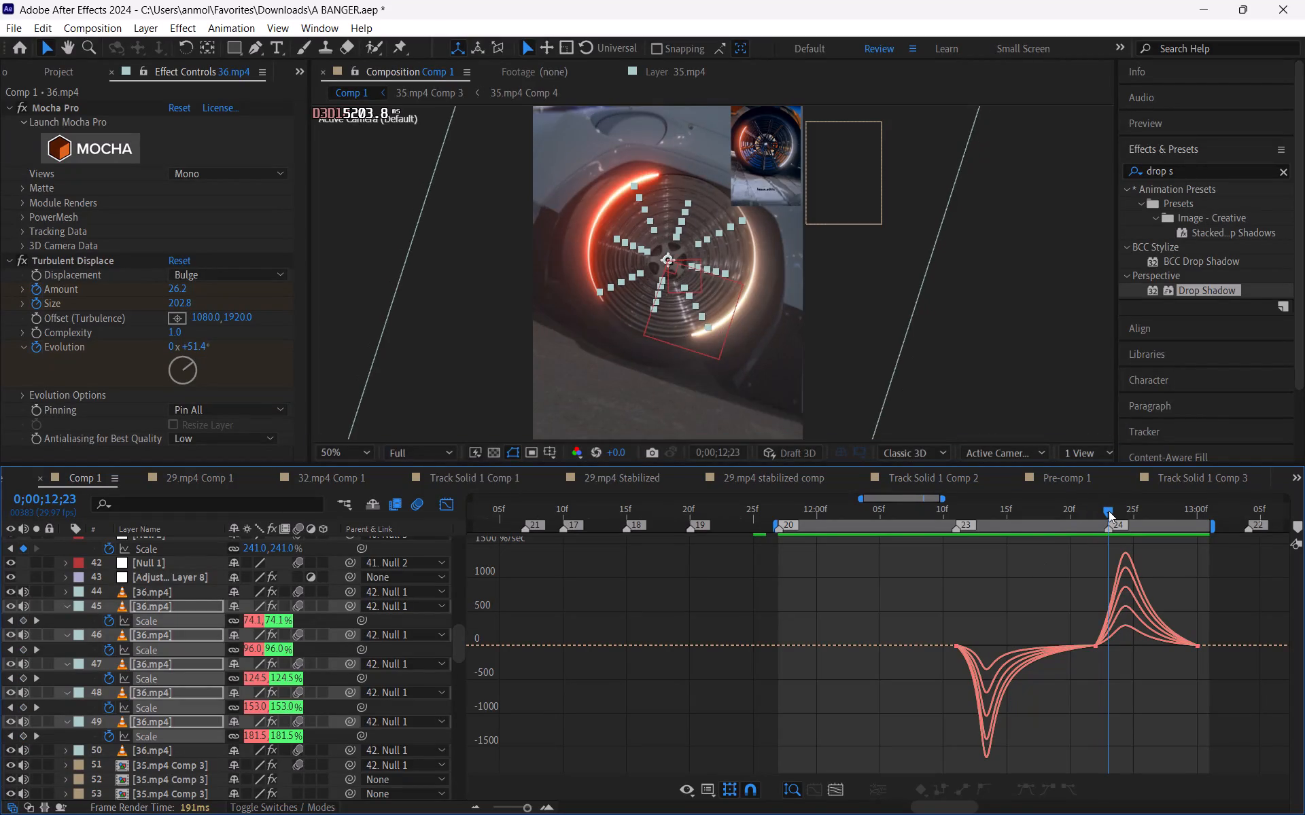
{"action": "left_click_drag", "start_coordinate": [1109, 511], "coordinate": [1164, 539]}
{"action": "key", "text": "space"}
{"action": "key", "text": "space"}
{"action": "key", "text": "space"}
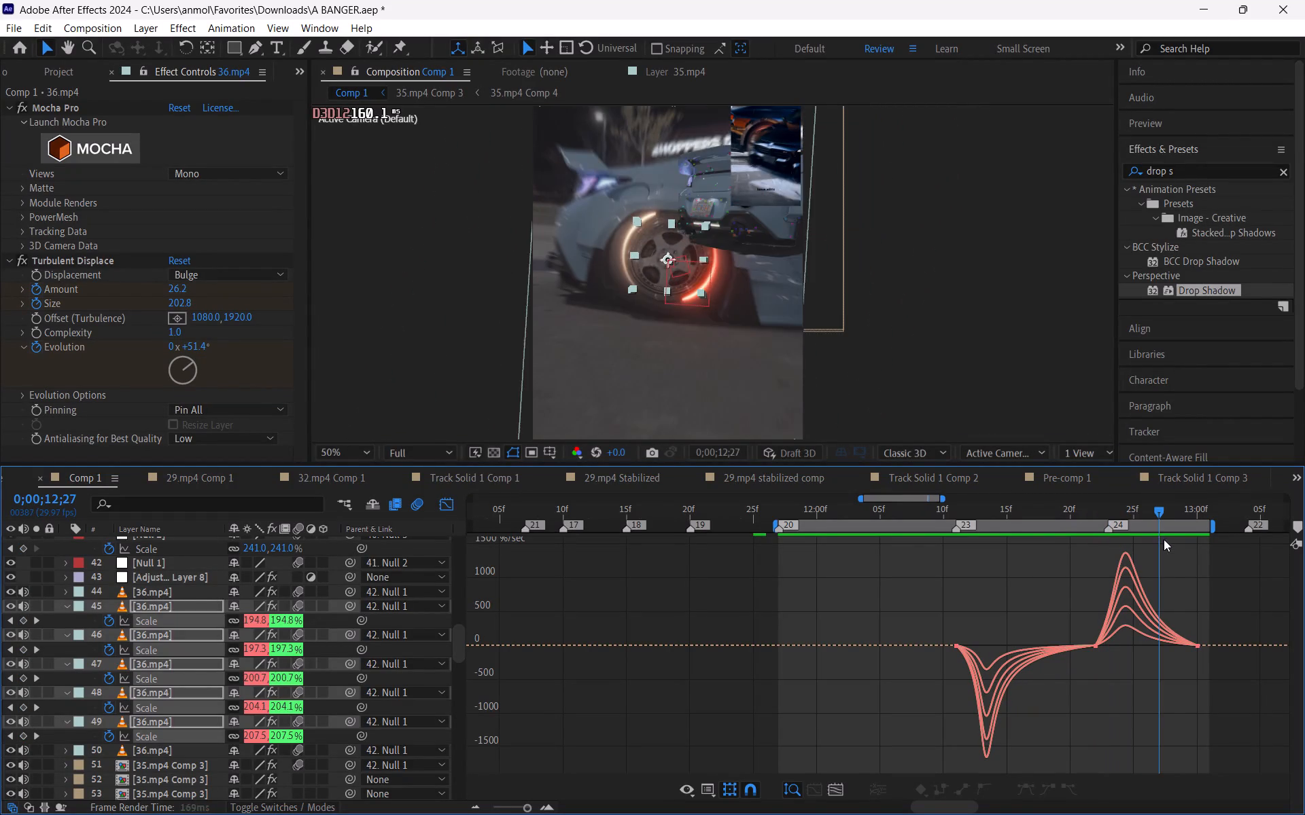
{"action": "left_click_drag", "start_coordinate": [1164, 539], "coordinate": [1198, 576]}
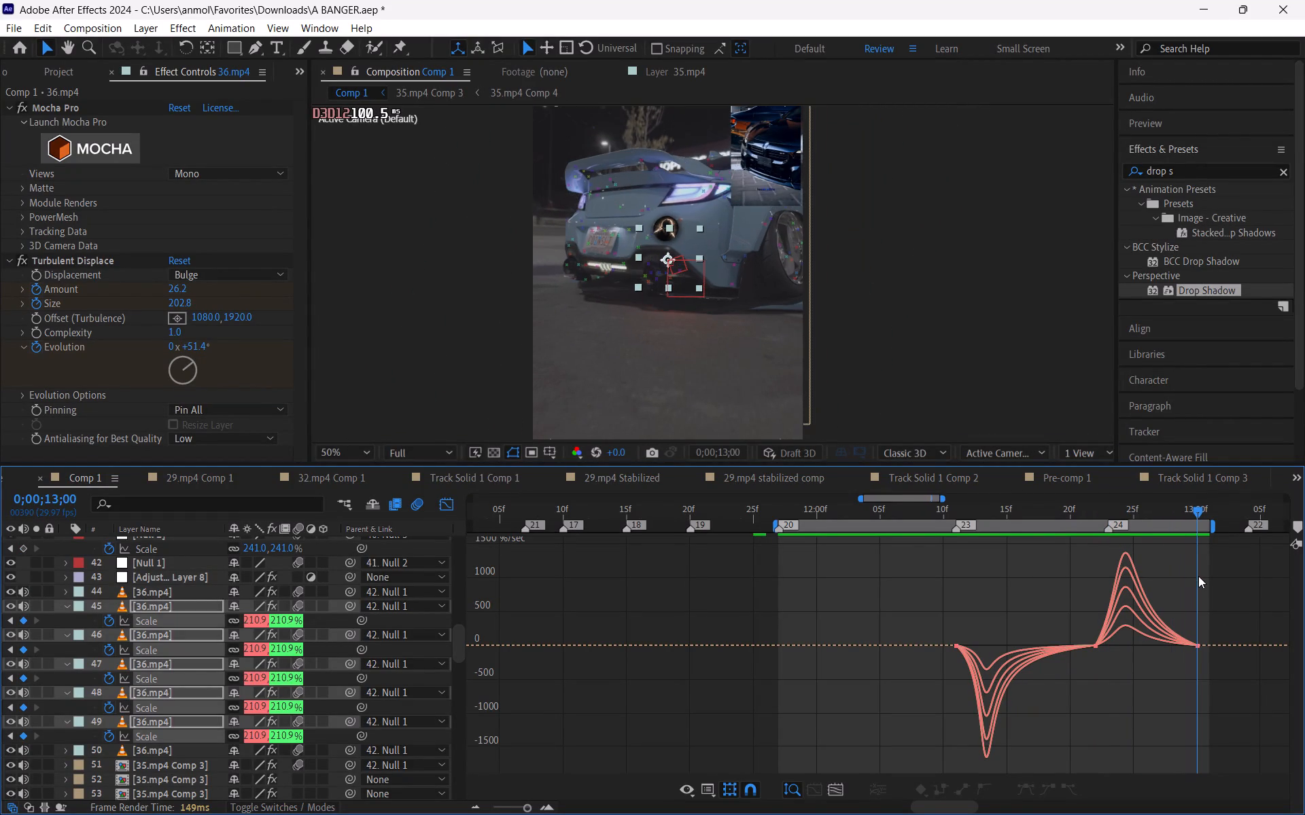
{"action": "left_click_drag", "start_coordinate": [1198, 576], "coordinate": [871, 580]}
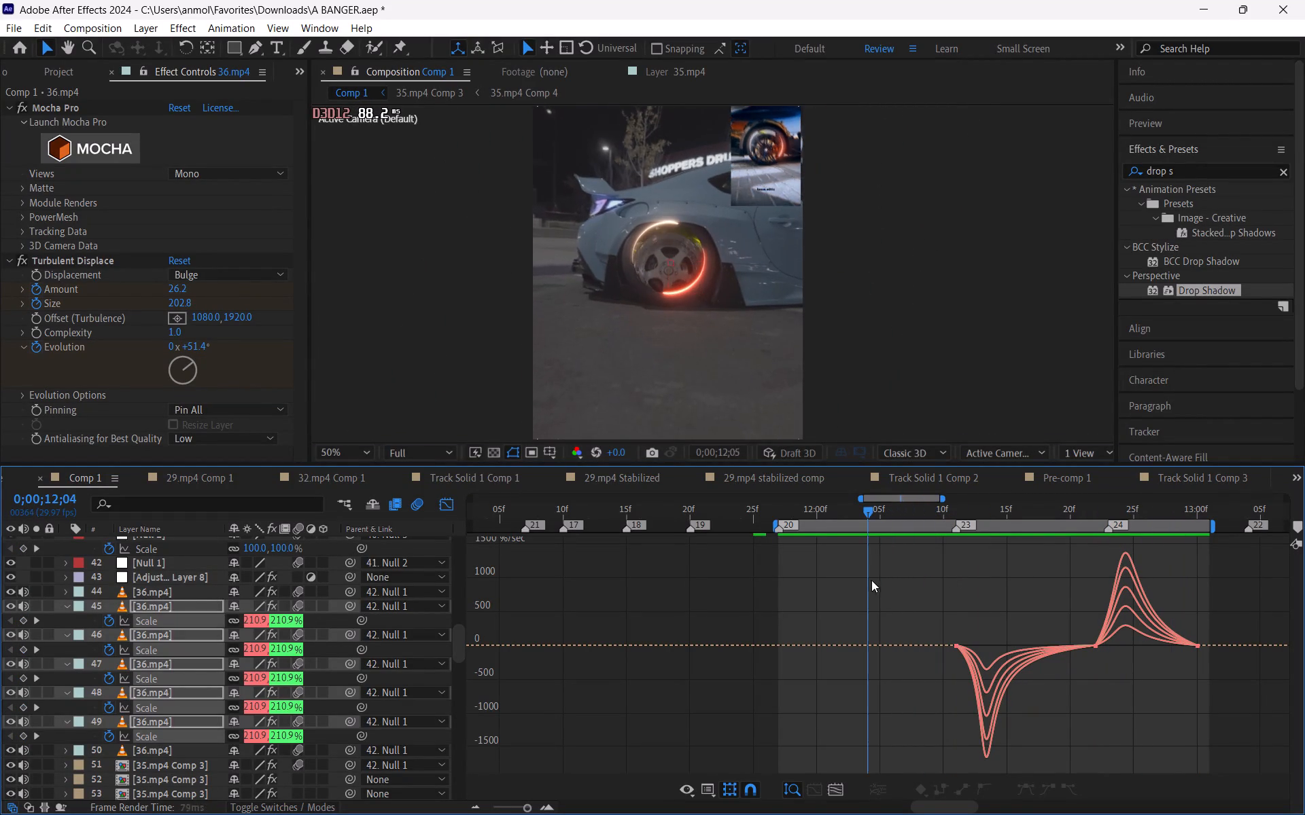
{"action": "left_click_drag", "start_coordinate": [871, 580], "coordinate": [778, 587]}
{"action": "key", "text": "space"}
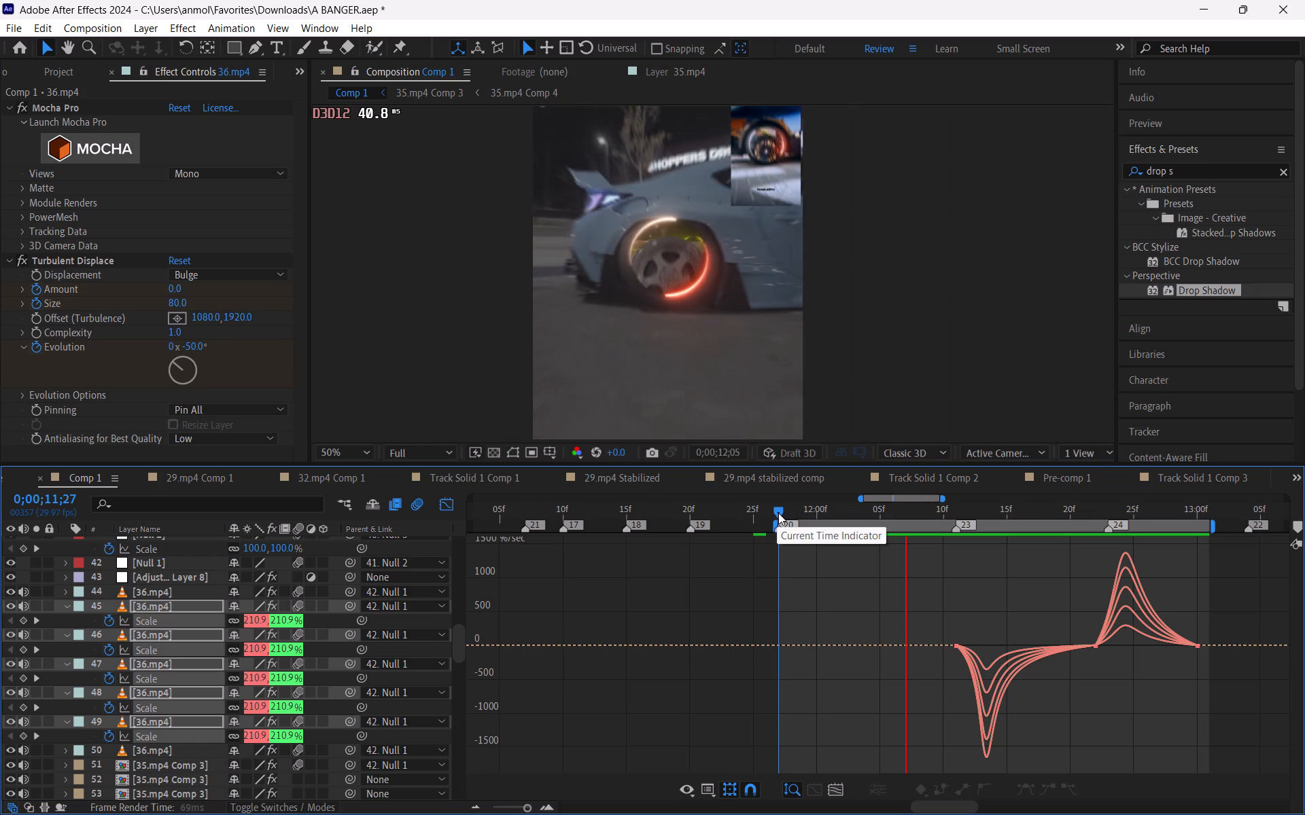
{"action": "left_click_drag", "start_coordinate": [778, 513], "coordinate": [824, 515]}
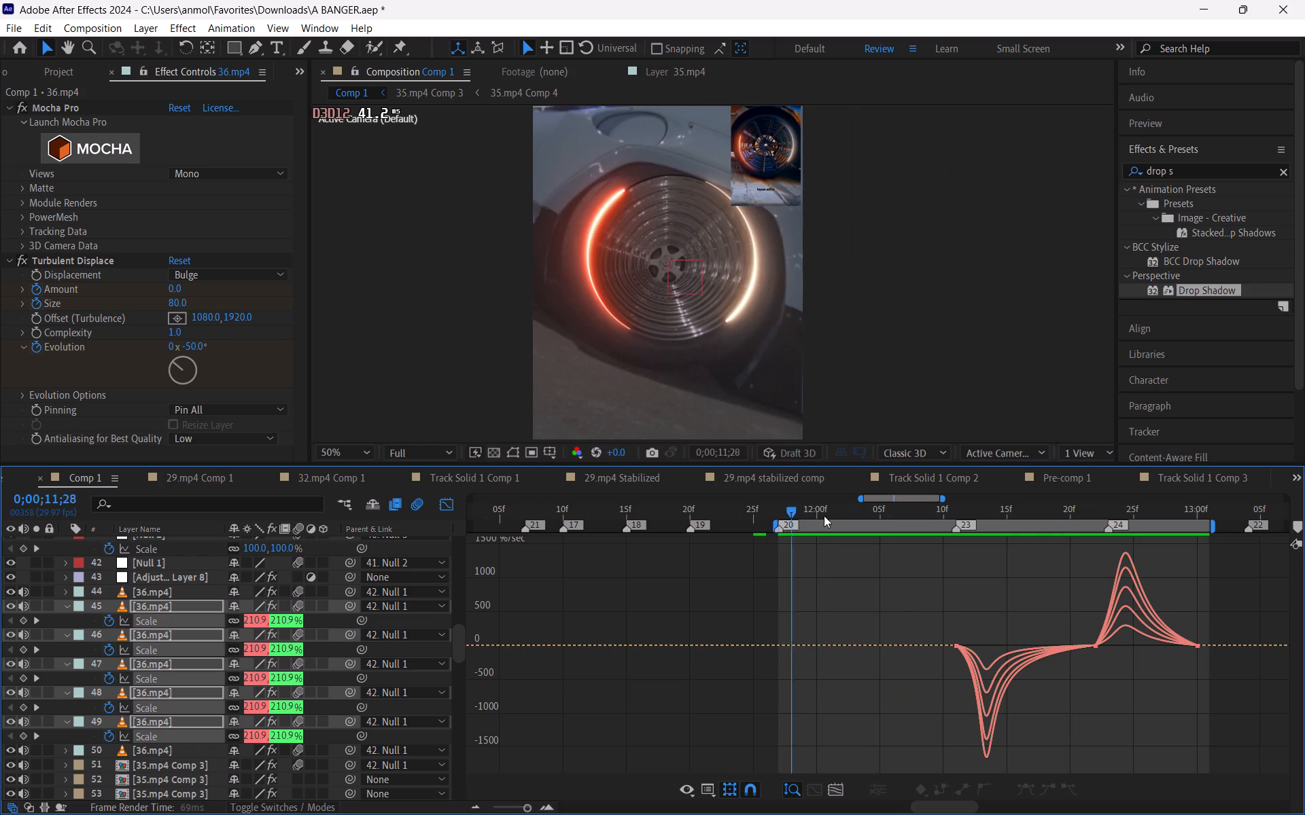
{"action": "left_click_drag", "start_coordinate": [824, 515], "coordinate": [1134, 593]}
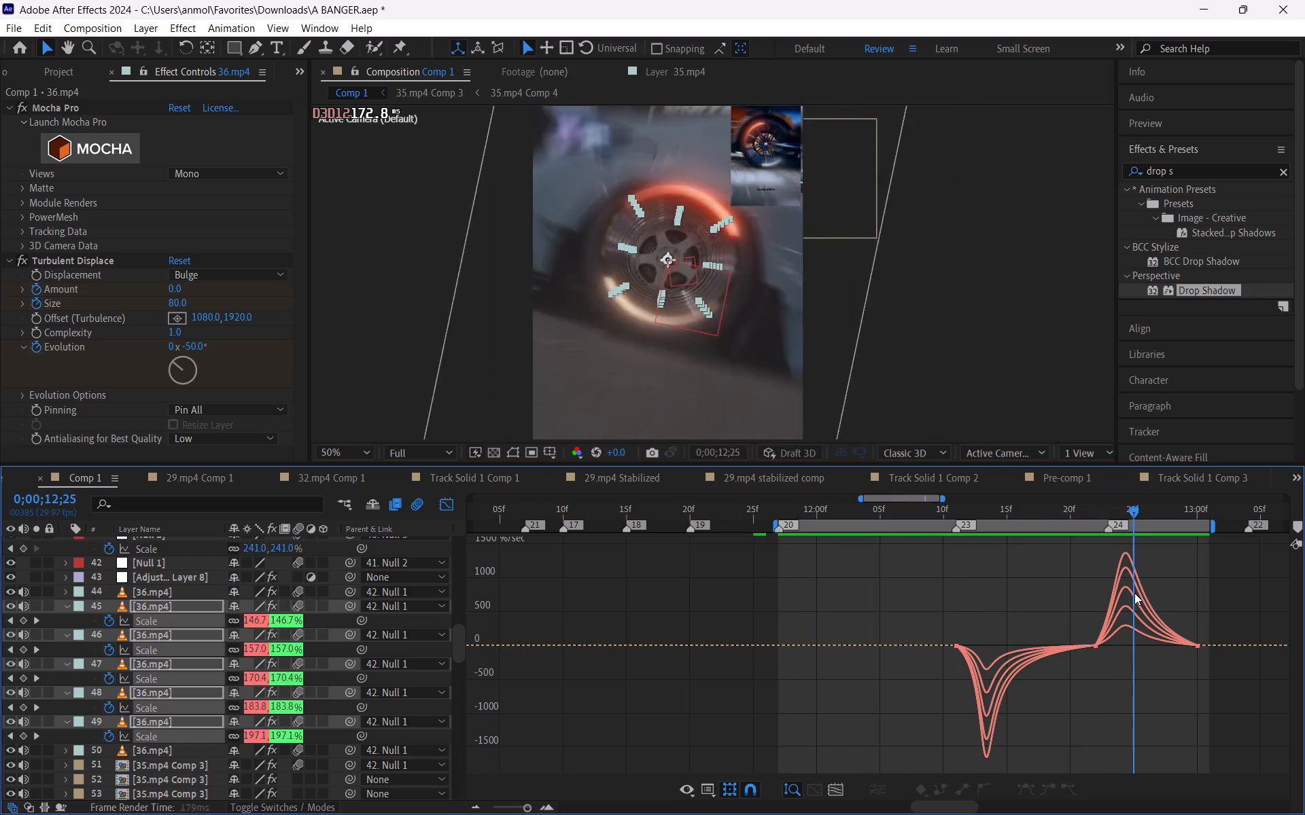
{"action": "left_click_drag", "start_coordinate": [1134, 593], "coordinate": [1199, 609]}
{"action": "key", "text": "space"}
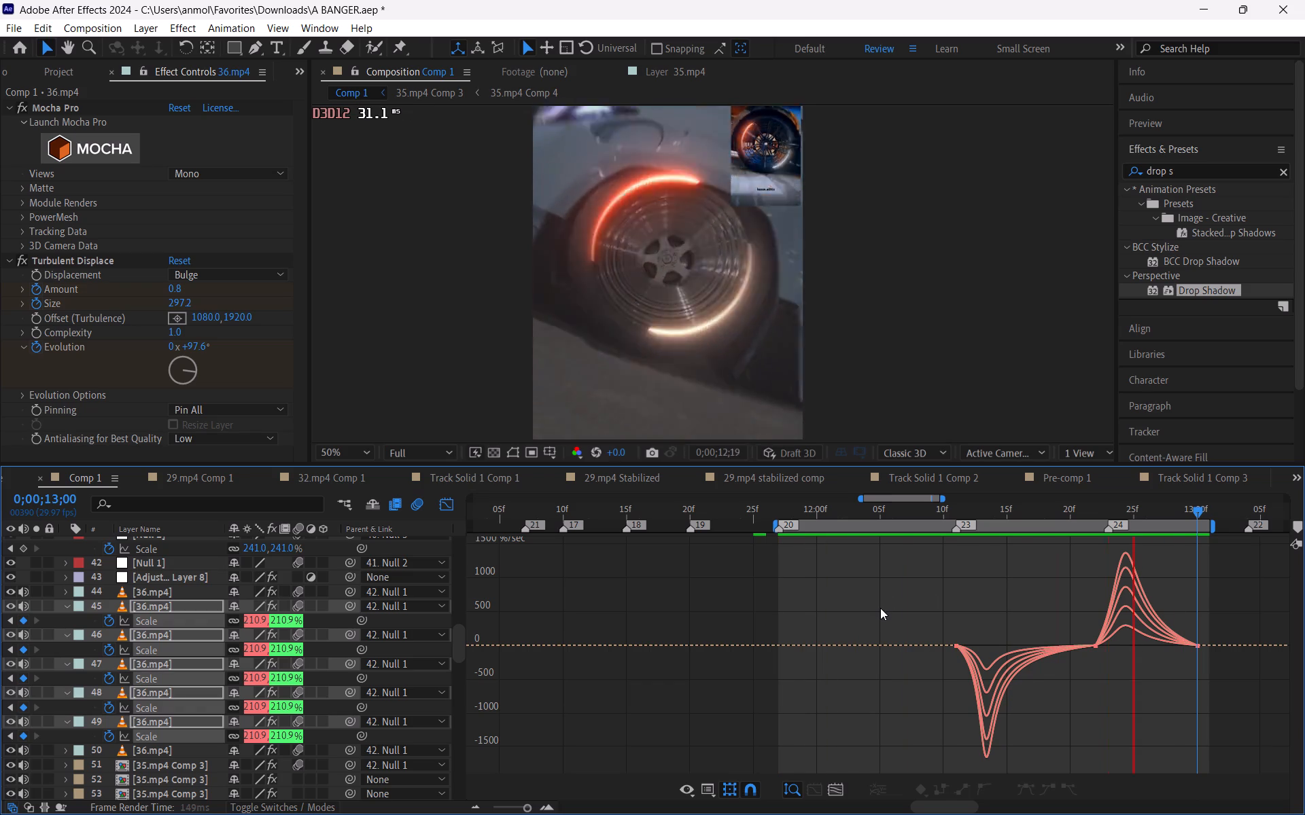
Shorten the outgoing easing of the 12;22 Scale keyframes on 36.mp4 layers 45–49 to about 30.6% influence in the speed graph.
{"action": "left_click_drag", "start_coordinate": [1041, 512], "coordinate": [1120, 583]}
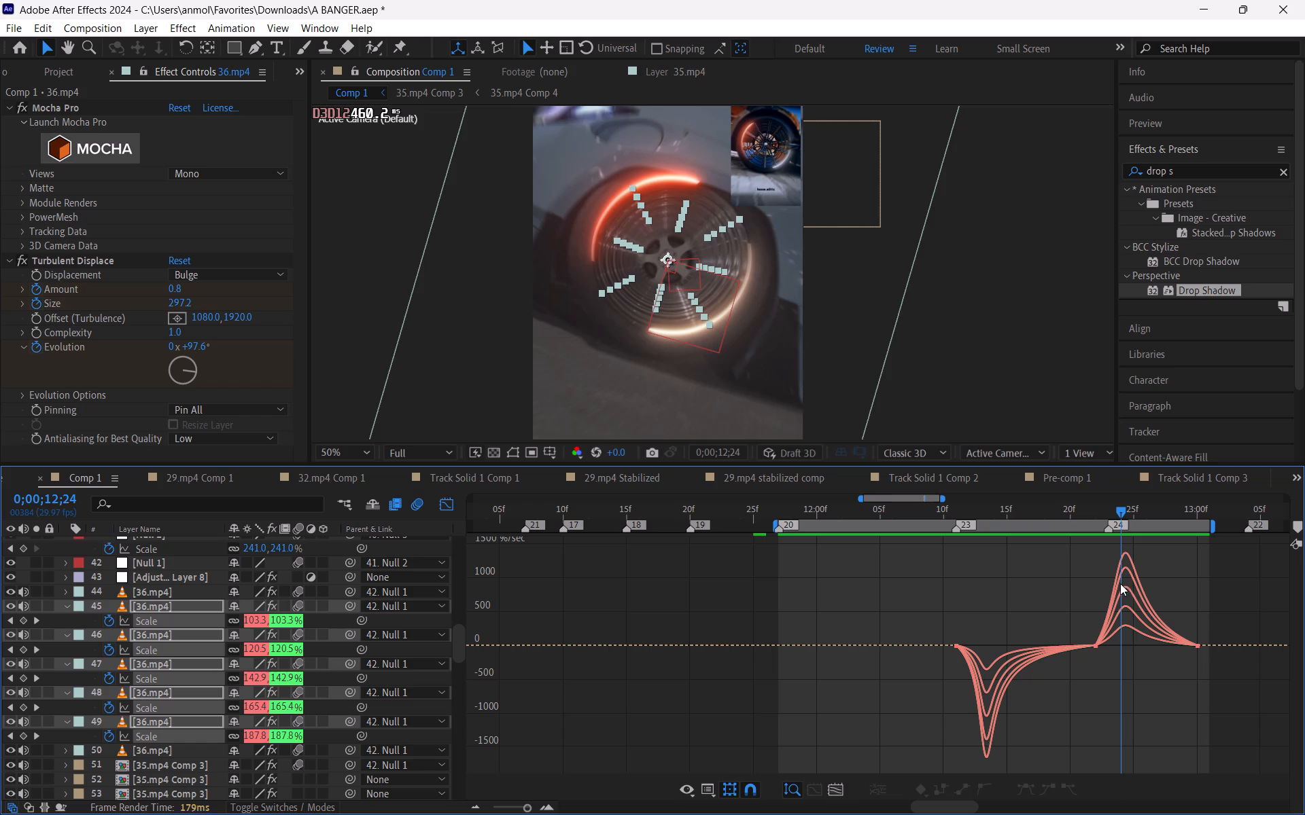
{"action": "left_click_drag", "start_coordinate": [1120, 583], "coordinate": [1134, 601]}
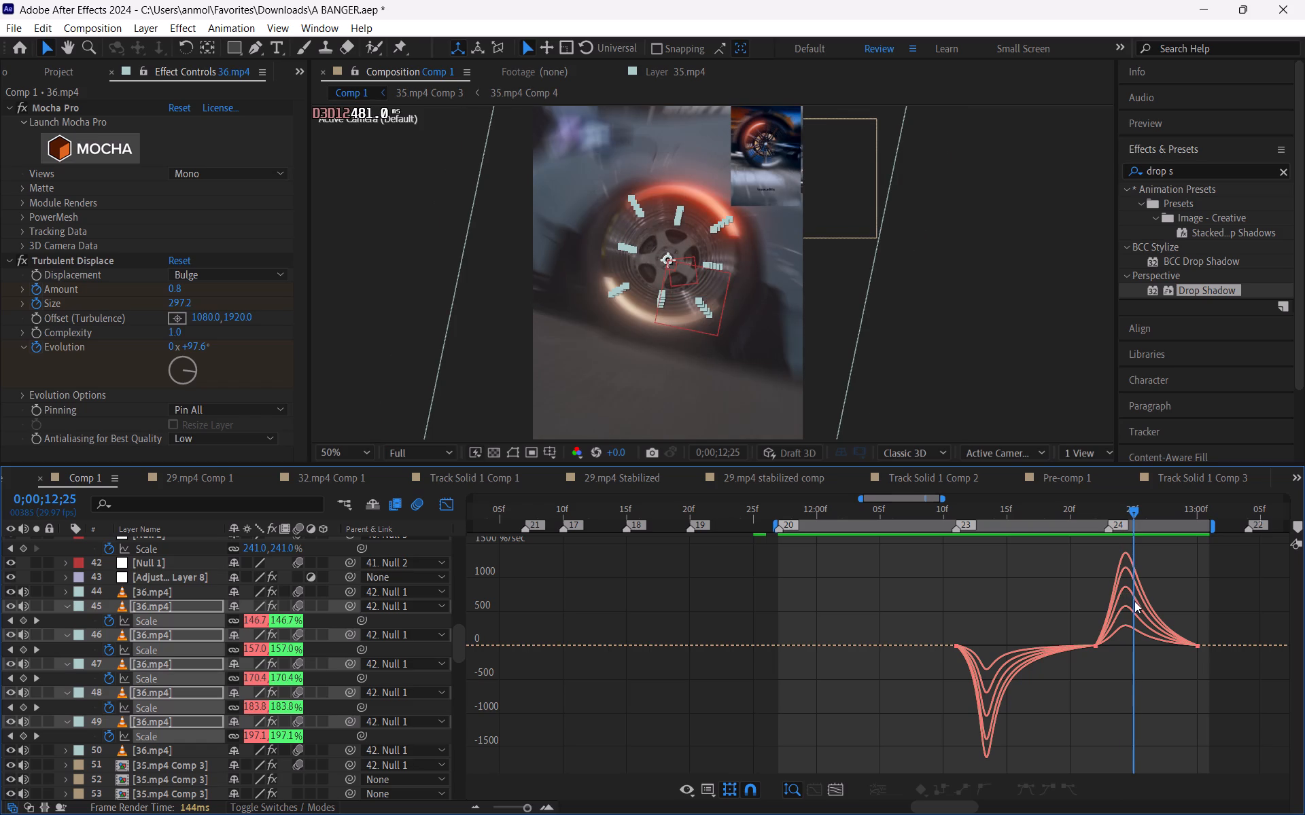
{"action": "left_click_drag", "start_coordinate": [1134, 601], "coordinate": [1133, 602]}
{"action": "key", "text": "equal"}
{"action": "key", "text": "equal"}
{"action": "key", "text": "equal"}
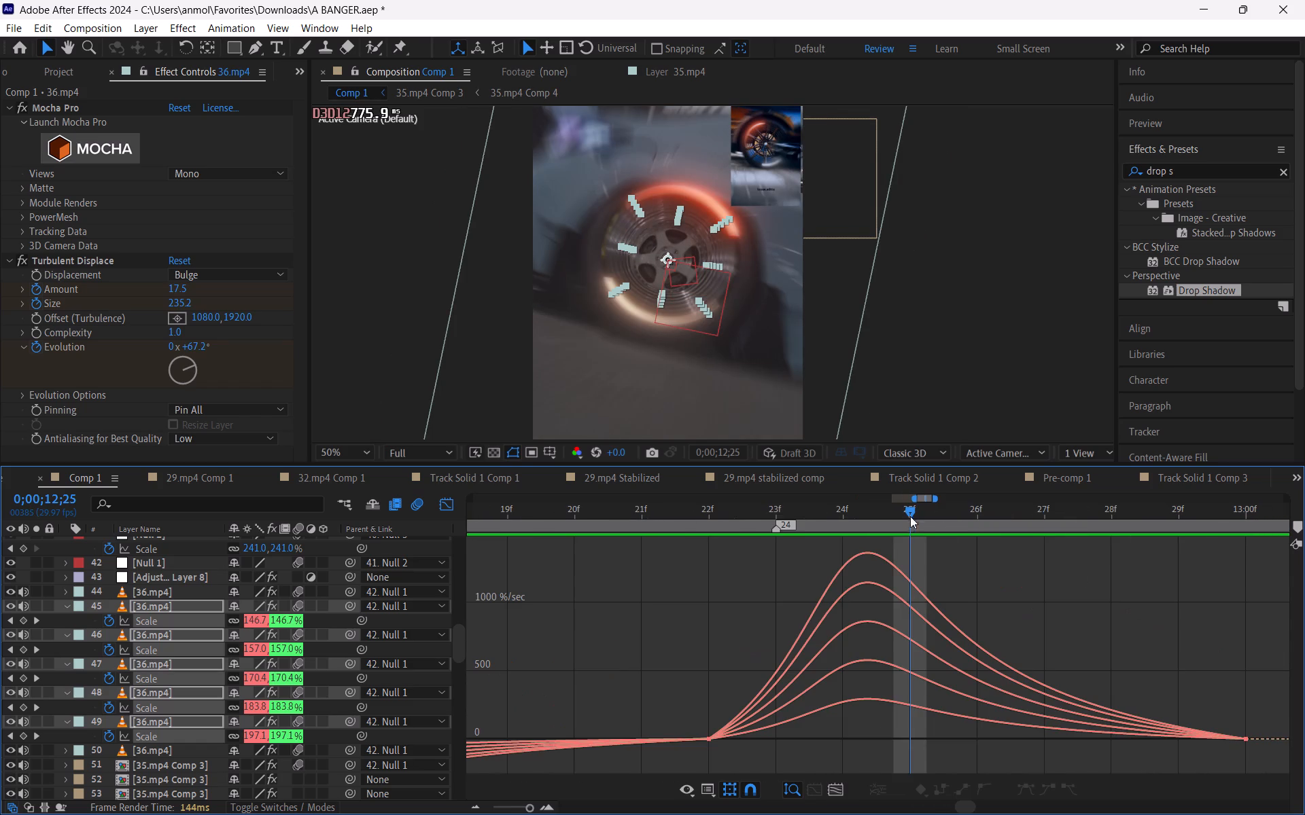
{"action": "left_click_drag", "start_coordinate": [889, 507], "coordinate": [871, 509]}
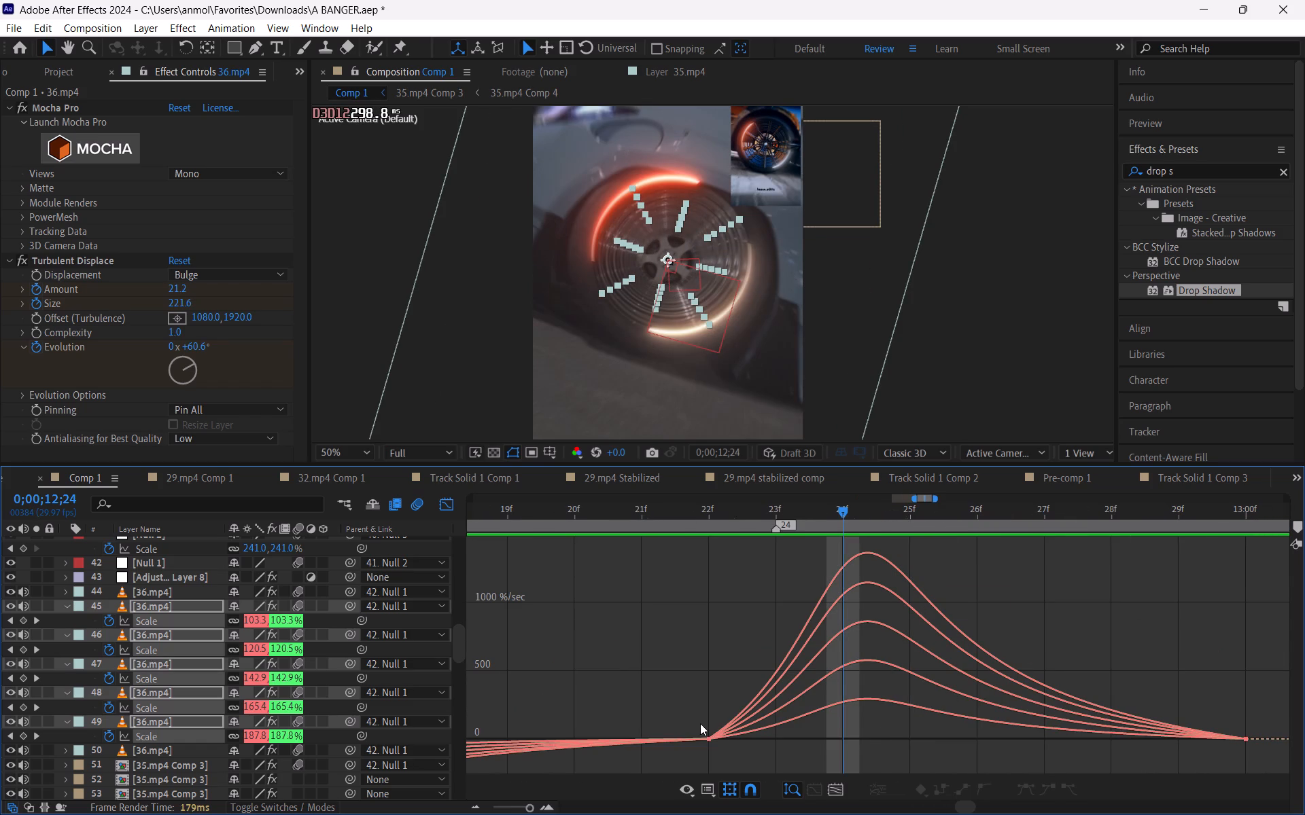
{"action": "left_click_drag", "start_coordinate": [693, 725], "coordinate": [732, 767]}
{"action": "left_click_drag", "start_coordinate": [808, 738], "coordinate": [802, 738]}
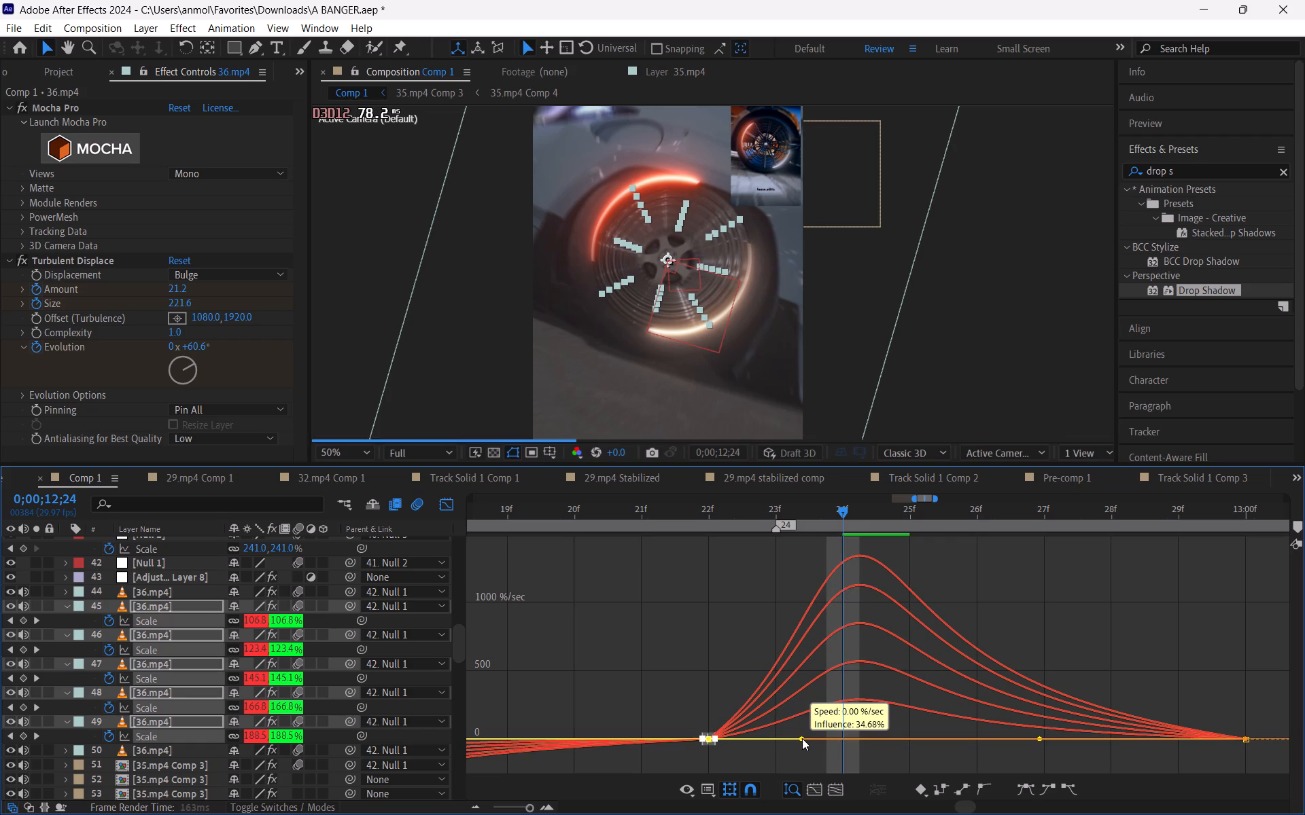
{"action": "left_click_drag", "start_coordinate": [802, 738], "coordinate": [790, 738]}
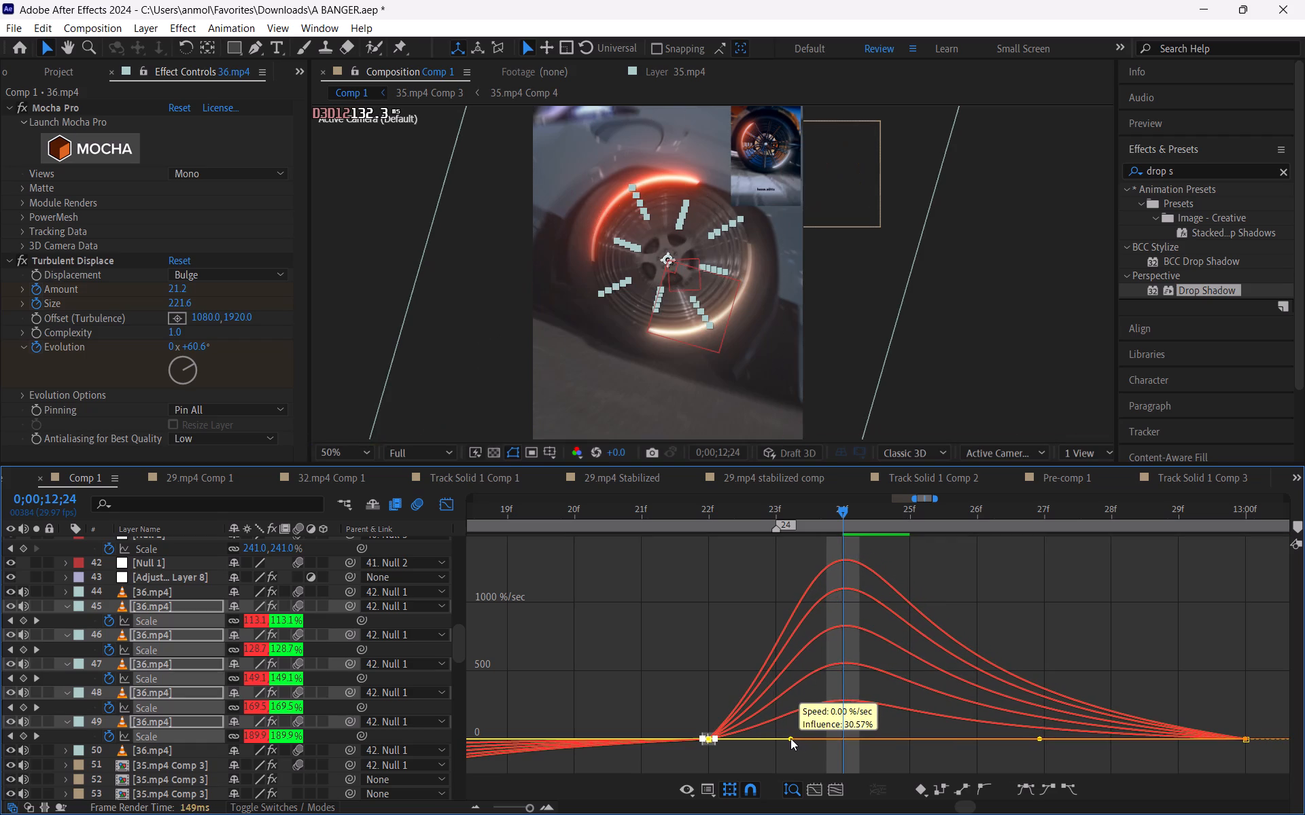
{"action": "left_click_drag", "start_coordinate": [790, 738], "coordinate": [790, 738]}
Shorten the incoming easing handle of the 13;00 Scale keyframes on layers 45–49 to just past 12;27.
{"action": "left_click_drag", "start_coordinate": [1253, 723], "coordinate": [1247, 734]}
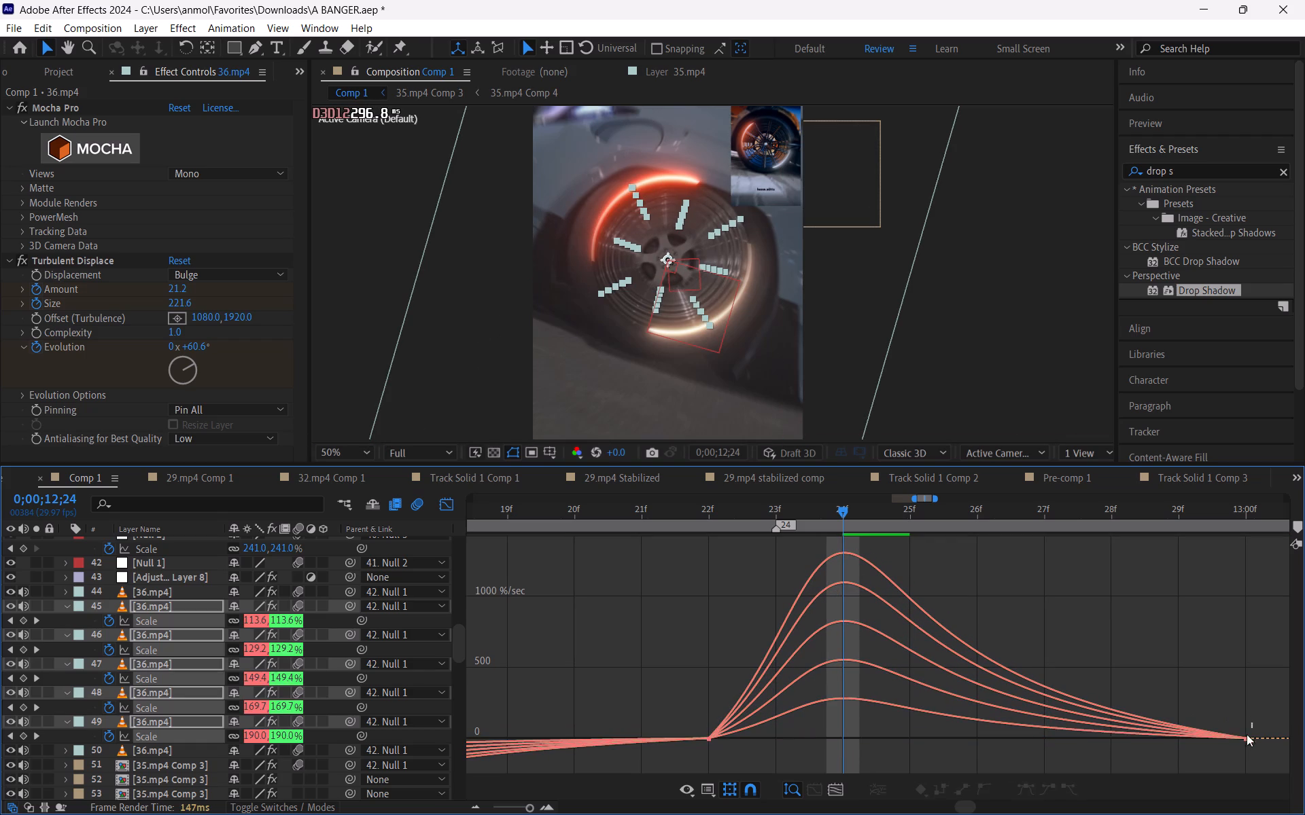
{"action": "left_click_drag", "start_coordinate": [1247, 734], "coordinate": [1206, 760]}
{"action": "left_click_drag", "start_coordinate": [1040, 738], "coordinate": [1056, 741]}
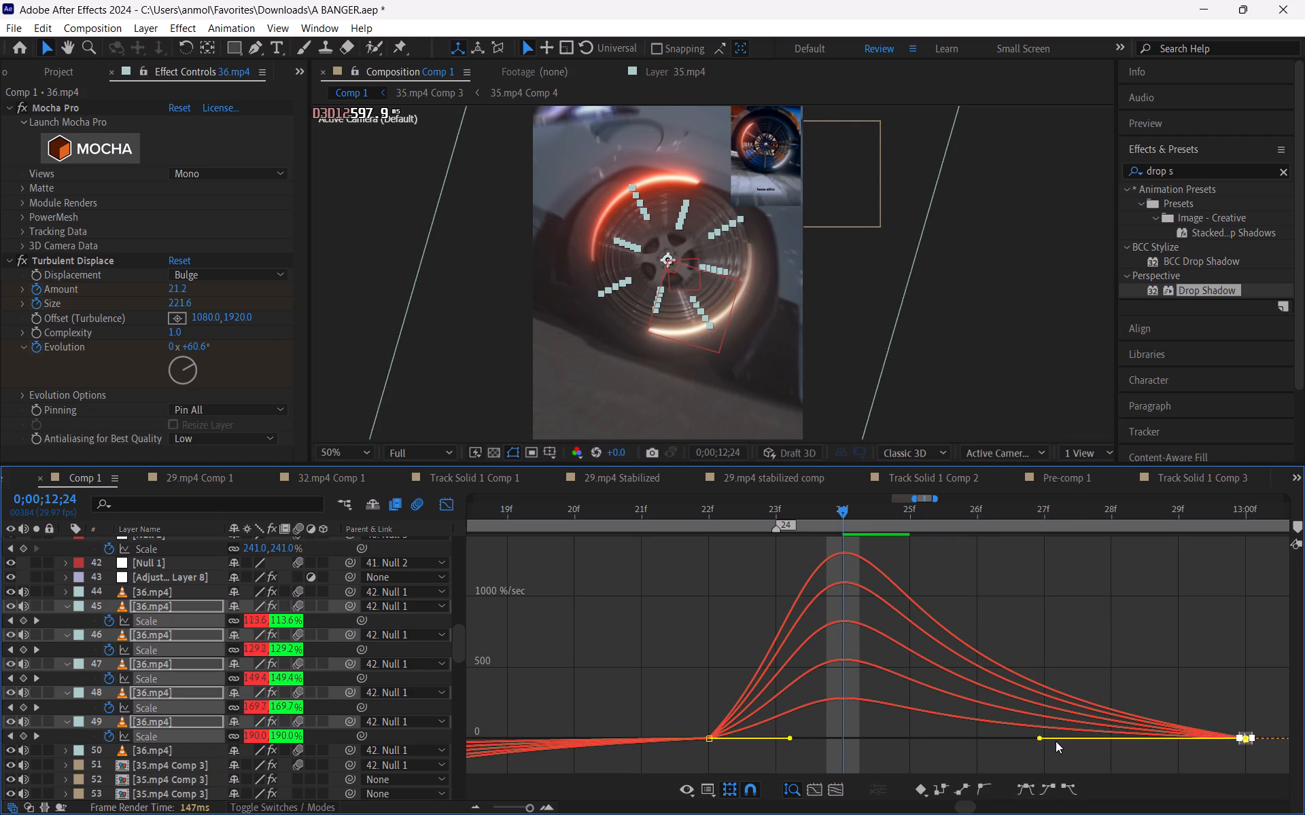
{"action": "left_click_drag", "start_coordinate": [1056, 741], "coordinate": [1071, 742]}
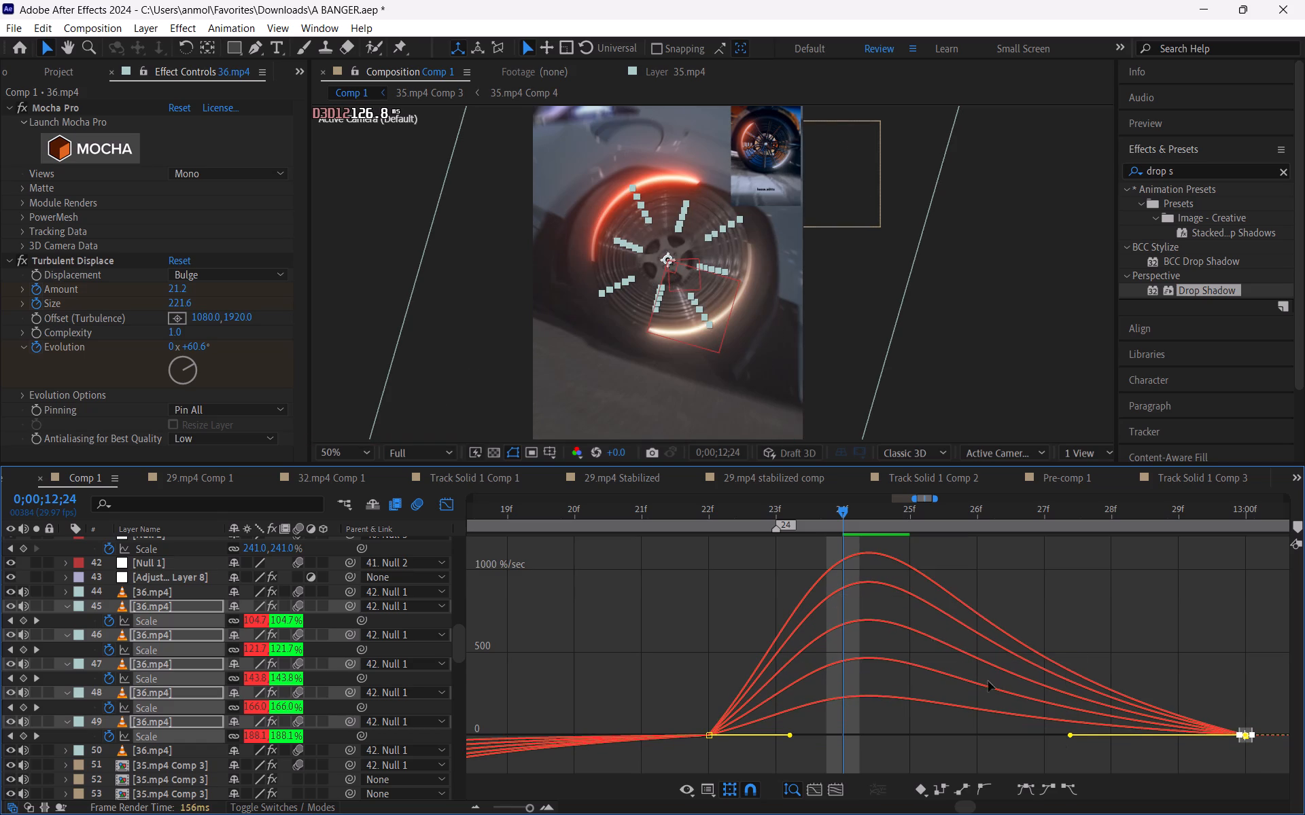
Scrub back and forth between 12;19 and 13;03 to check the wheel's scaling with the adjusted easing.
{"action": "left_click_drag", "start_coordinate": [838, 509], "coordinate": [784, 512]}
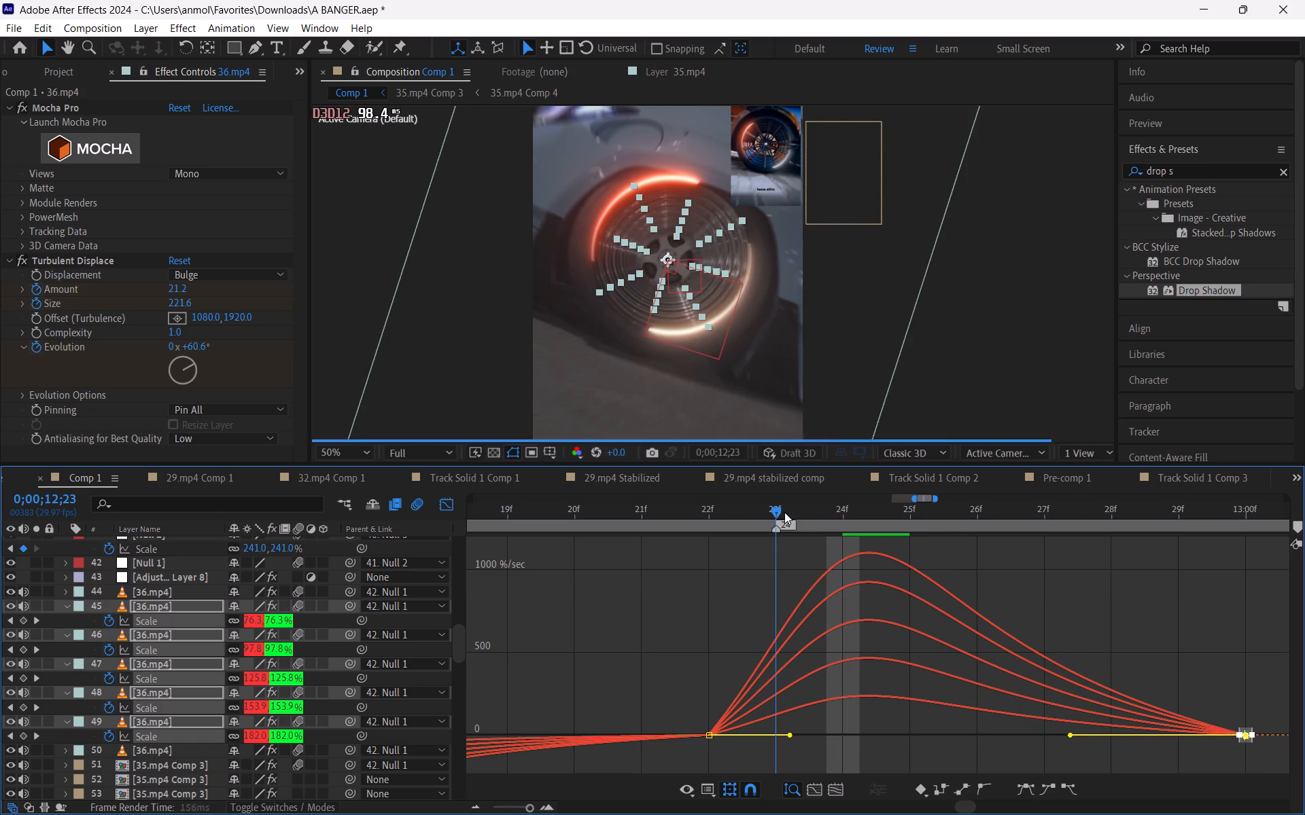
{"action": "left_click_drag", "start_coordinate": [784, 512], "coordinate": [1005, 522]}
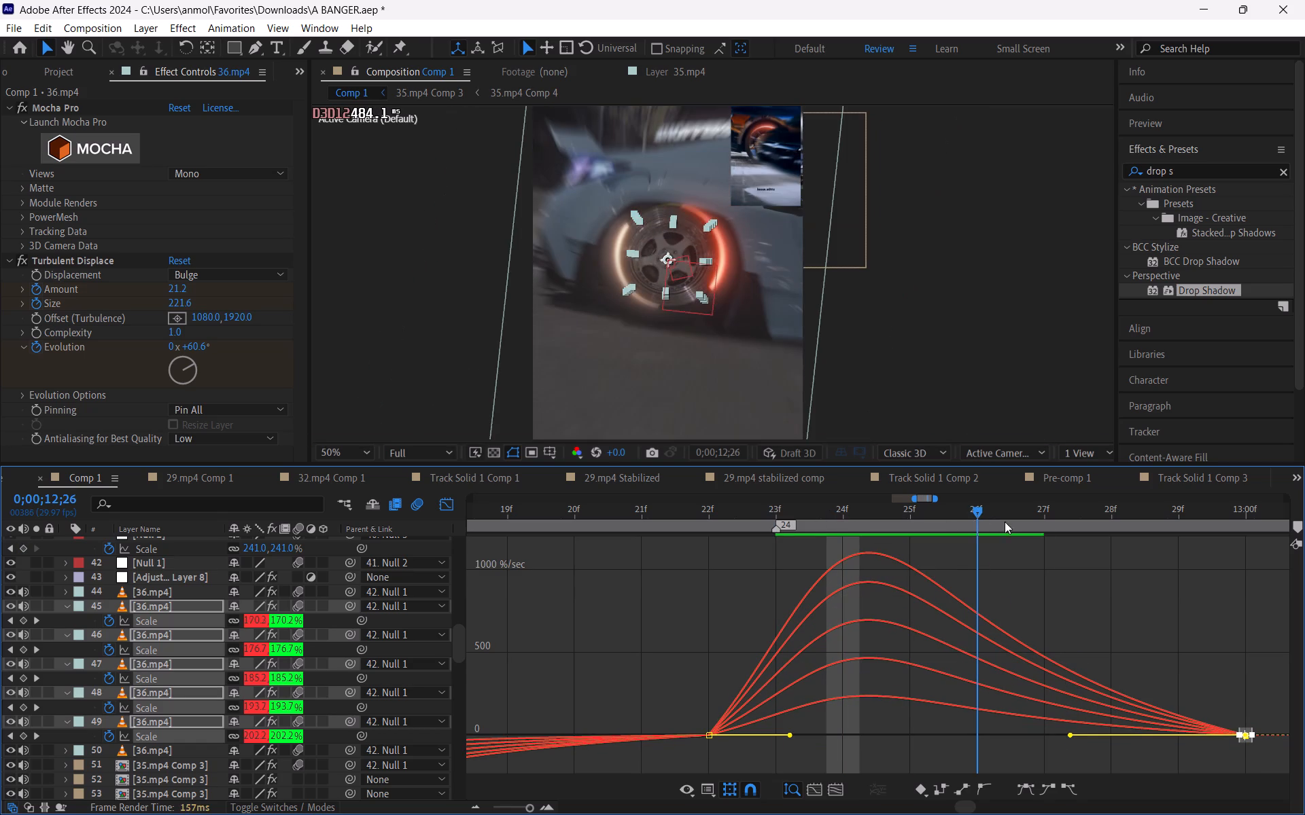
{"action": "left_click_drag", "start_coordinate": [1005, 522], "coordinate": [1191, 549]}
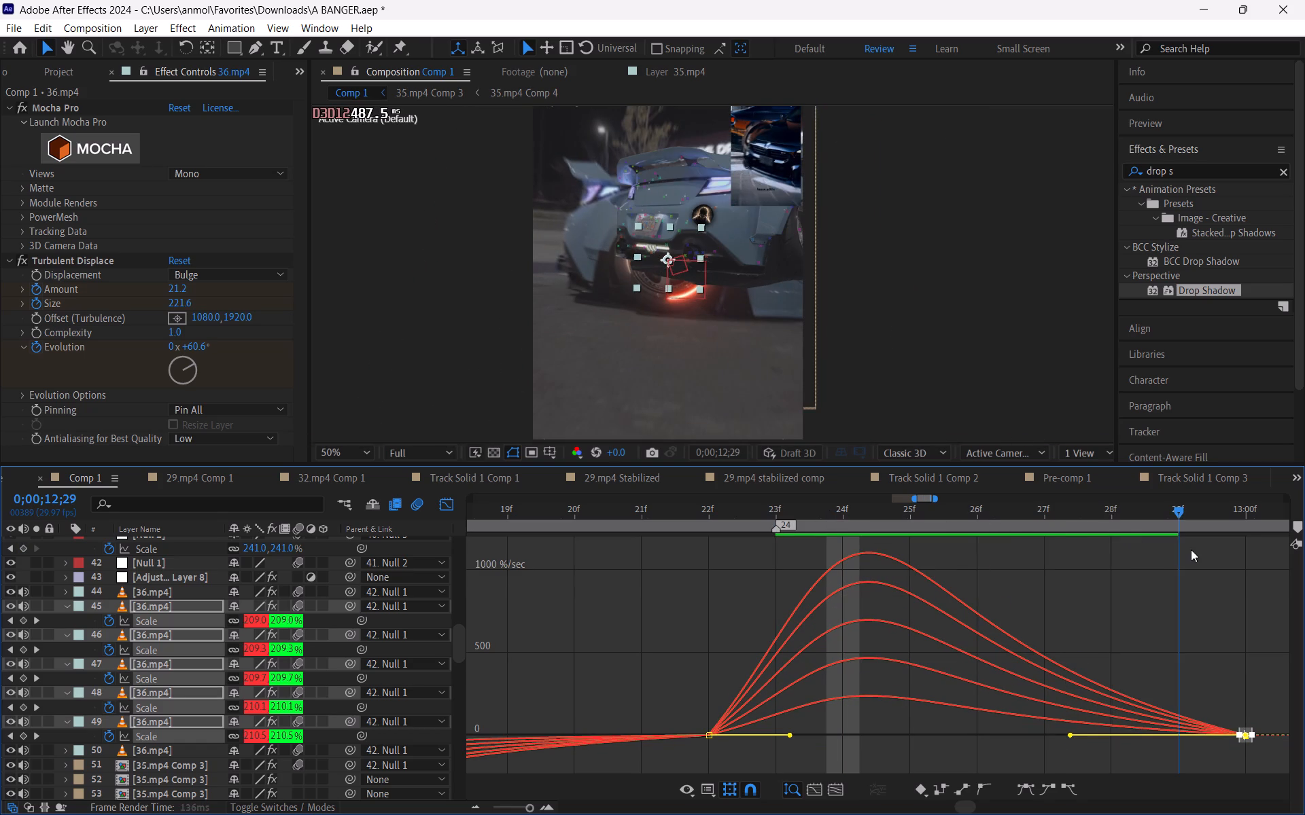
{"action": "left_click_drag", "start_coordinate": [1191, 549], "coordinate": [729, 573]}
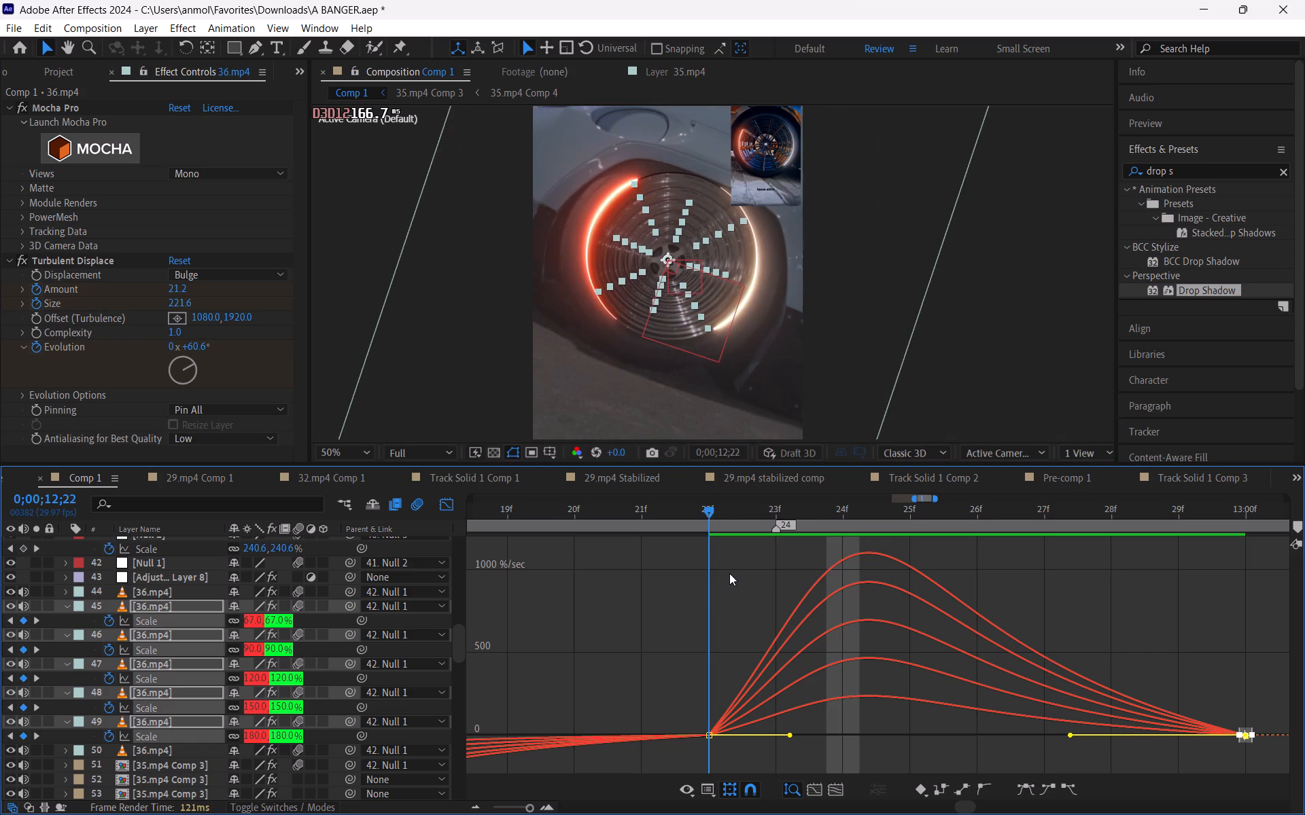
{"action": "left_click_drag", "start_coordinate": [729, 573], "coordinate": [513, 568]}
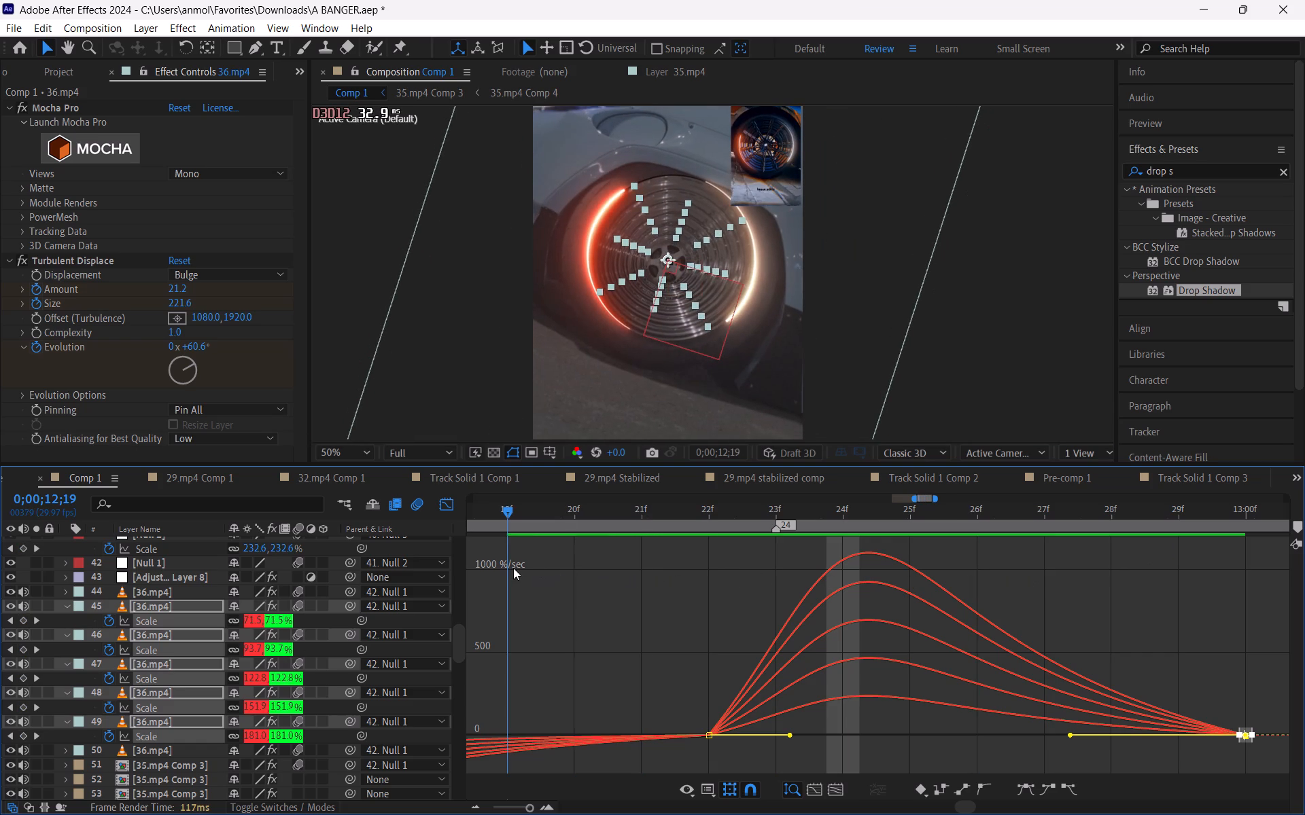
{"action": "left_click_drag", "start_coordinate": [513, 568], "coordinate": [1181, 584]}
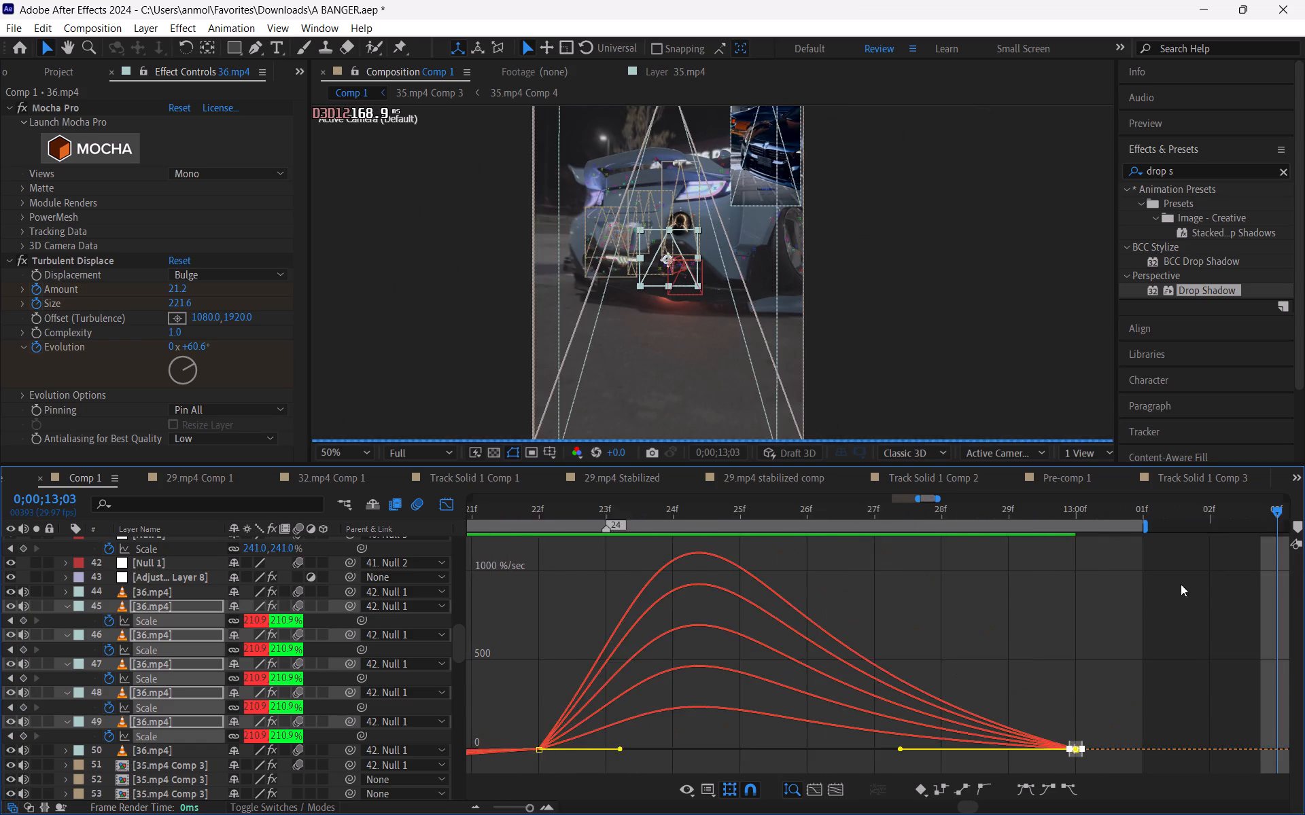
{"action": "left_click_drag", "start_coordinate": [1181, 584], "coordinate": [992, 582]}
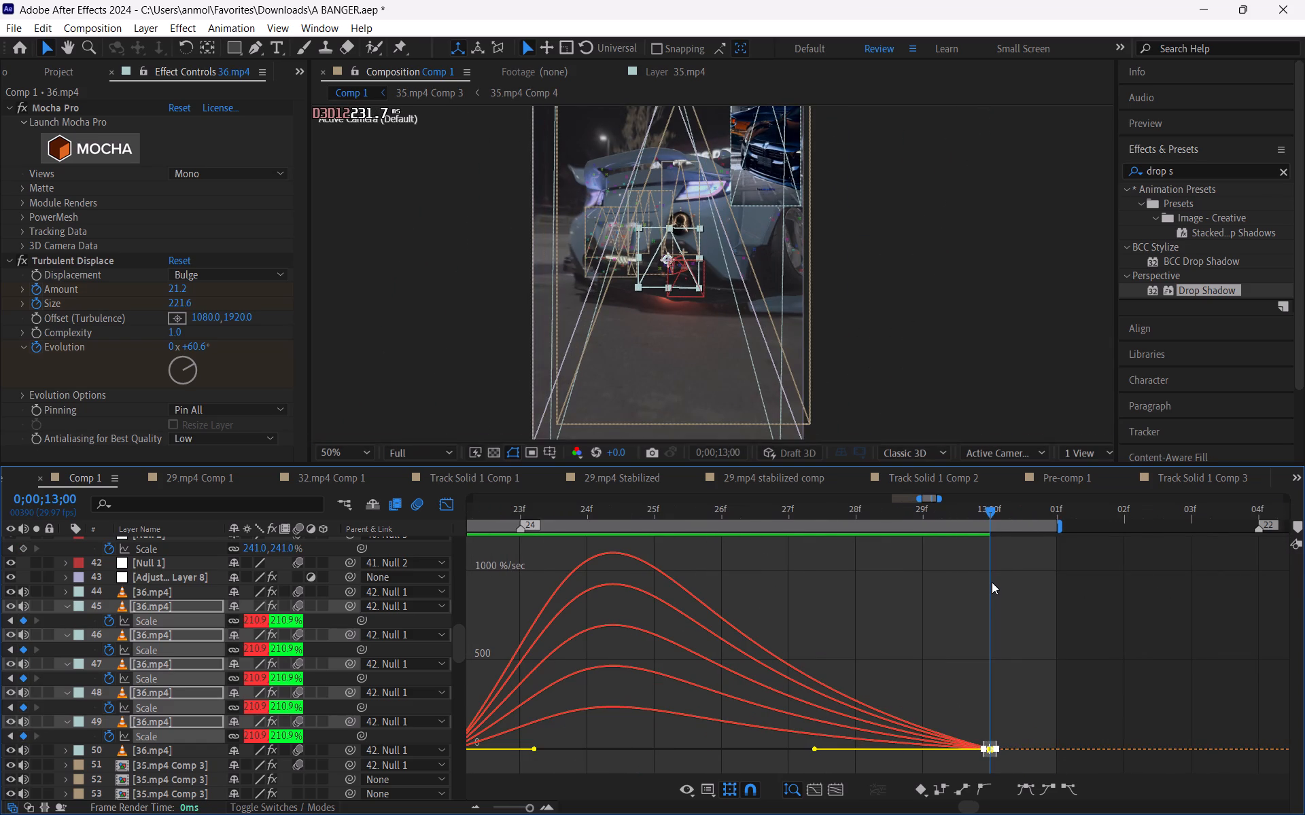
Scrub the earlier part of the wheel shot and play a preview from 11;27 to review the whole Scale animation.
{"action": "key", "text": "minus"}
{"action": "key", "text": "minus"}
{"action": "left_click_drag", "start_coordinate": [721, 515], "coordinate": [708, 516]}
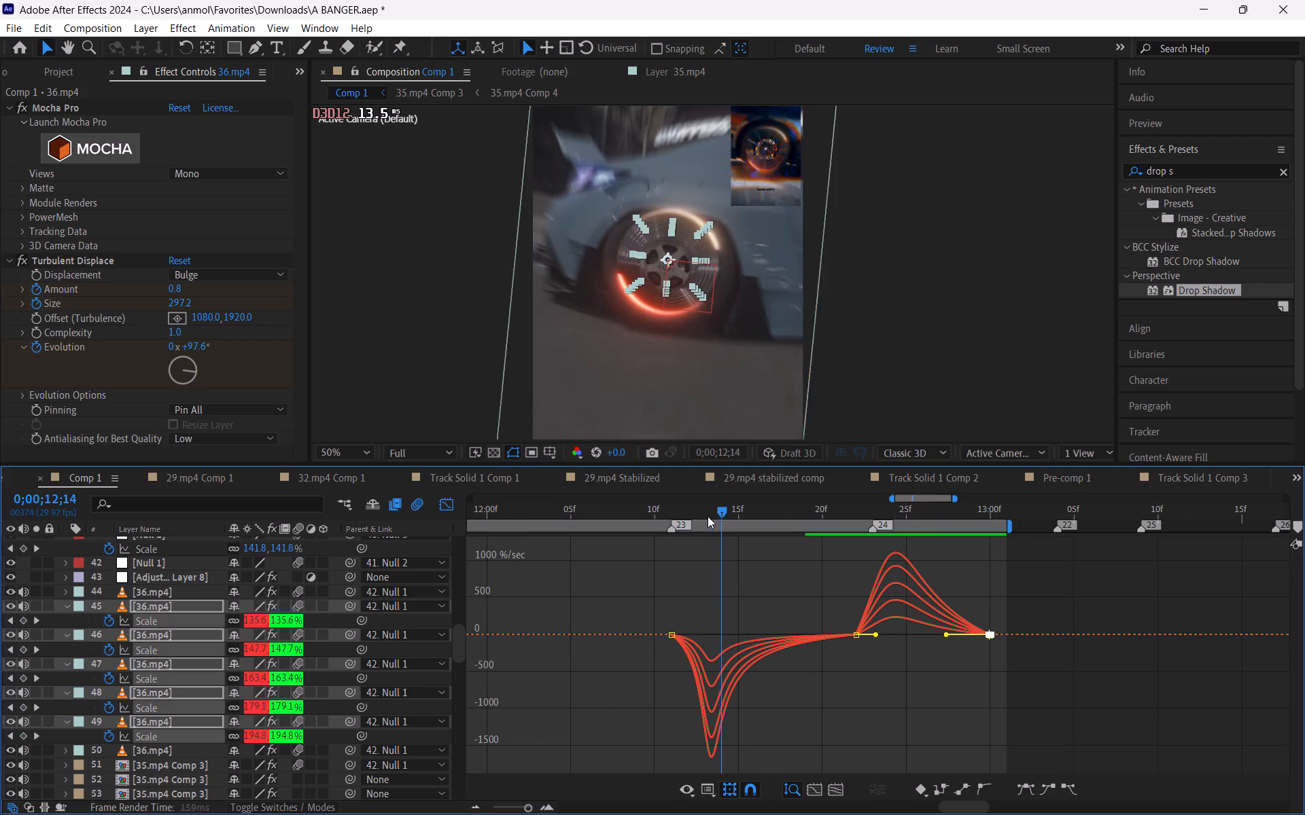
{"action": "left_click_drag", "start_coordinate": [708, 516], "coordinate": [796, 551]}
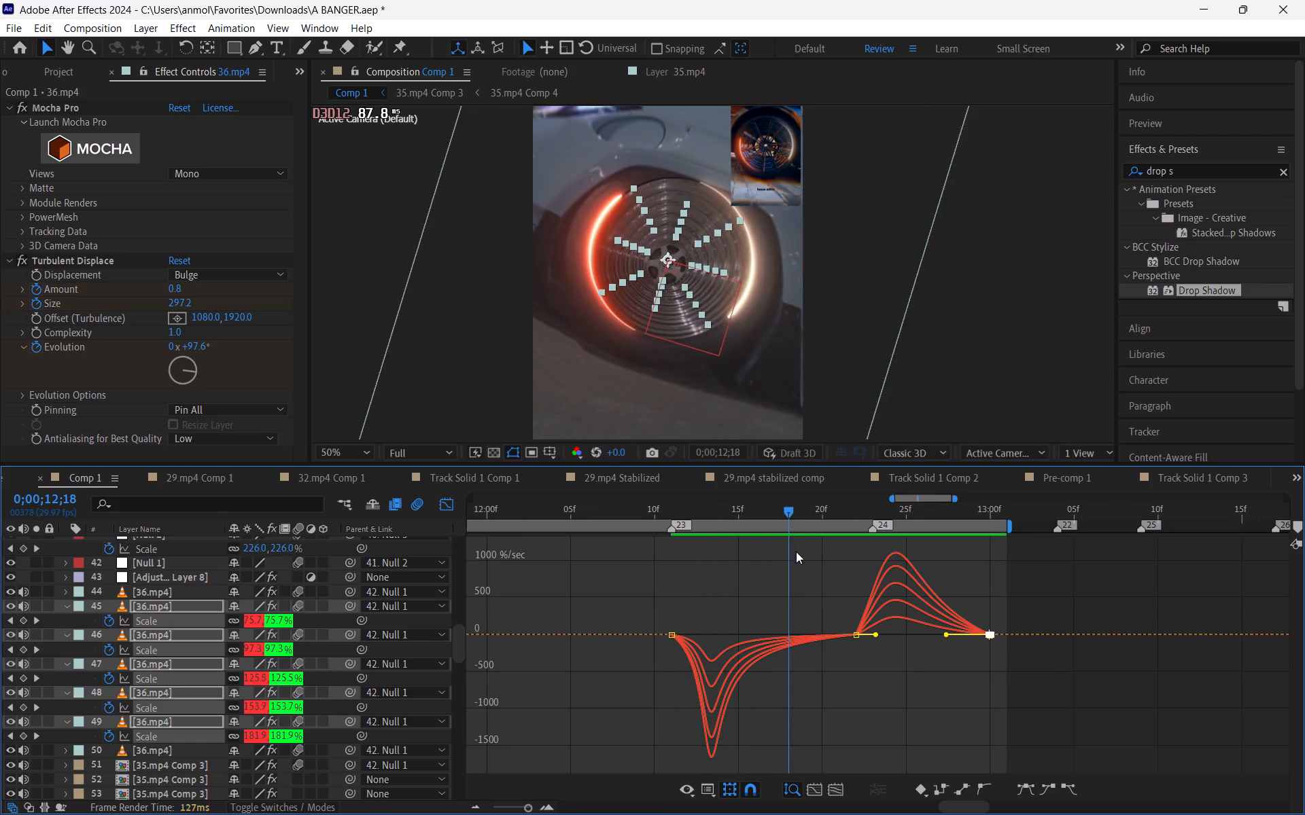
{"action": "left_click_drag", "start_coordinate": [796, 551], "coordinate": [531, 539]}
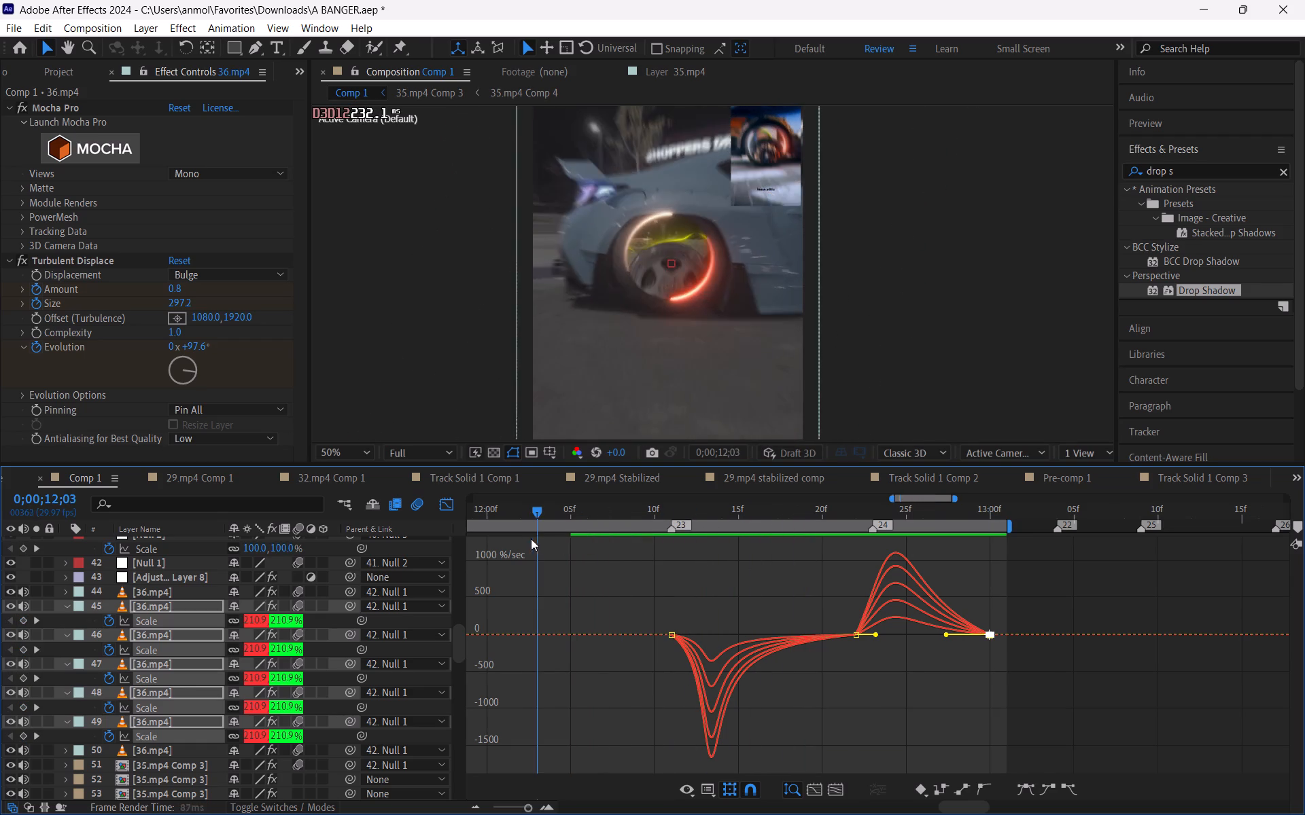
{"action": "left_click_drag", "start_coordinate": [531, 539], "coordinate": [595, 561]}
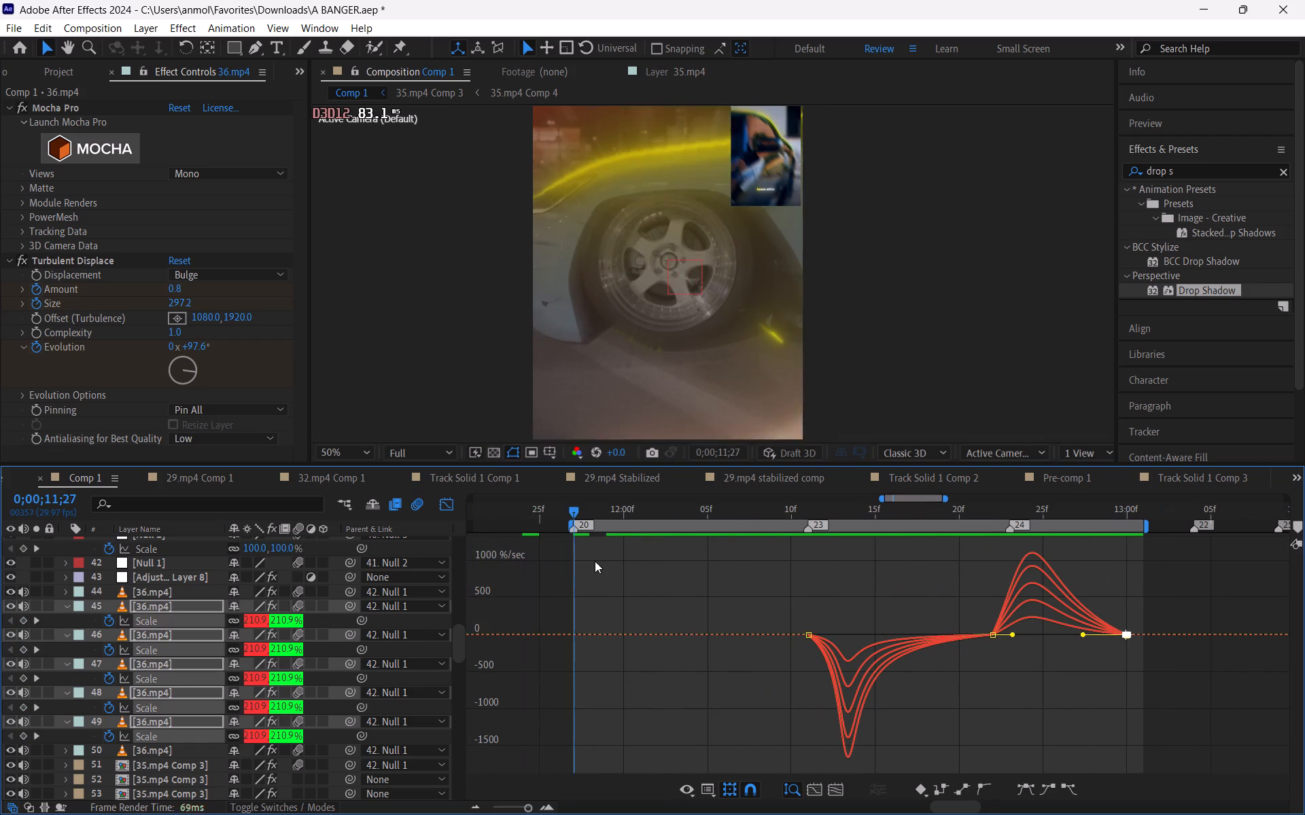
{"action": "left_click_drag", "start_coordinate": [595, 561], "coordinate": [581, 562]}
{"action": "key", "text": "space"}
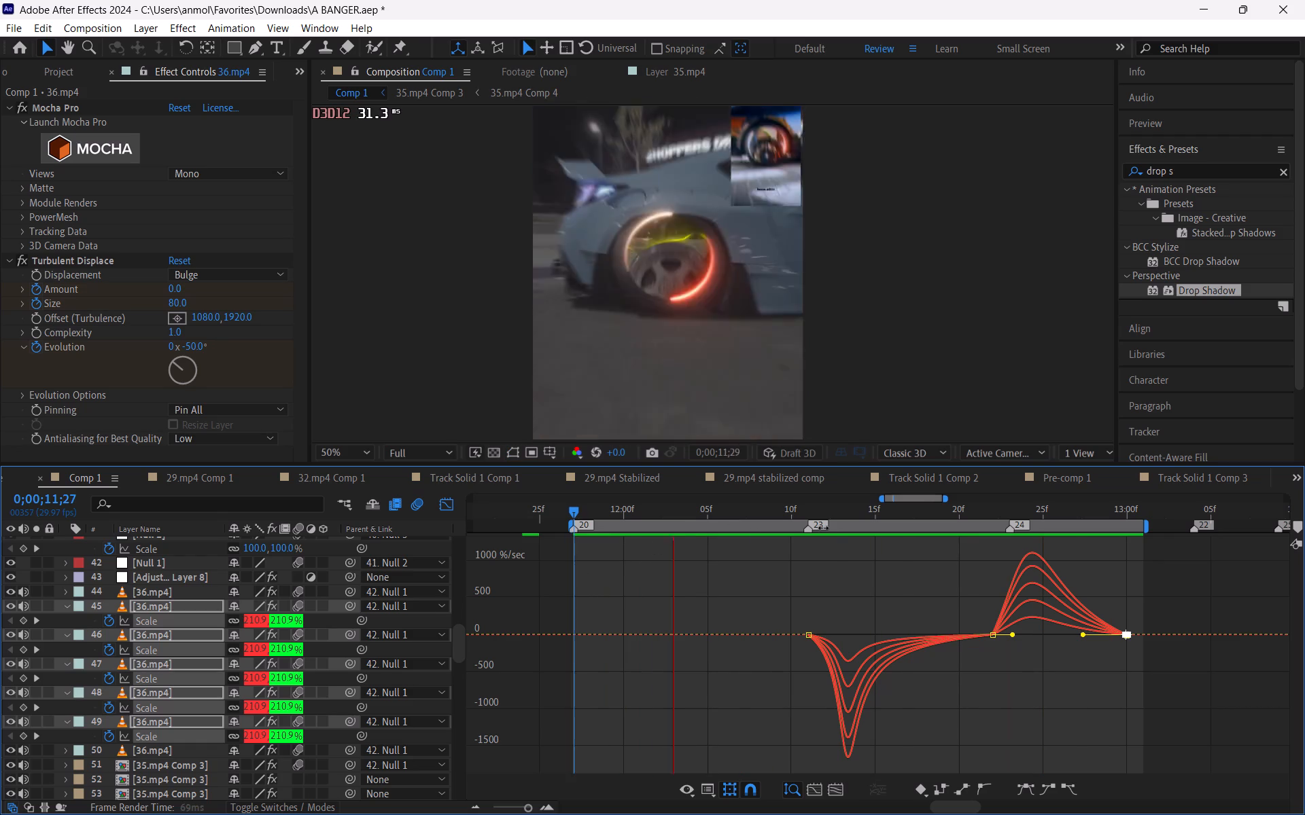
Shorten the incoming easing handle of the 13;00 Scale keyframes on layers 45–49 to just past 12;28.
{"action": "left_click_drag", "start_coordinate": [905, 513], "coordinate": [1042, 592]}
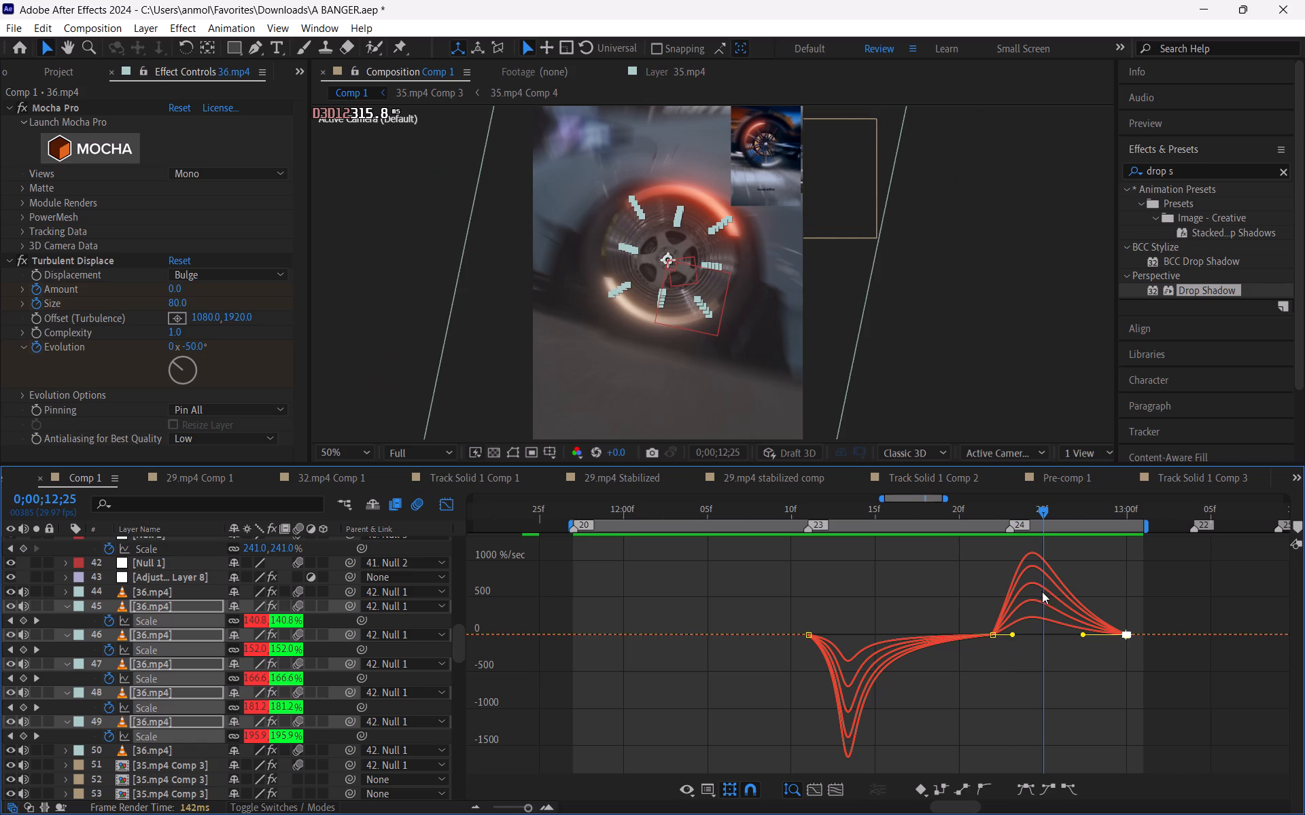
{"action": "left_click_drag", "start_coordinate": [1042, 592], "coordinate": [1080, 628]}
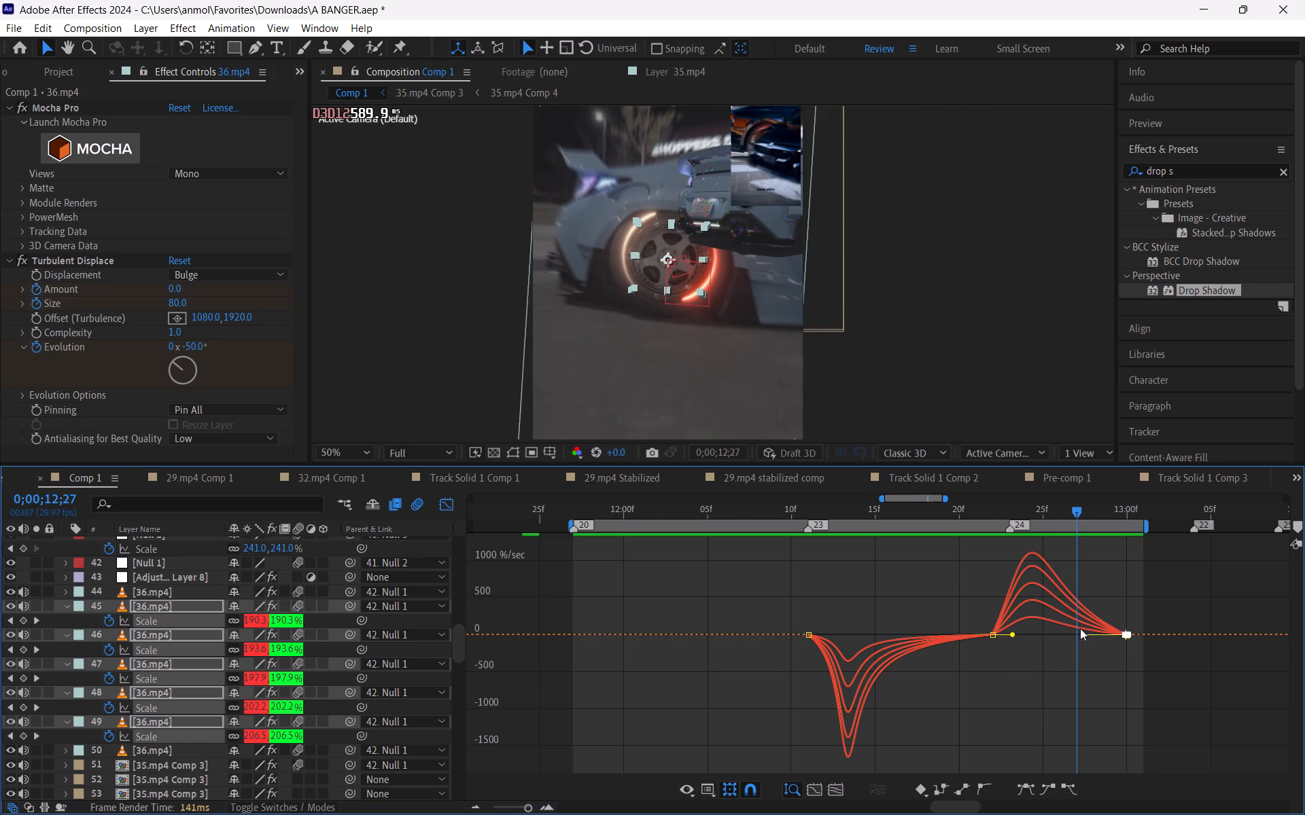
{"action": "left_click_drag", "start_coordinate": [1080, 628], "coordinate": [1096, 645]}
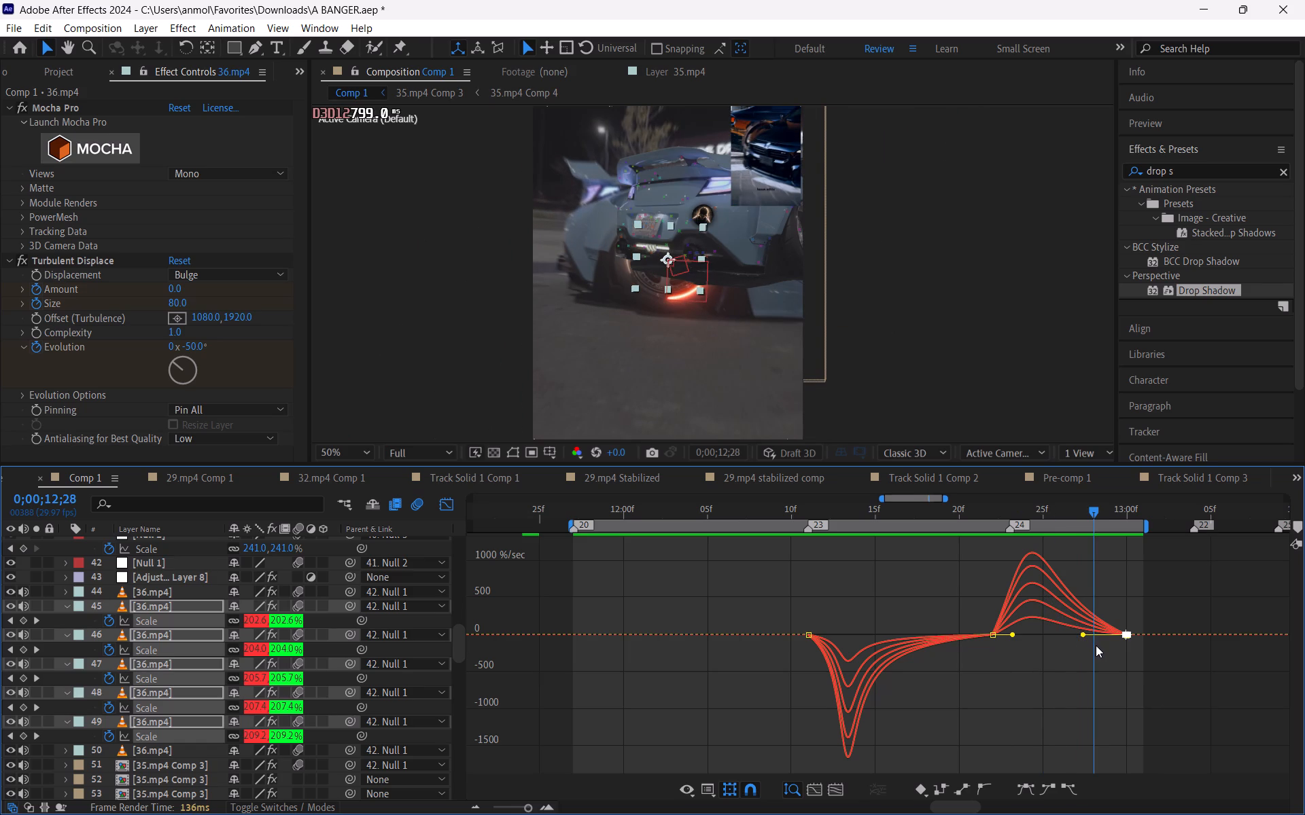
{"action": "left_click_drag", "start_coordinate": [1096, 645], "coordinate": [1093, 646]}
{"action": "type", "text": "=="}
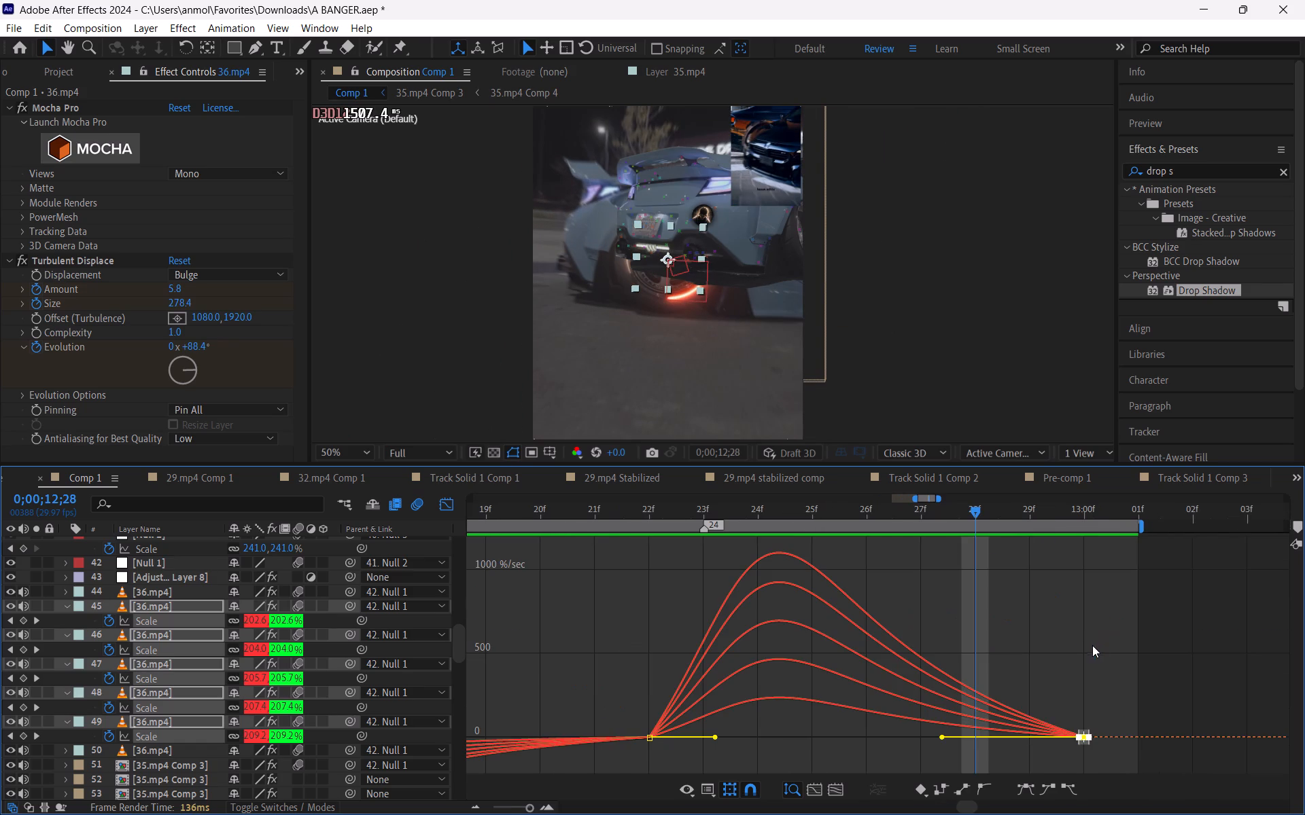
{"action": "left_click_drag", "start_coordinate": [1104, 708], "coordinate": [1060, 774]}
{"action": "left_click_drag", "start_coordinate": [940, 738], "coordinate": [986, 742]}
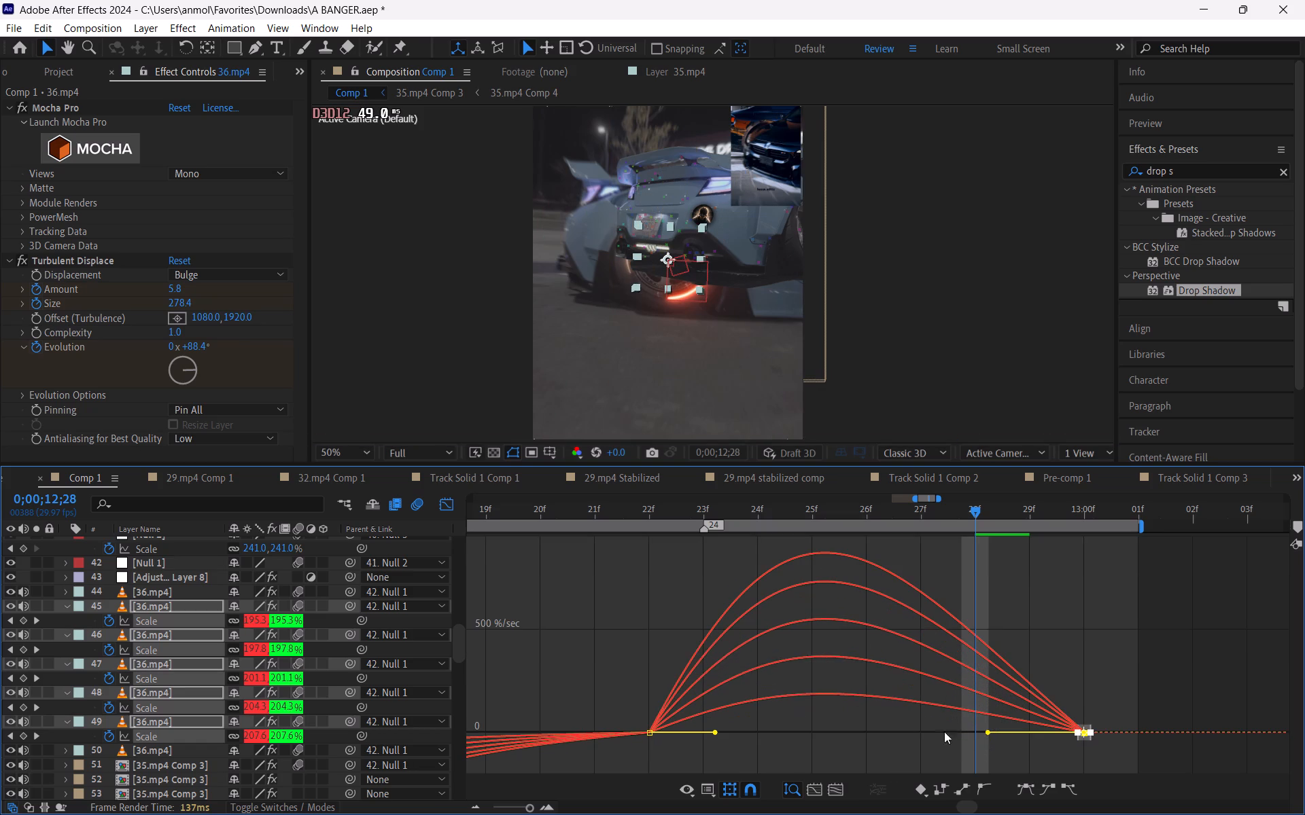
Lengthen the outgoing easing handle of the 12;22 Scale keyframes on layers 45–49 to midway between 12;24 and 12;25.
{"action": "left_click_drag", "start_coordinate": [632, 708], "coordinate": [693, 746]}
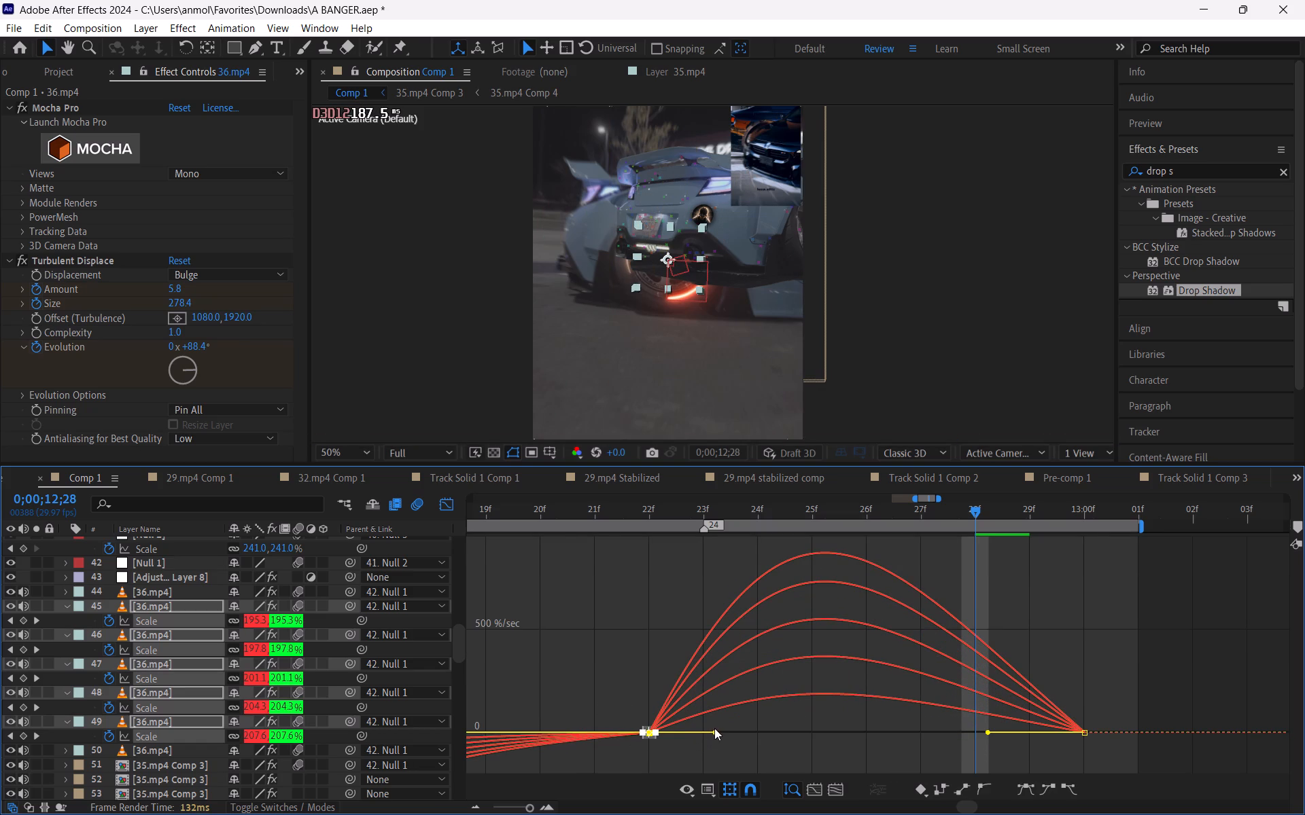
{"action": "left_click_drag", "start_coordinate": [714, 728], "coordinate": [617, 746]}
{"action": "left_click_drag", "start_coordinate": [716, 733], "coordinate": [773, 733]}
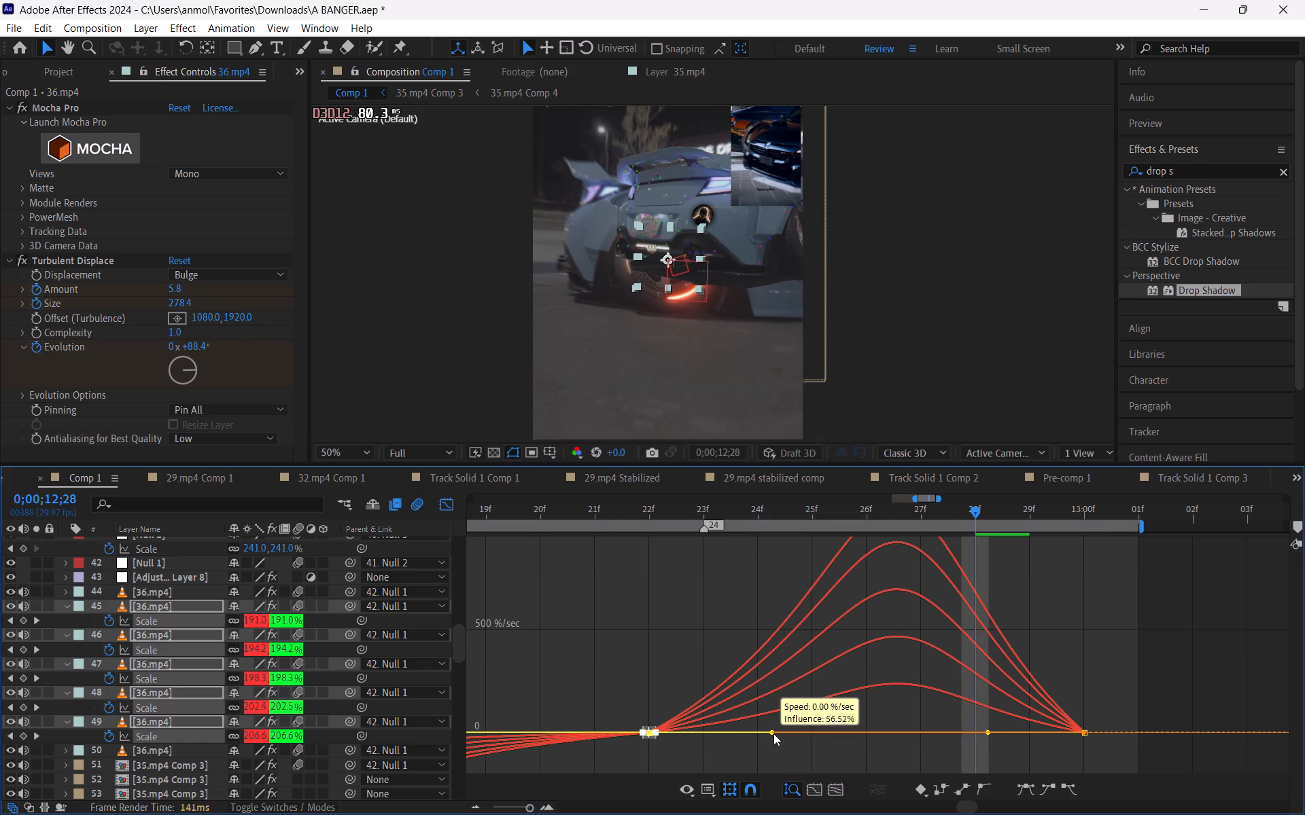
{"action": "left_click_drag", "start_coordinate": [773, 733], "coordinate": [779, 734]}
Lengthen the incoming easing handle of the 13;00 Scale keyframes on layers 45–49 to about midway between 12;27 and 12;28.
{"action": "left_click_drag", "start_coordinate": [1075, 706], "coordinate": [1078, 754]}
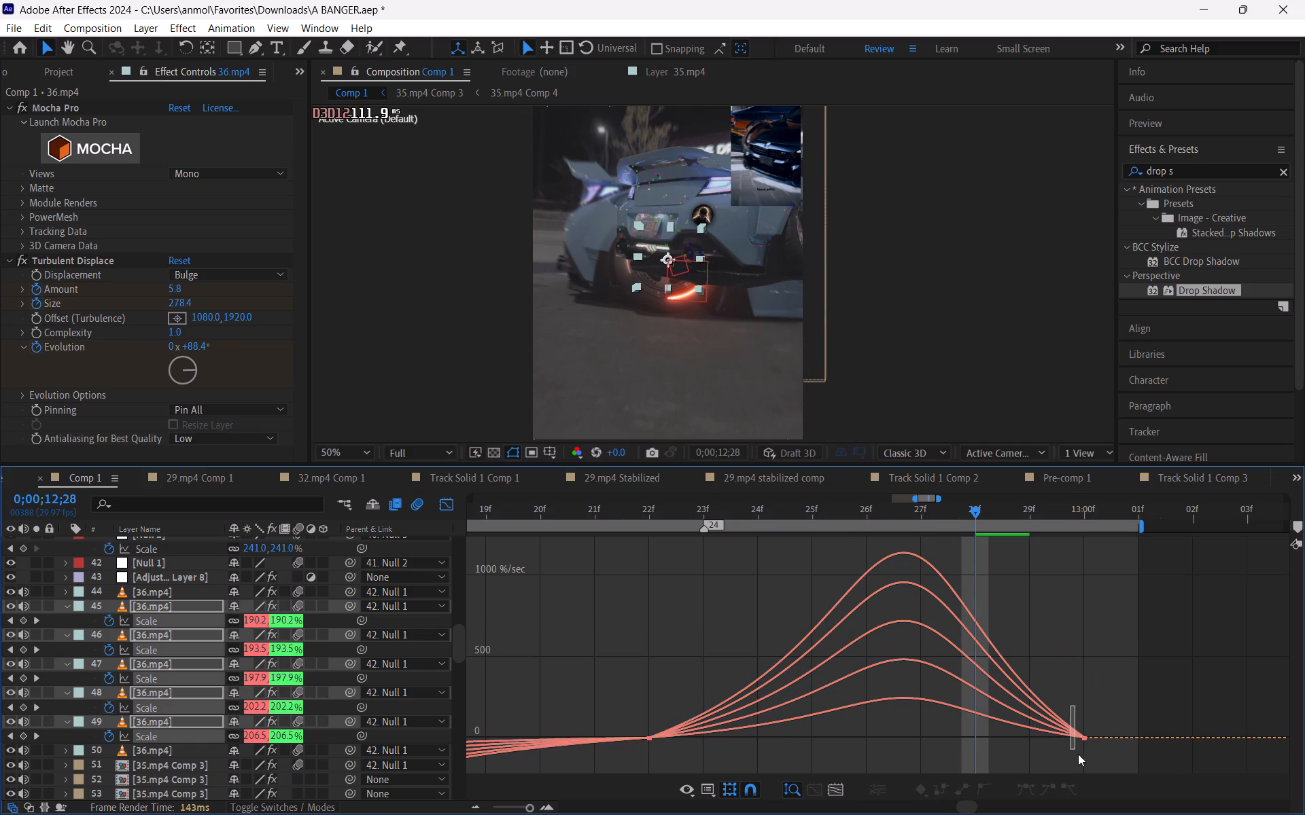
{"action": "left_click_drag", "start_coordinate": [1078, 754], "coordinate": [1102, 773]}
{"action": "left_click_drag", "start_coordinate": [987, 736], "coordinate": [959, 738]}
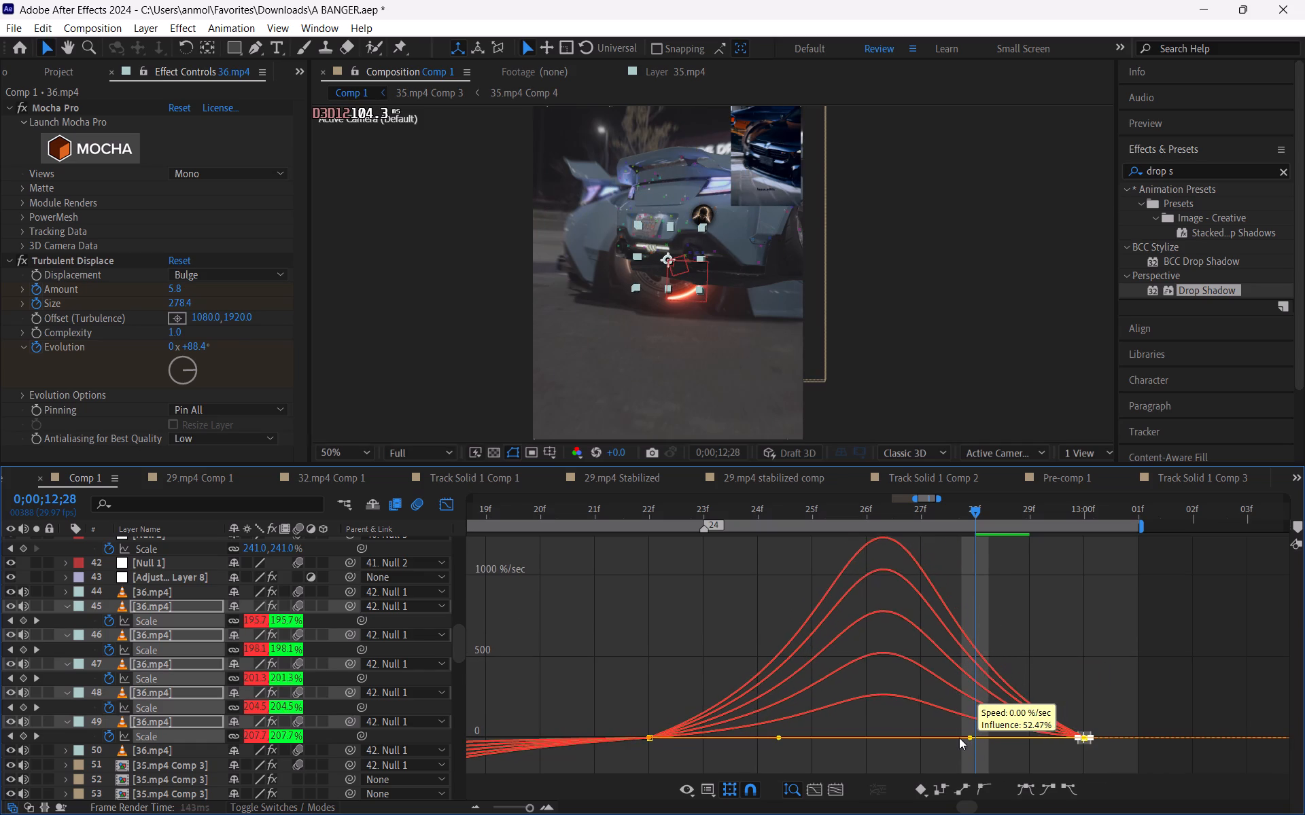
{"action": "left_click_drag", "start_coordinate": [959, 738], "coordinate": [950, 736]}
Scrub the wheel shot back and forth between 13;00 and 12;06 to check the scaling with the new easing.
{"action": "left_click_drag", "start_coordinate": [907, 507], "coordinate": [879, 515]}
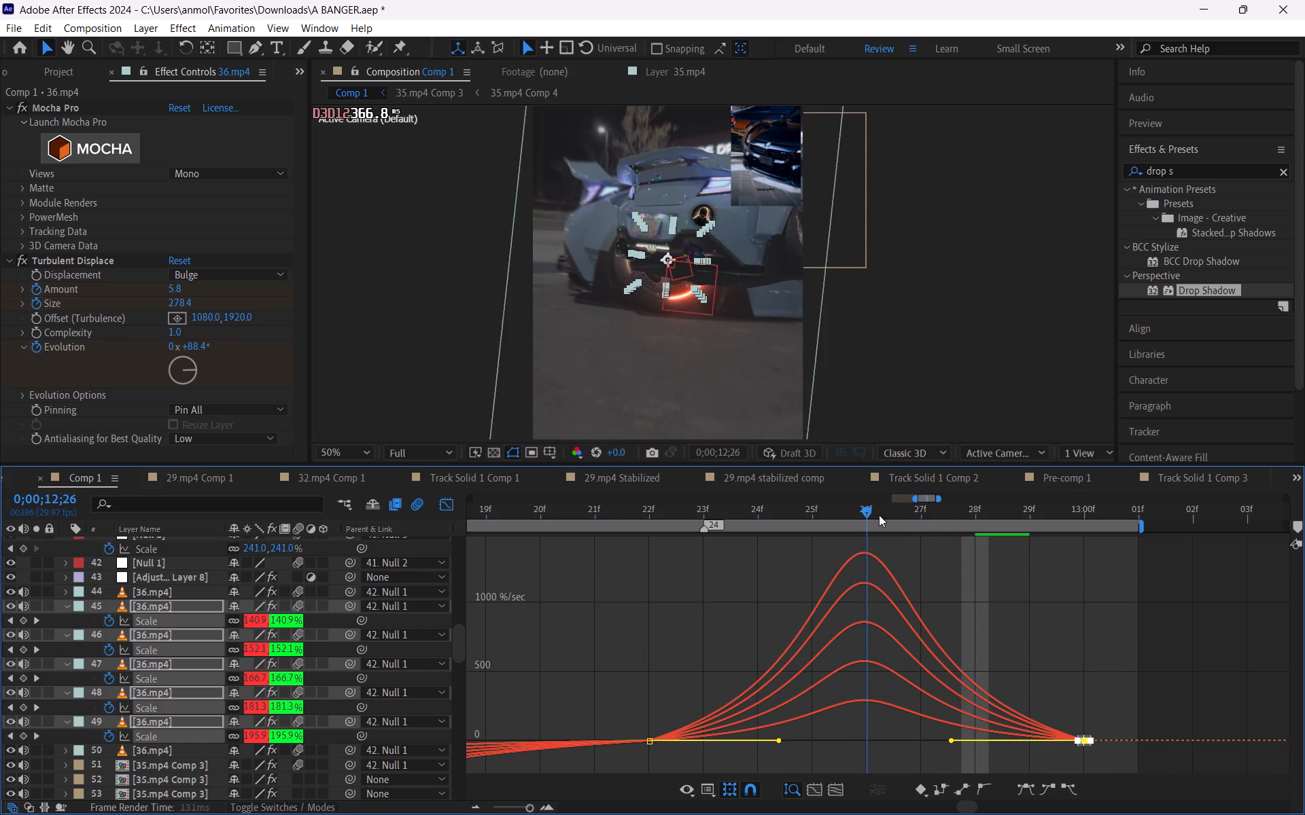
{"action": "left_click_drag", "start_coordinate": [879, 515], "coordinate": [768, 562]}
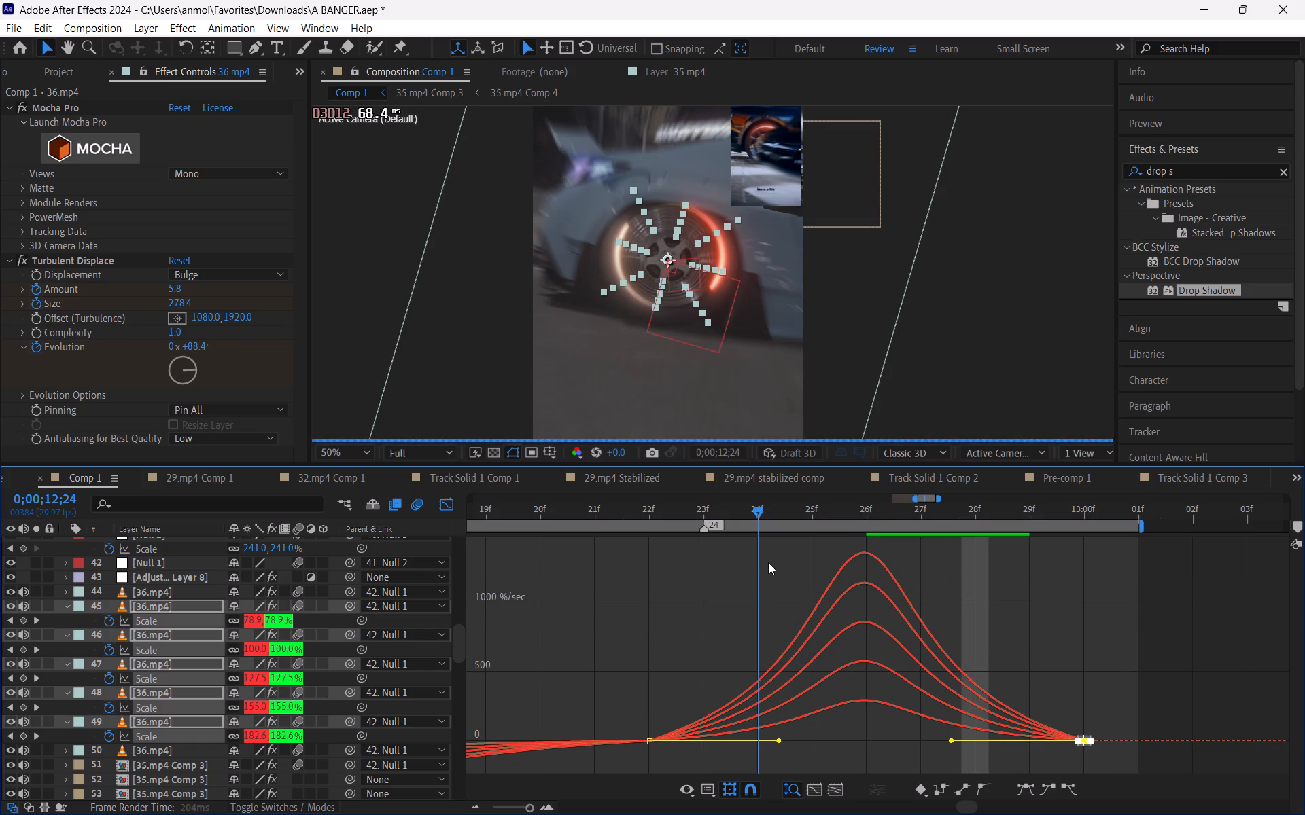
{"action": "left_click_drag", "start_coordinate": [768, 562], "coordinate": [678, 583]}
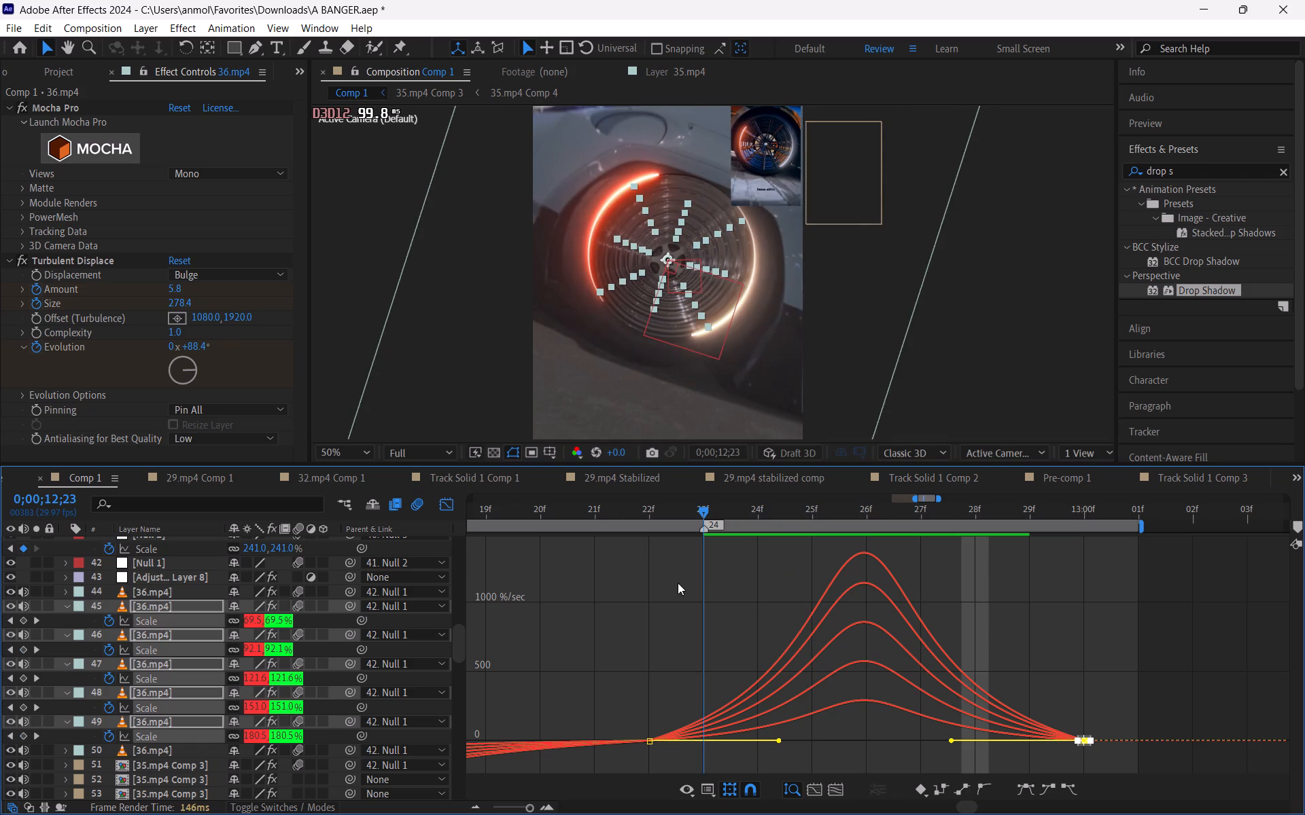
{"action": "left_click_drag", "start_coordinate": [678, 583], "coordinate": [1067, 596]}
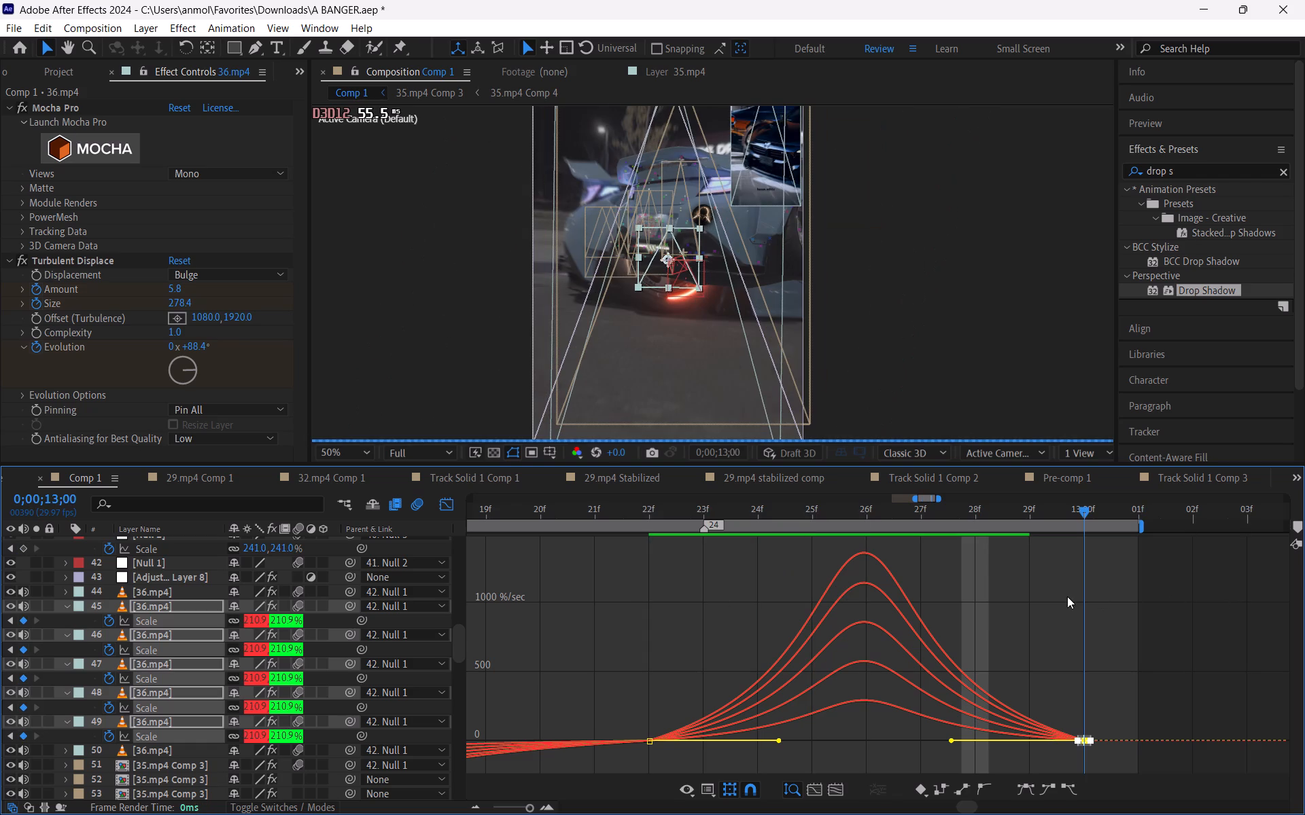
{"action": "left_click_drag", "start_coordinate": [1067, 596], "coordinate": [1079, 604]}
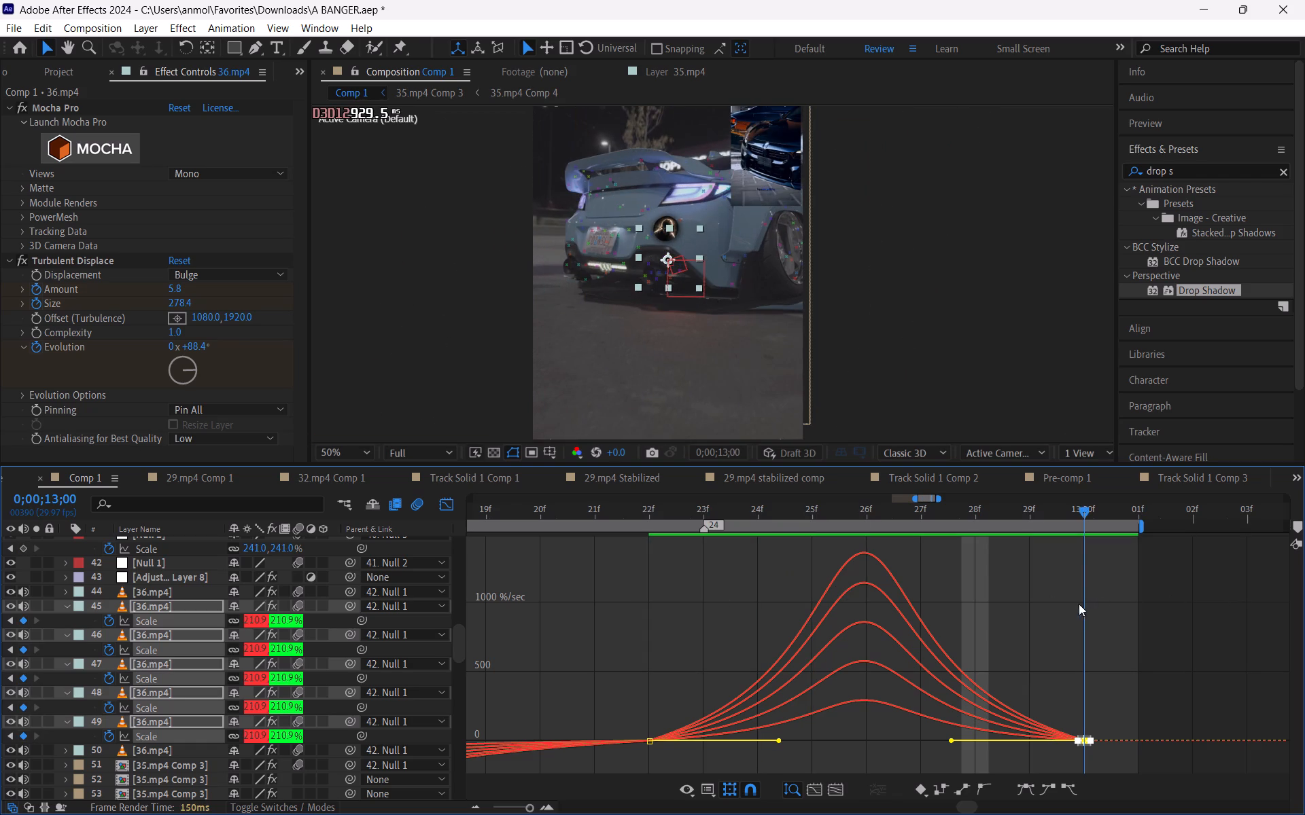
{"action": "left_click_drag", "start_coordinate": [1079, 604], "coordinate": [526, 587]}
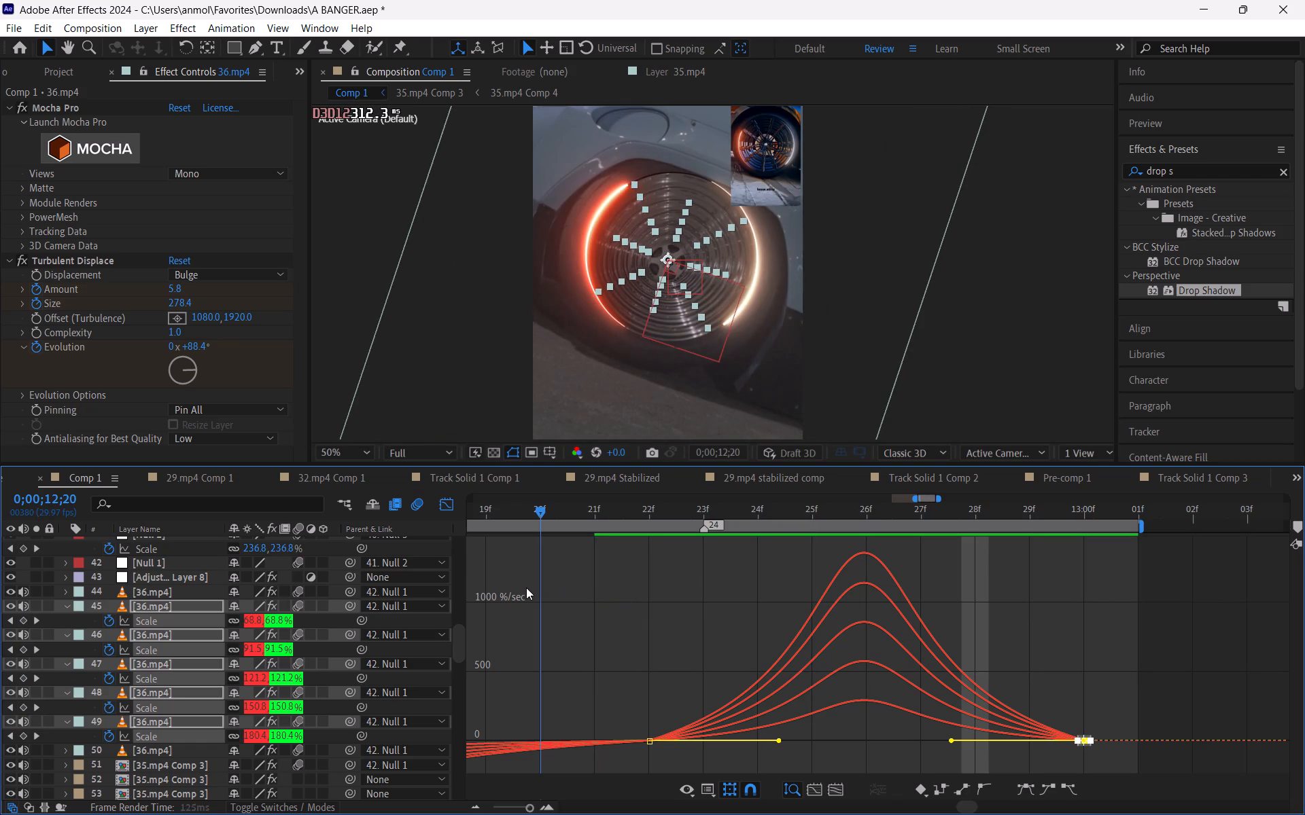
{"action": "left_click_drag", "start_coordinate": [526, 587], "coordinate": [469, 579]}
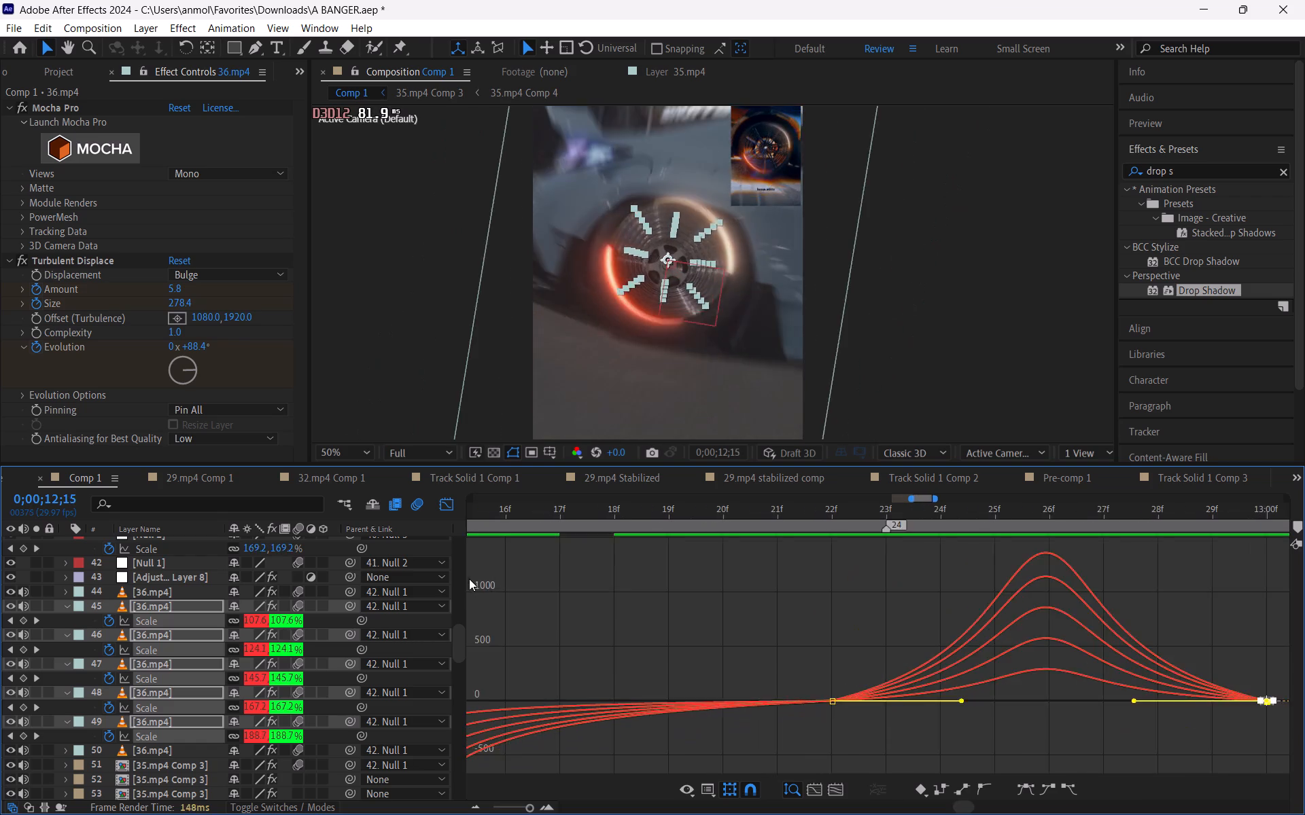
{"action": "left_click_drag", "start_coordinate": [469, 579], "coordinate": [484, 586]}
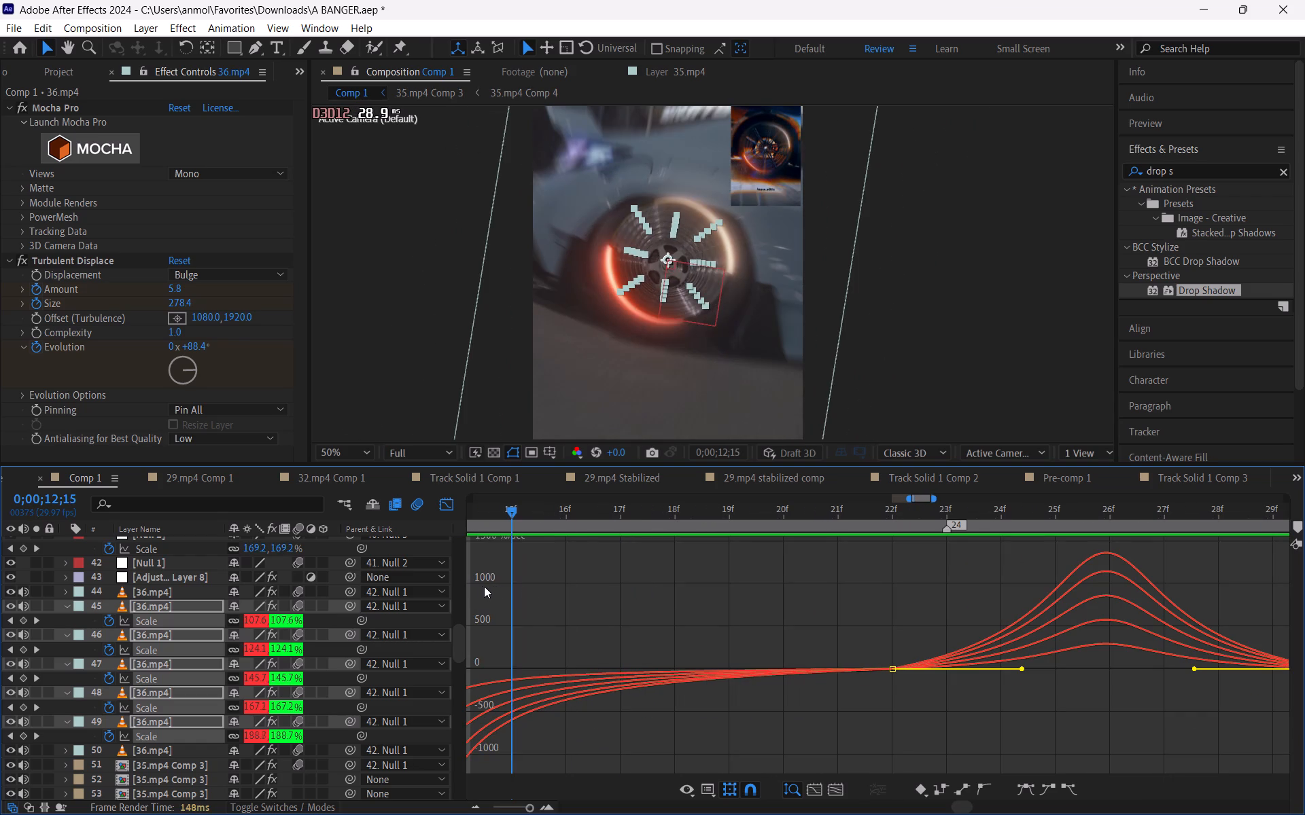
{"action": "left_click_drag", "start_coordinate": [484, 586], "coordinate": [587, 579]}
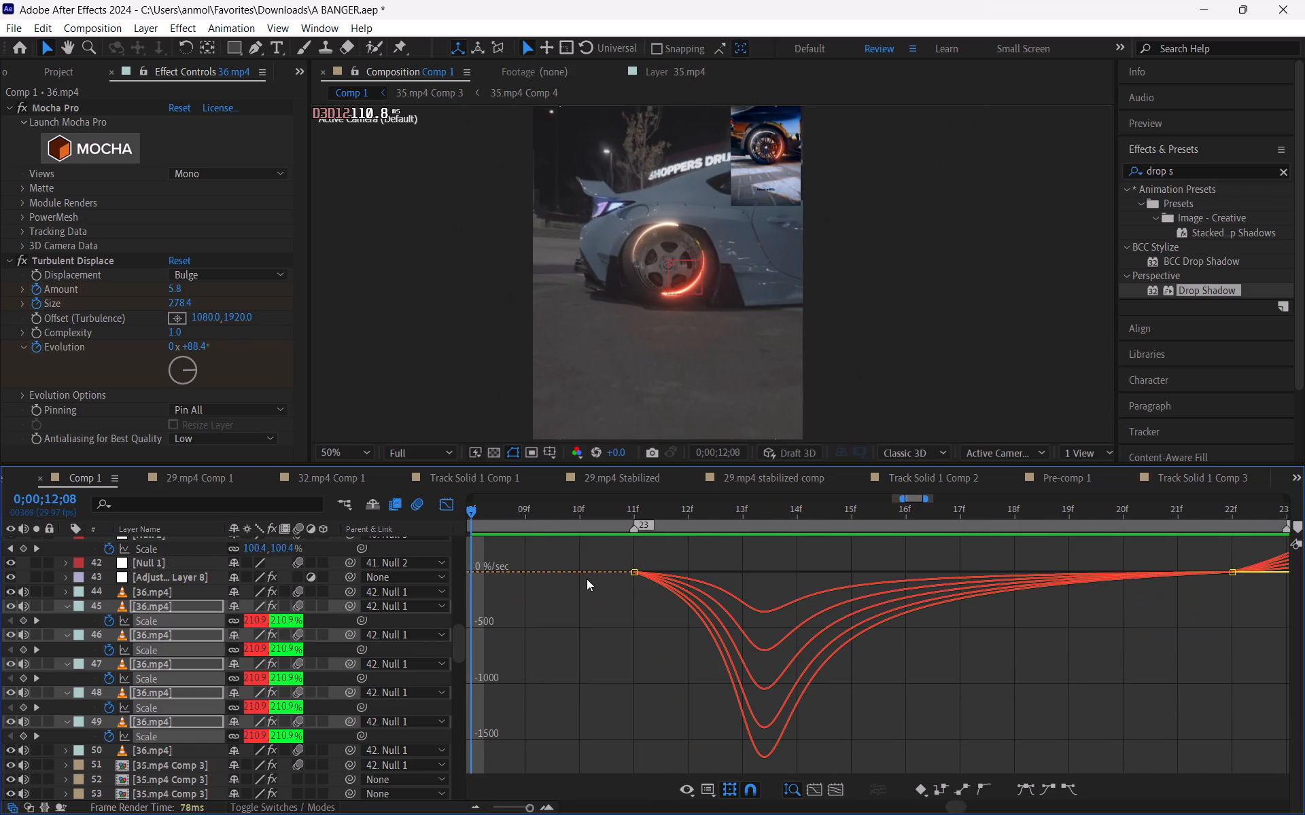
{"action": "left_click_drag", "start_coordinate": [587, 579], "coordinate": [471, 579]}
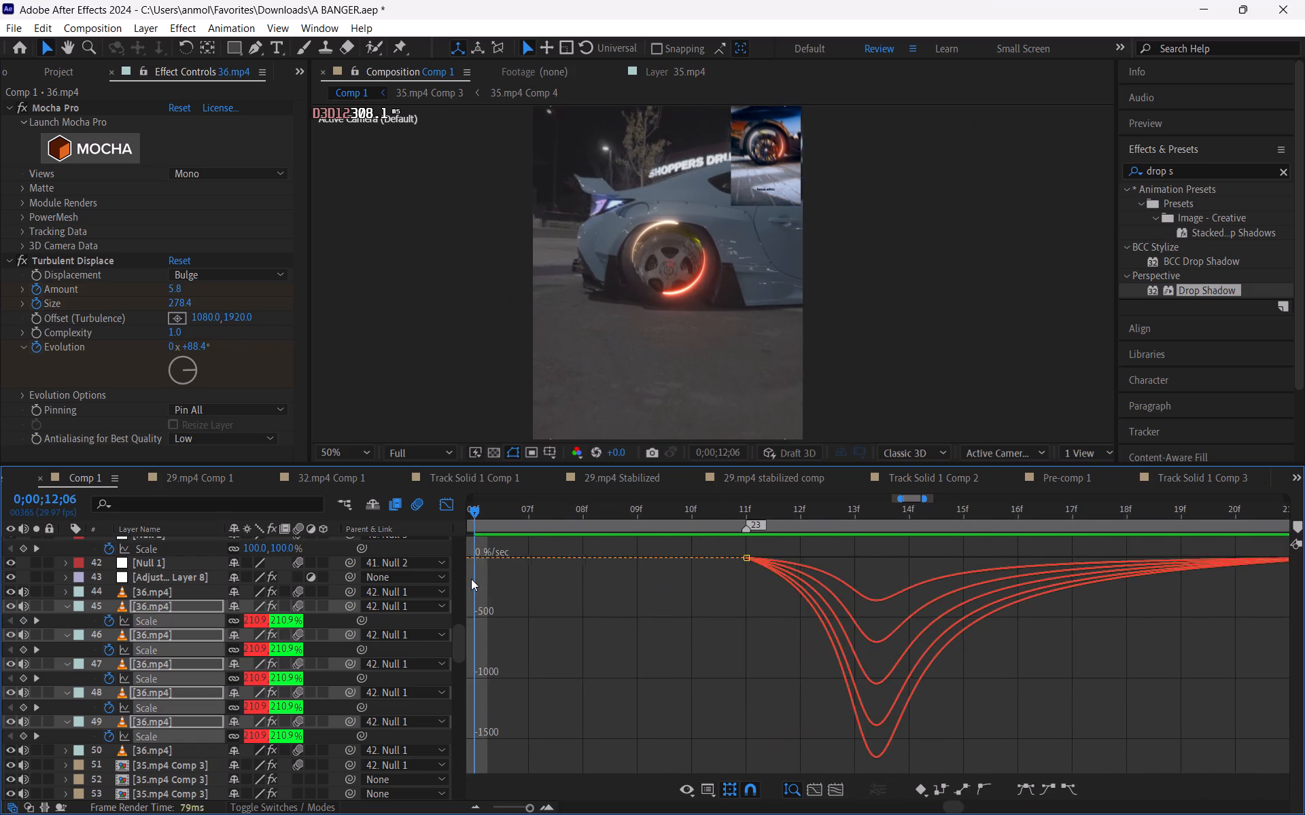
Play a preview of the wheel shot from 11;27 to review the whole Scale animation.
{"action": "left_click_drag", "start_coordinate": [471, 579], "coordinate": [773, 573]}
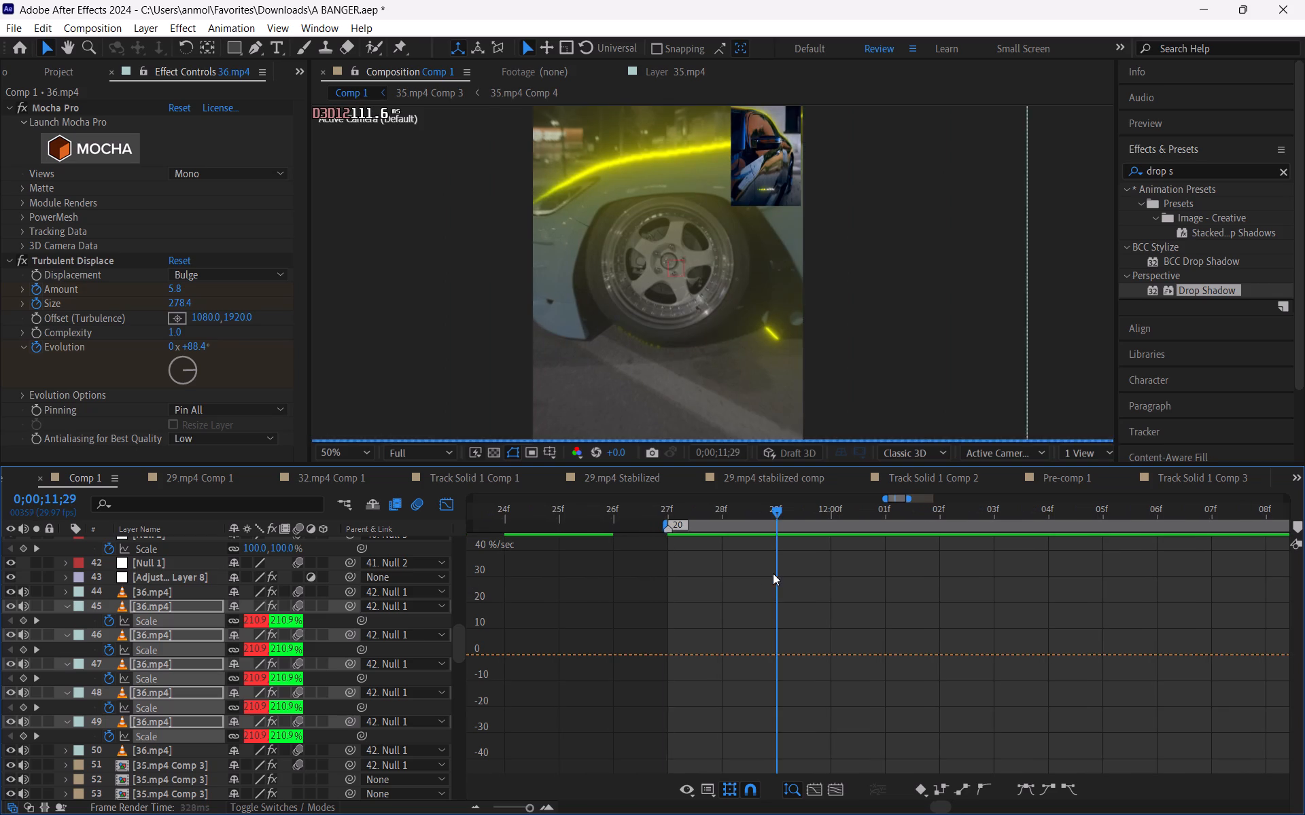
{"action": "left_click_drag", "start_coordinate": [773, 573], "coordinate": [657, 574]}
{"action": "key", "text": "space"}
{"action": "type", "text": "--"}
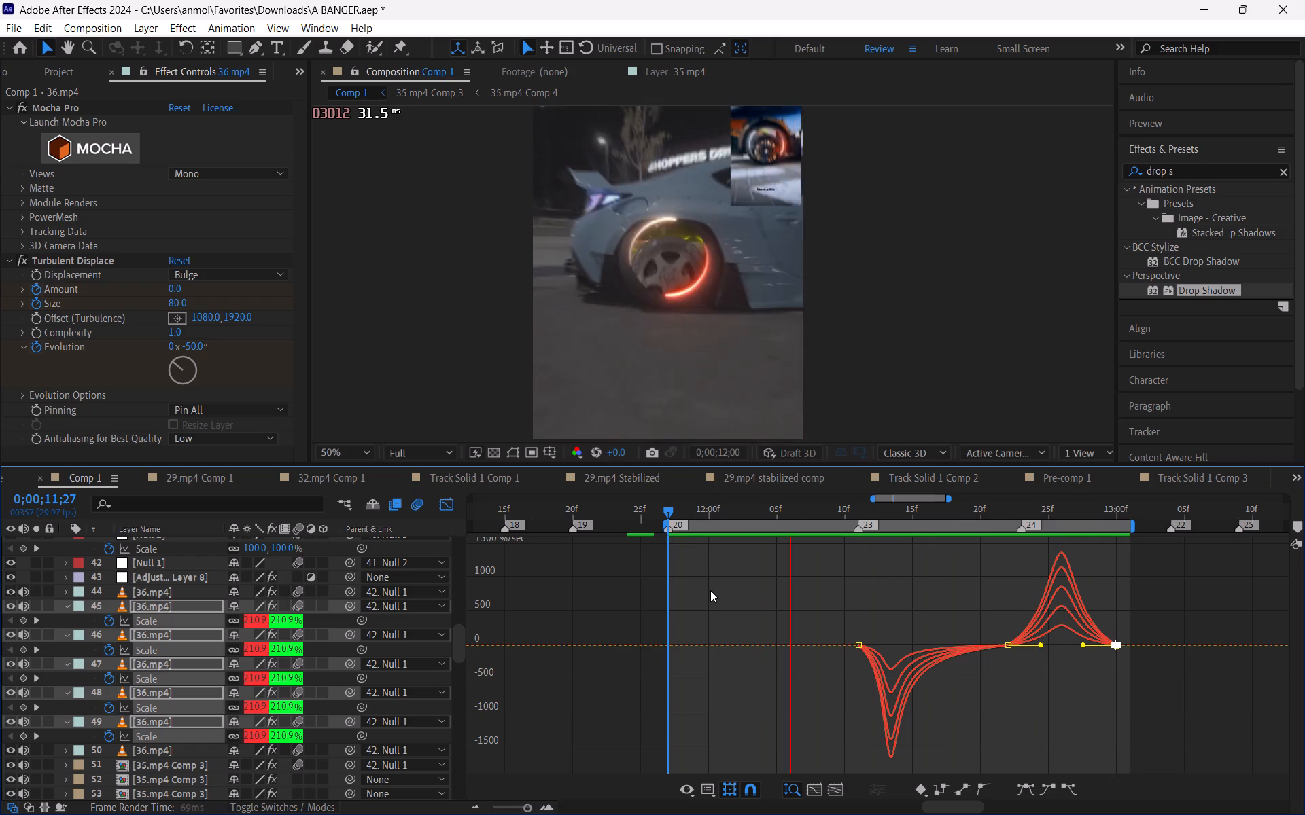
{"action": "left_click", "coordinate": [678, 511]}
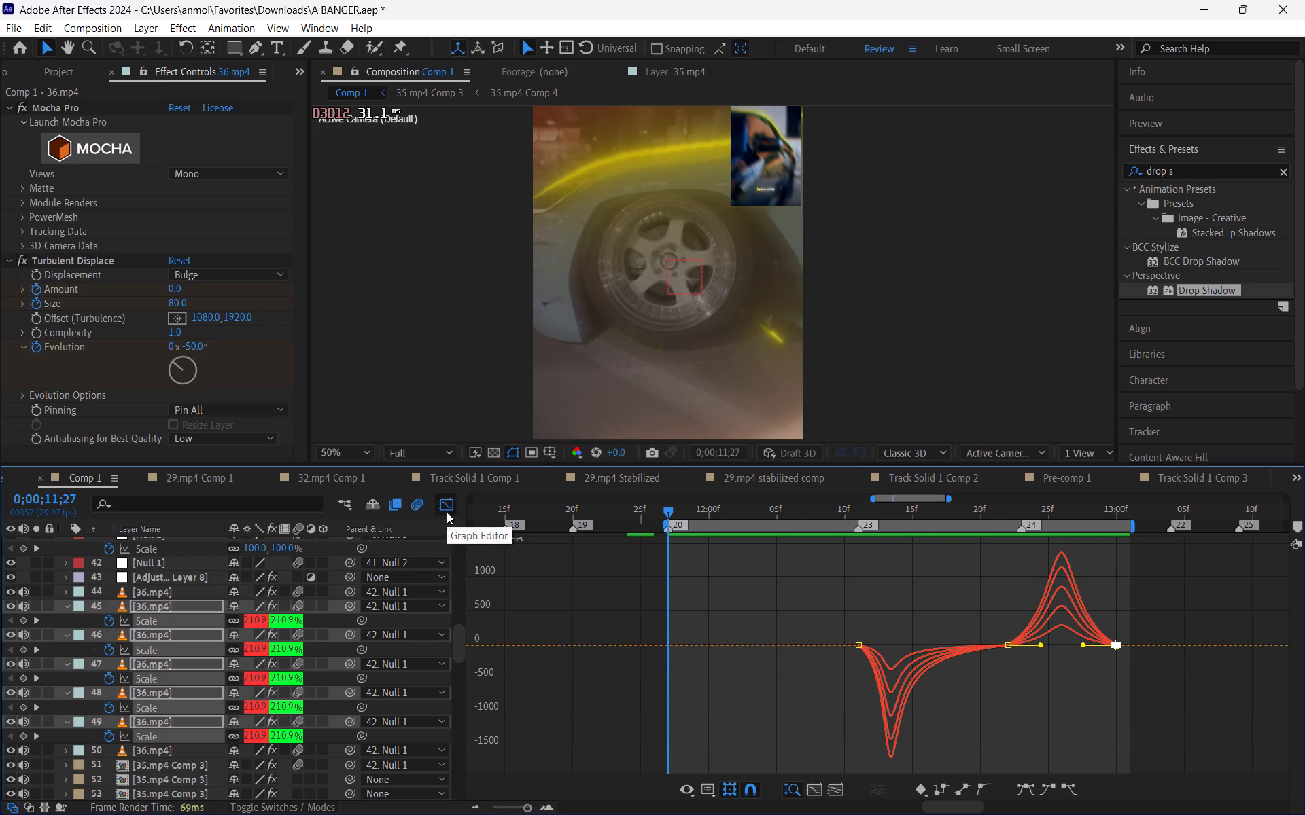
Close the graph editor, deselect the layers and collapse all revealed layer properties.
{"action": "left_click", "coordinate": [447, 512]}
{"action": "key", "text": "u"}
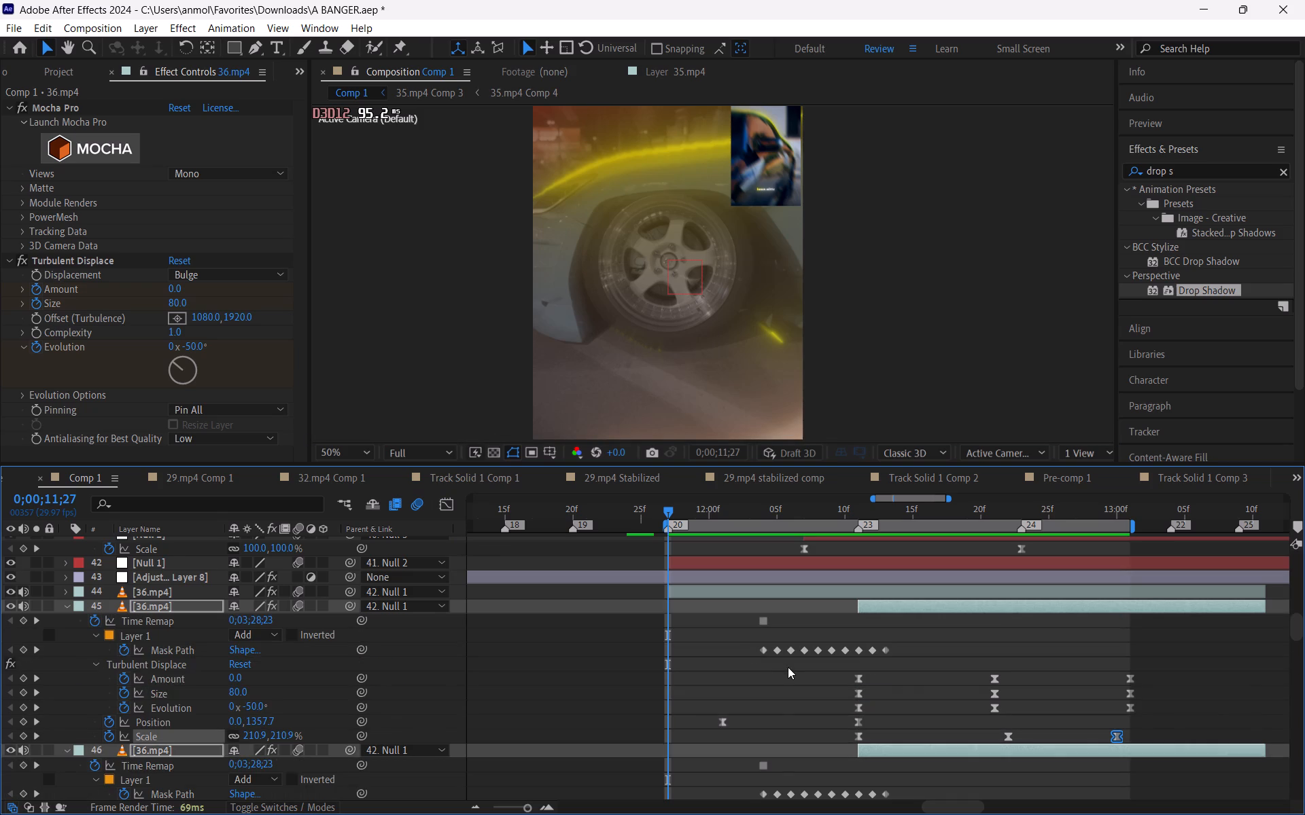
{"action": "left_click", "coordinate": [788, 667]}
{"action": "type", "text": "uu"}
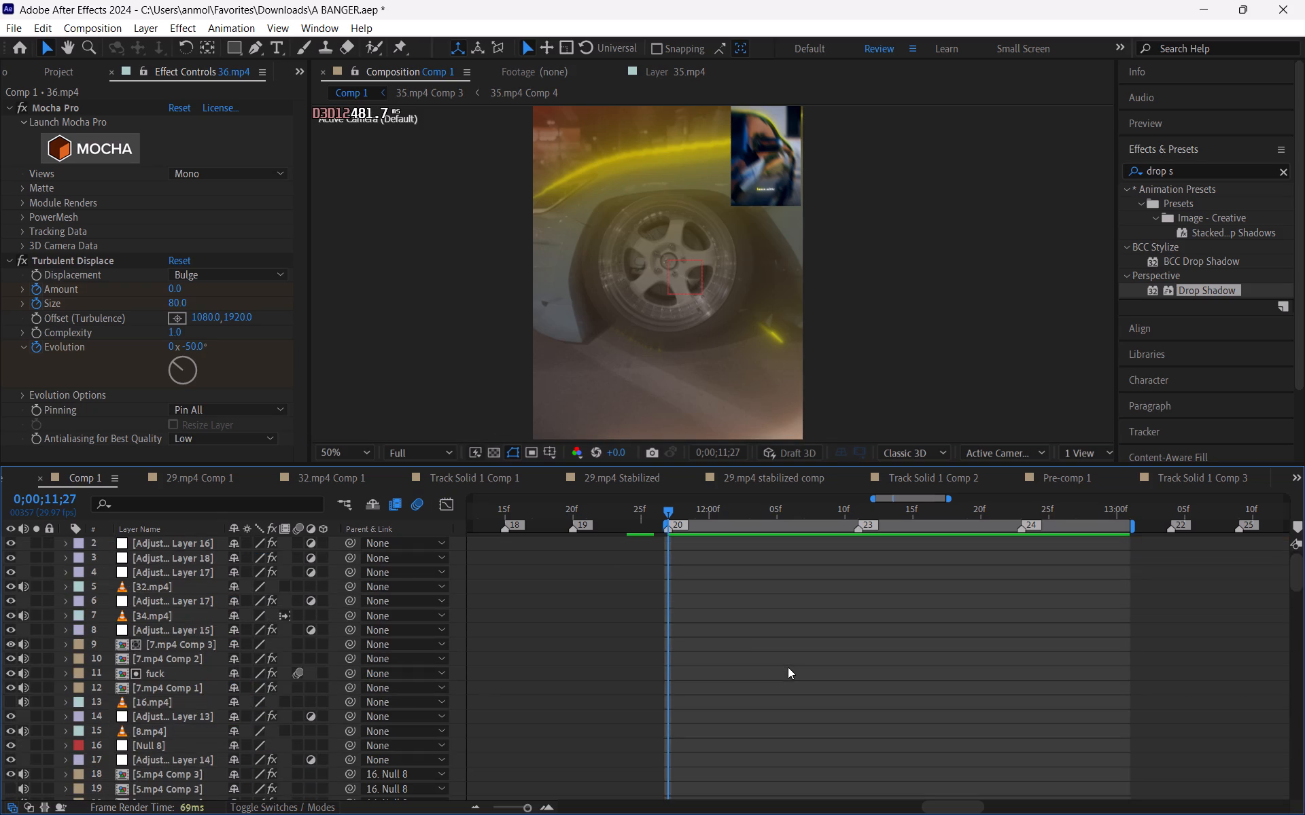
Extend the start of the work area back to marker 10 at 8;10.
{"action": "scroll", "coordinate": [786, 670], "scroll_direction": "down", "scroll_amount": 10}
{"action": "type", "text": "--"}
{"action": "left_click", "coordinate": [664, 526]}
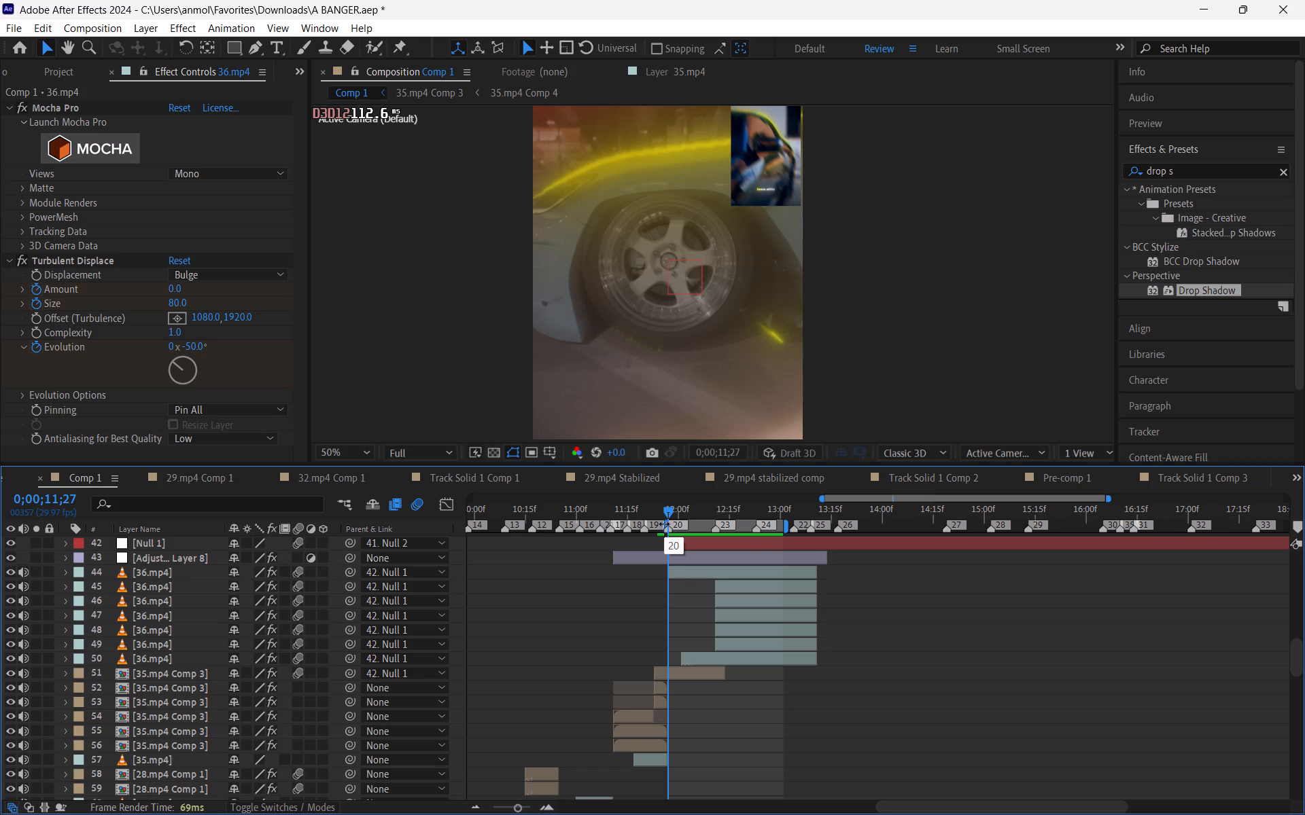
{"action": "left_click_drag", "start_coordinate": [663, 524], "coordinate": [625, 532]}
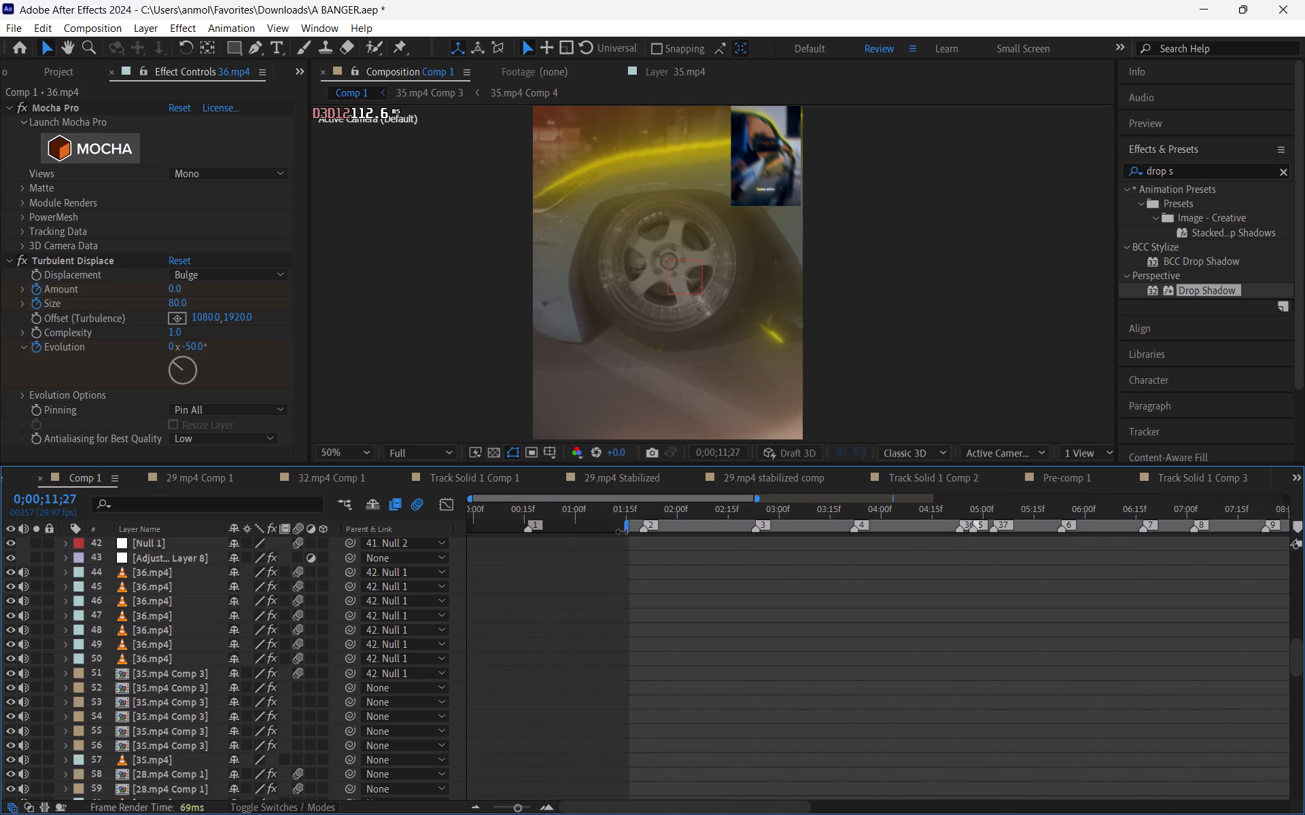
{"action": "left_click_drag", "start_coordinate": [625, 532], "coordinate": [458, 566]}
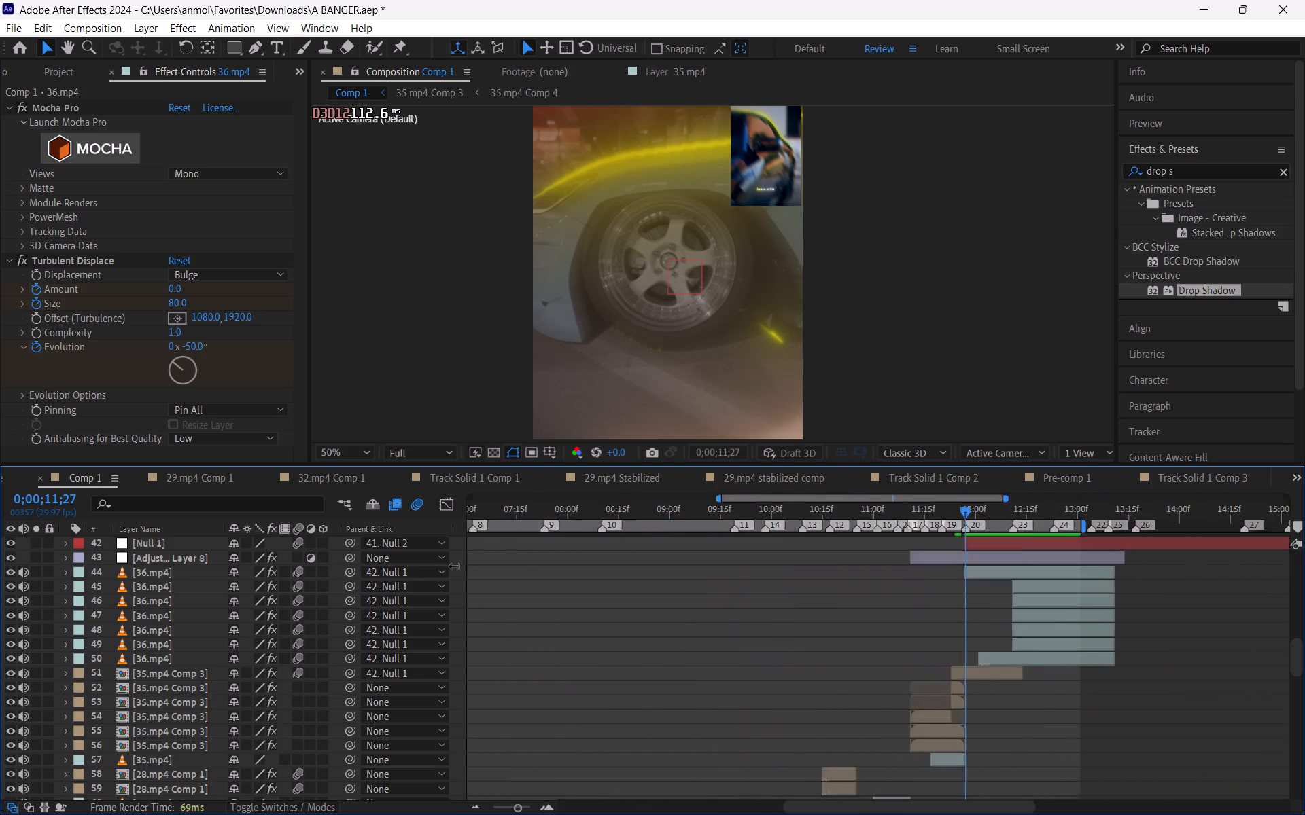
{"action": "left_click_drag", "start_coordinate": [458, 566], "coordinate": [992, 596]}
Scrub the cat clip from 8;10 to 9;04 to review the beginning of the work area.
{"action": "left_click", "coordinate": [998, 507]}
{"action": "key", "text": "space"}
{"action": "key", "text": "space"}
{"action": "key", "text": "space"}
{"action": "key", "text": "space"}
{"action": "key", "text": "space"}
{"action": "key", "text": "space"}
{"action": "key", "text": "space"}
{"action": "key", "text": "space"}
{"action": "key", "text": "space"}
{"action": "key", "text": "space"}
{"action": "key", "text": "space"}
{"action": "key", "text": "space"}
{"action": "key", "text": "space"}
{"action": "key", "text": "space"}
{"action": "key", "text": "space"}
{"action": "key", "text": "space"}
{"action": "key", "text": "space"}
{"action": "key", "text": "space"}
{"action": "key", "text": "space"}
{"action": "key", "text": "space"}
{"action": "left_click_drag", "start_coordinate": [1103, 592], "coordinate": [973, 615]}
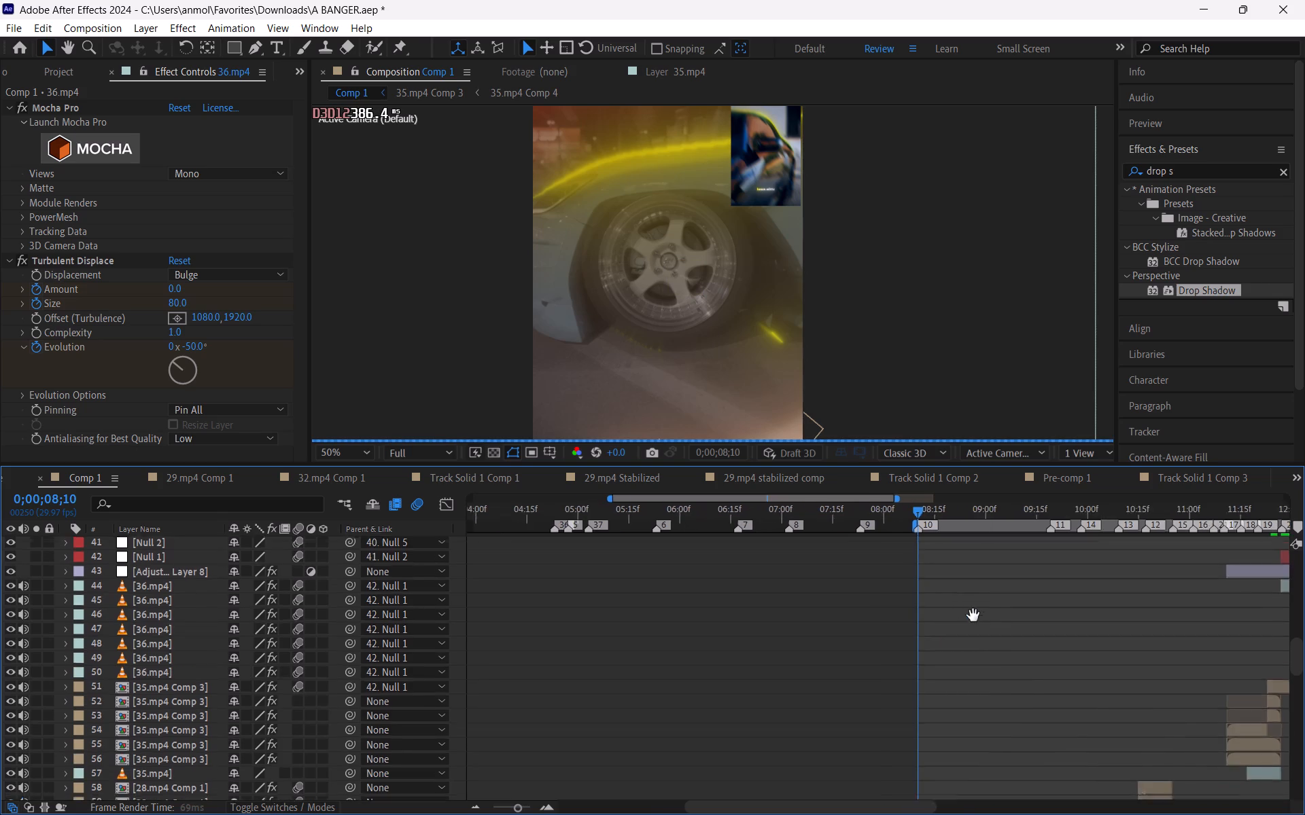
{"action": "left_click_drag", "start_coordinate": [973, 615], "coordinate": [643, 598]}
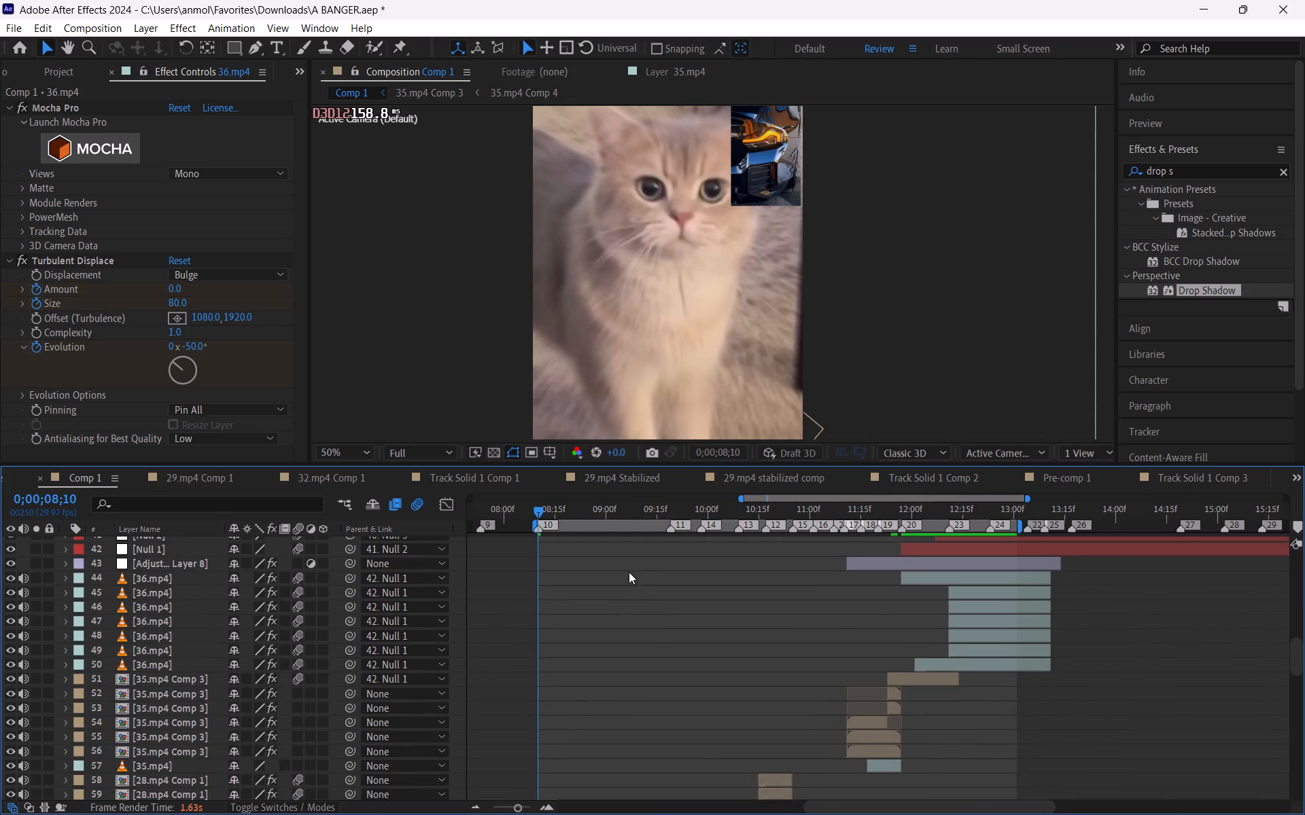
{"action": "left_click_drag", "start_coordinate": [547, 512], "coordinate": [544, 513]}
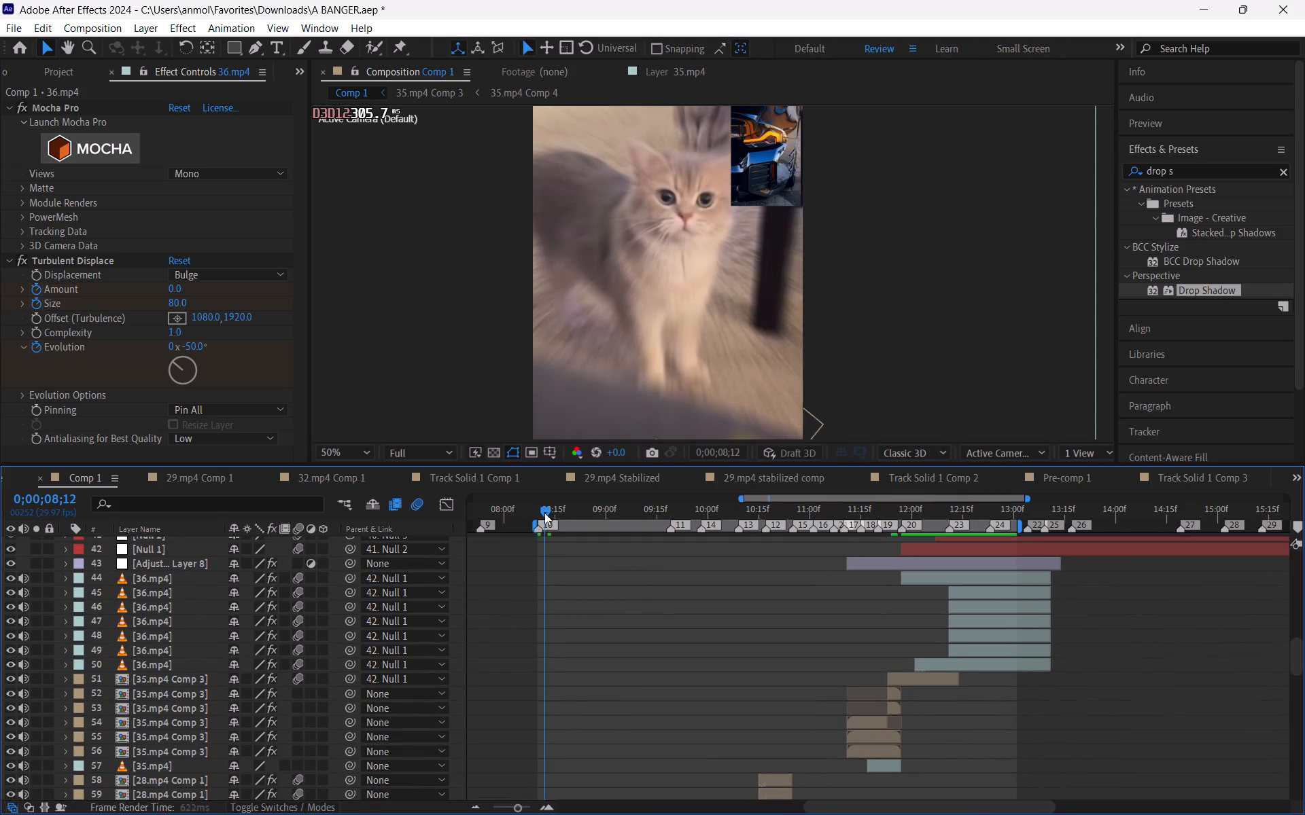
{"action": "left_click_drag", "start_coordinate": [544, 513], "coordinate": [622, 566]}
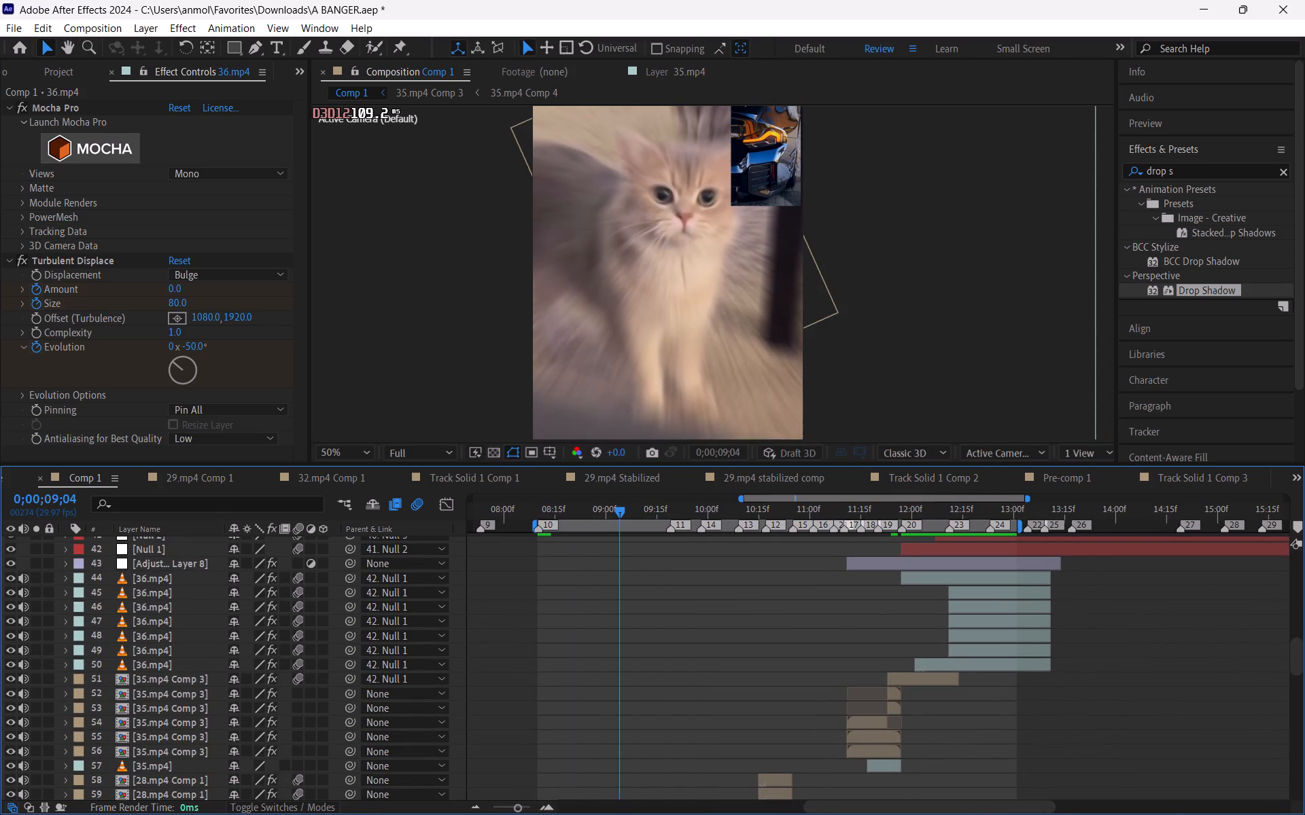